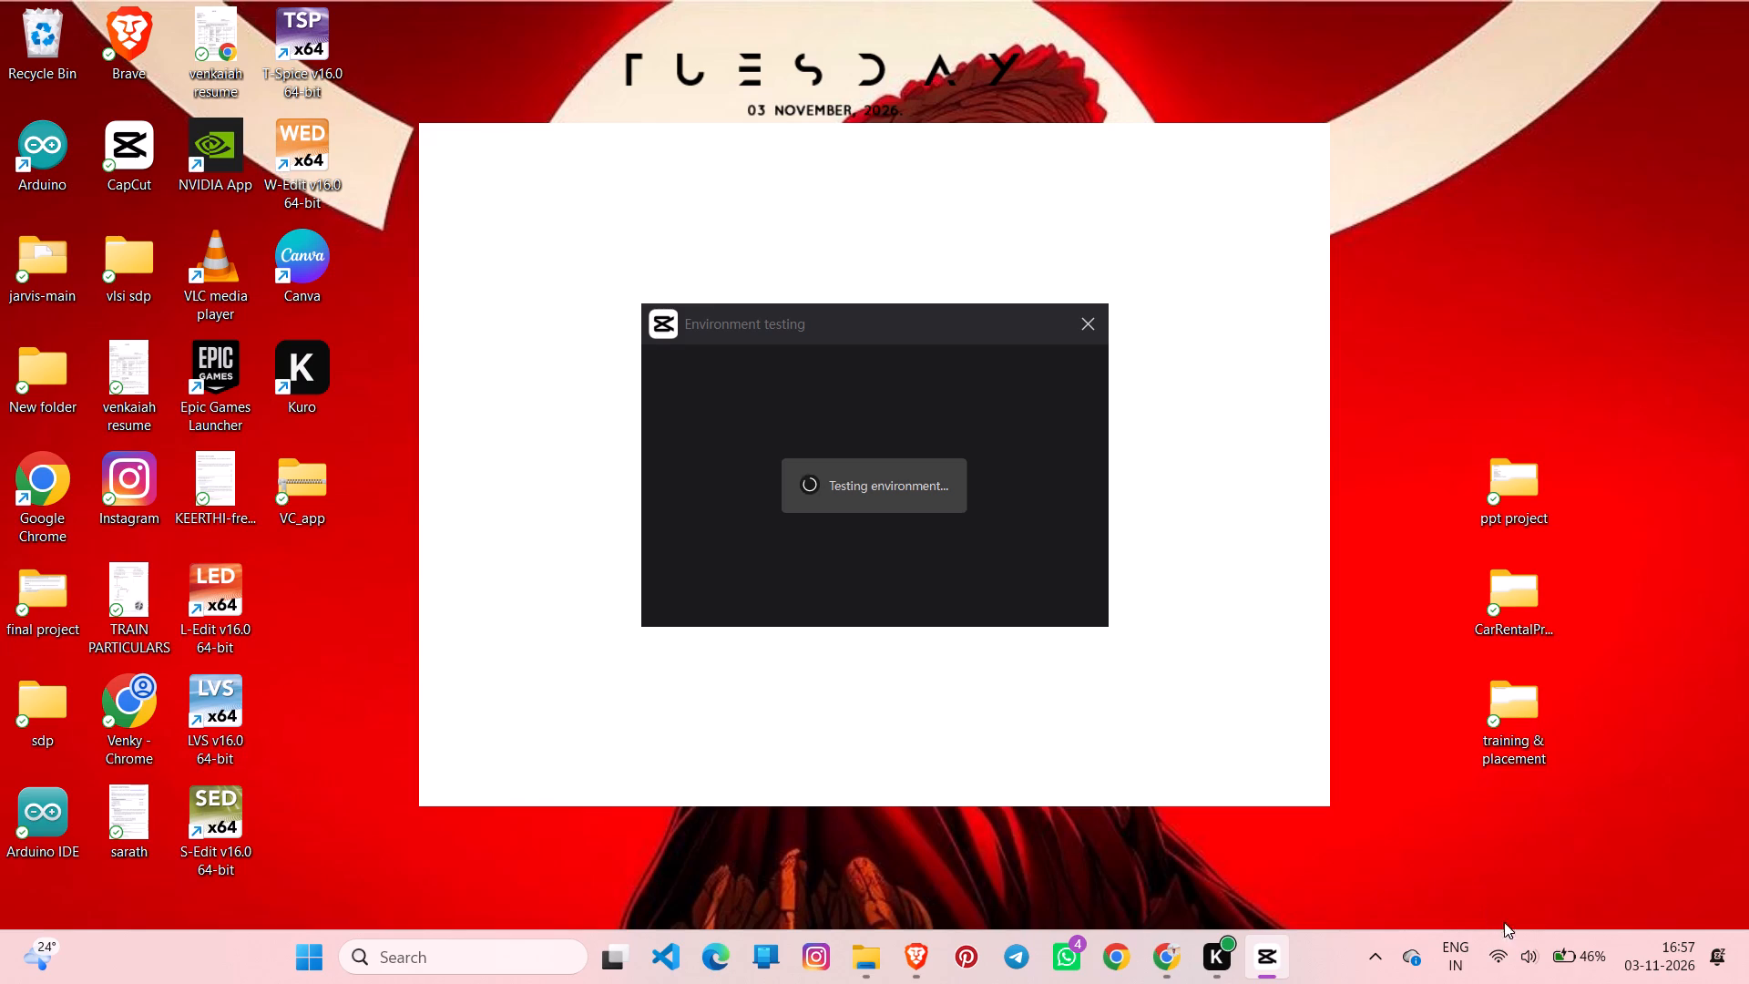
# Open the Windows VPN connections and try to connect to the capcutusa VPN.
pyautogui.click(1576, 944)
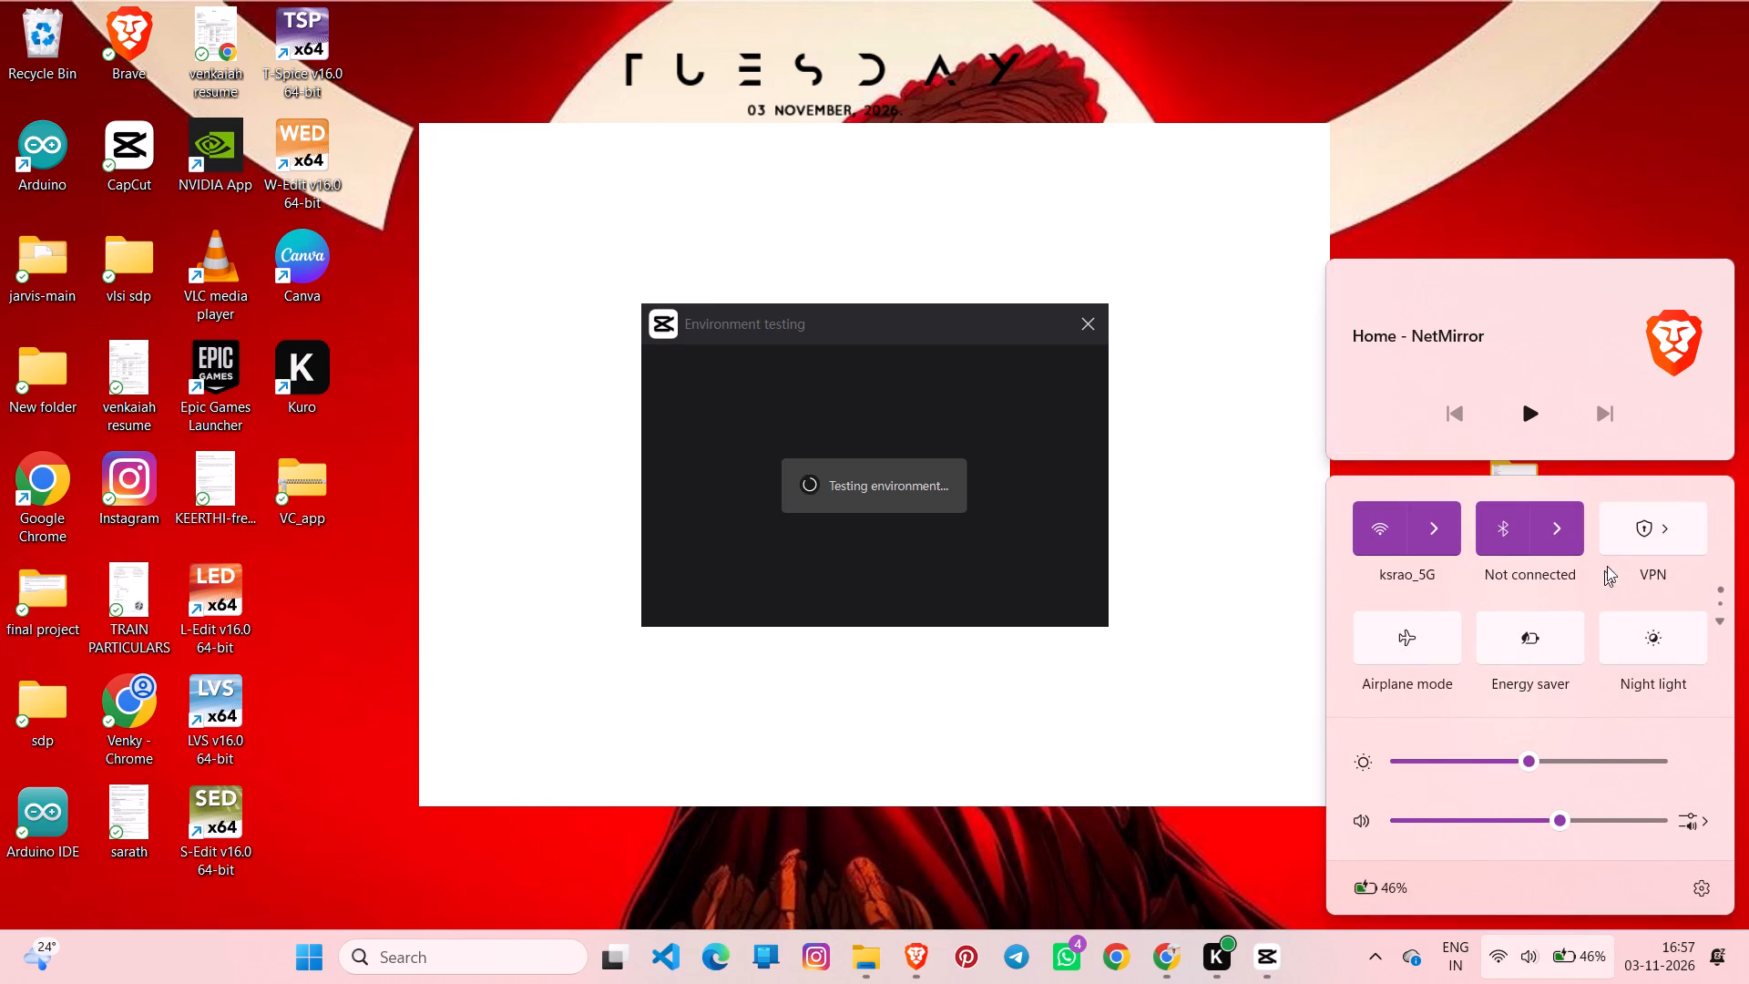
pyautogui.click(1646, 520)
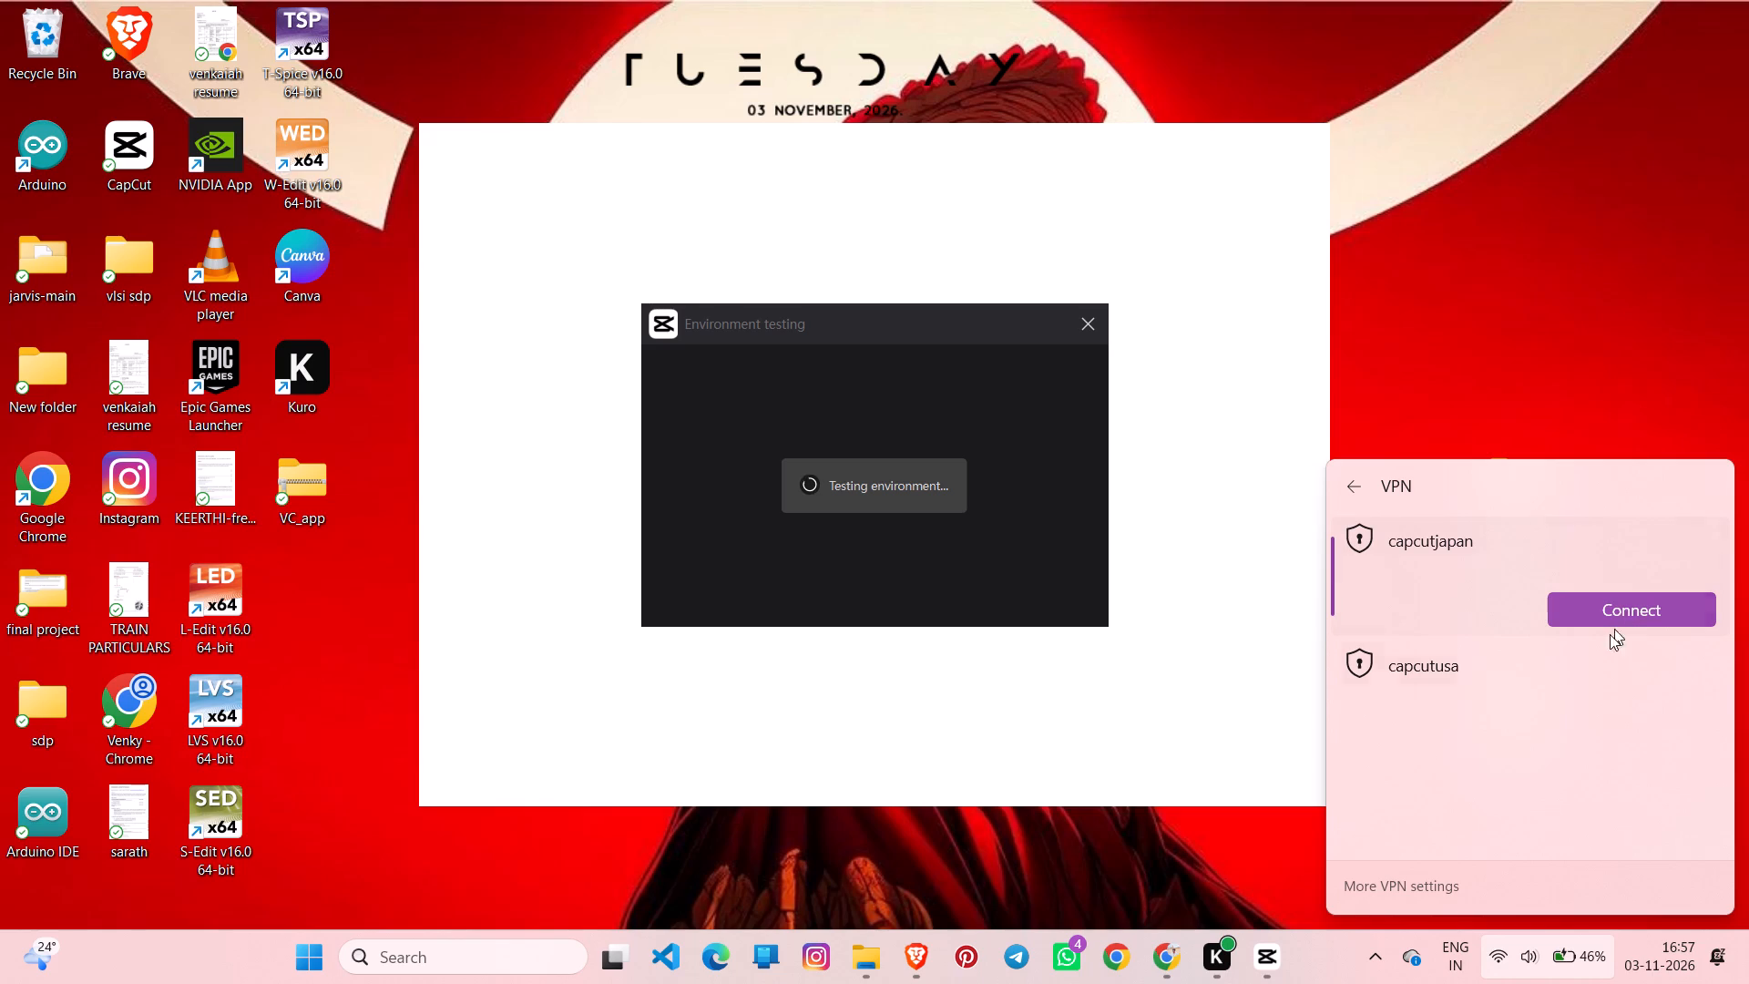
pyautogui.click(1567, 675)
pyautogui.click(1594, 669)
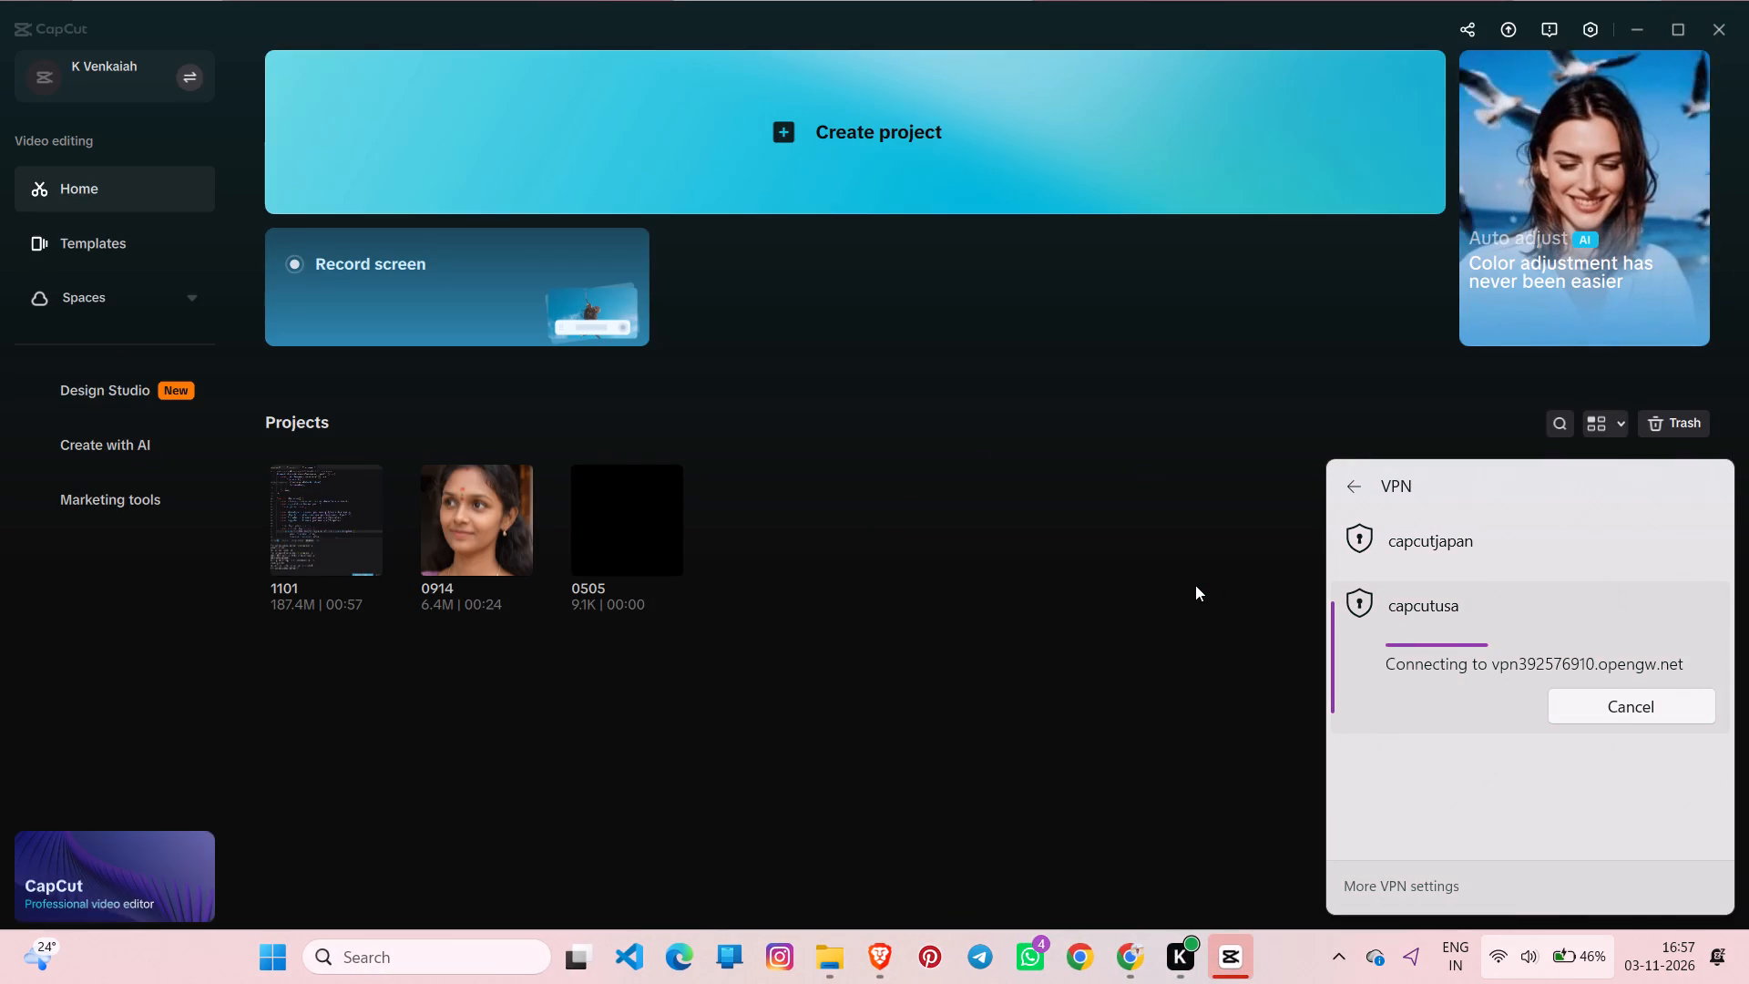
# Connect to the capcutjapan VPN and return to the CapCut home screen.
pyautogui.click(1508, 512)
pyautogui.click(1515, 547)
pyautogui.click(1682, 609)
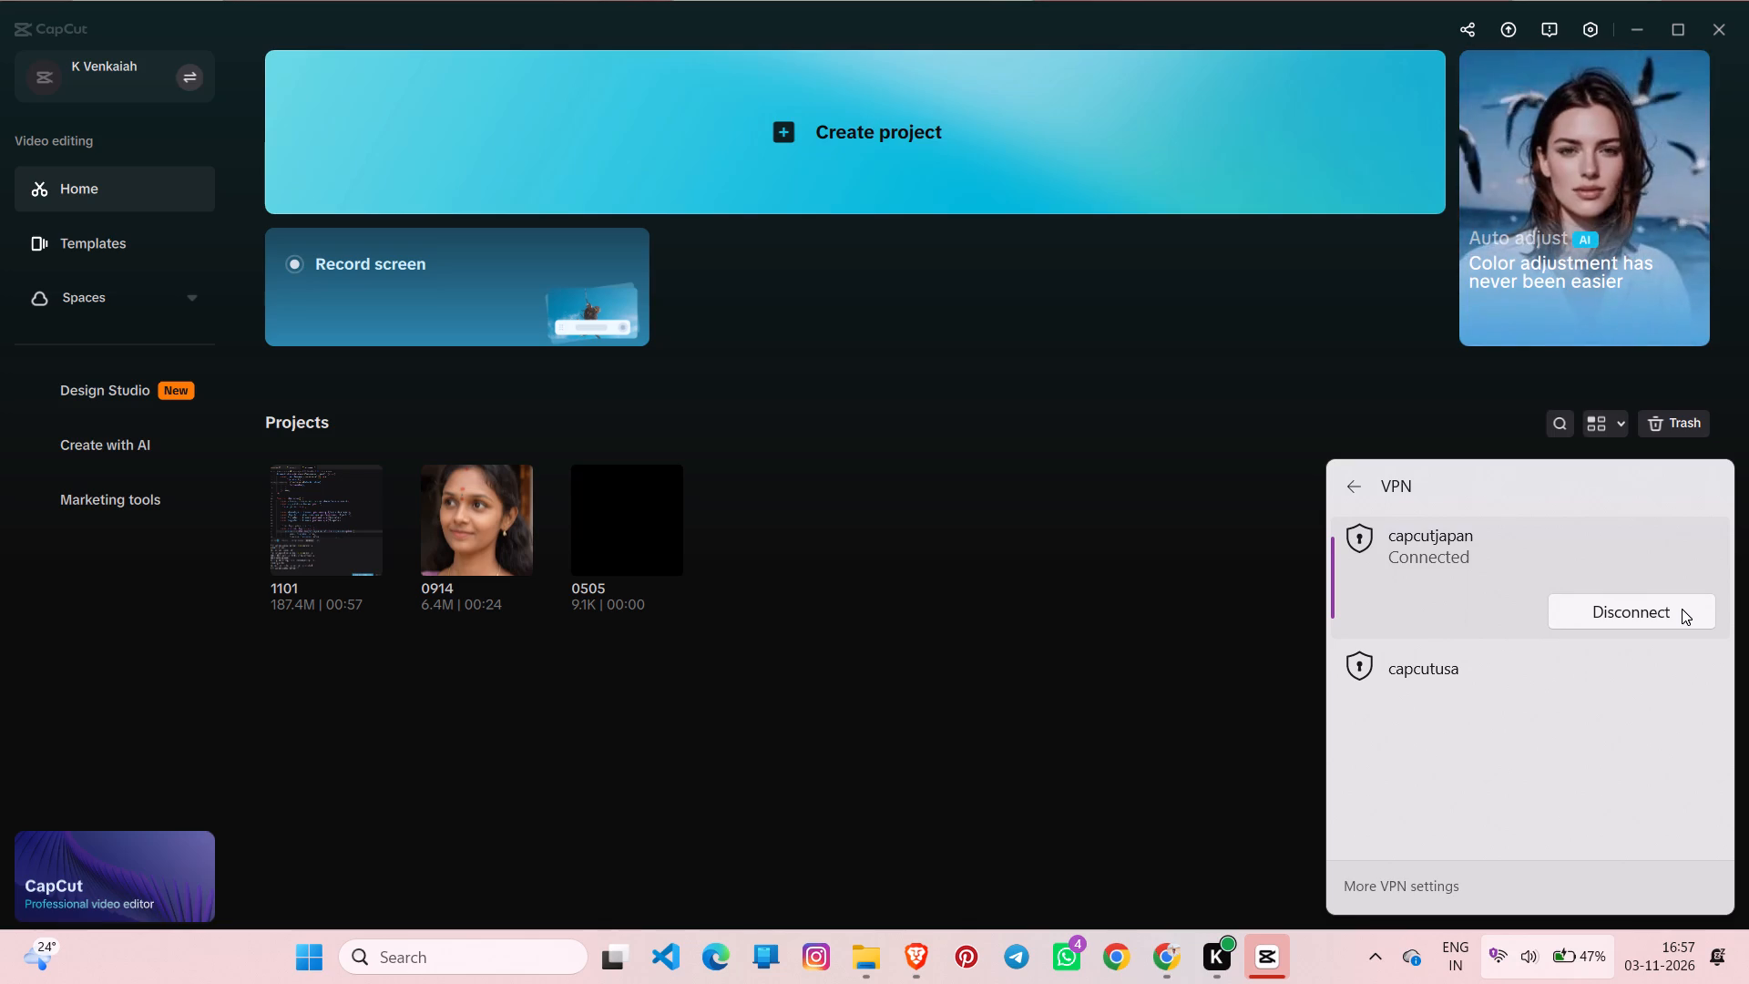
pyautogui.click(1066, 410)
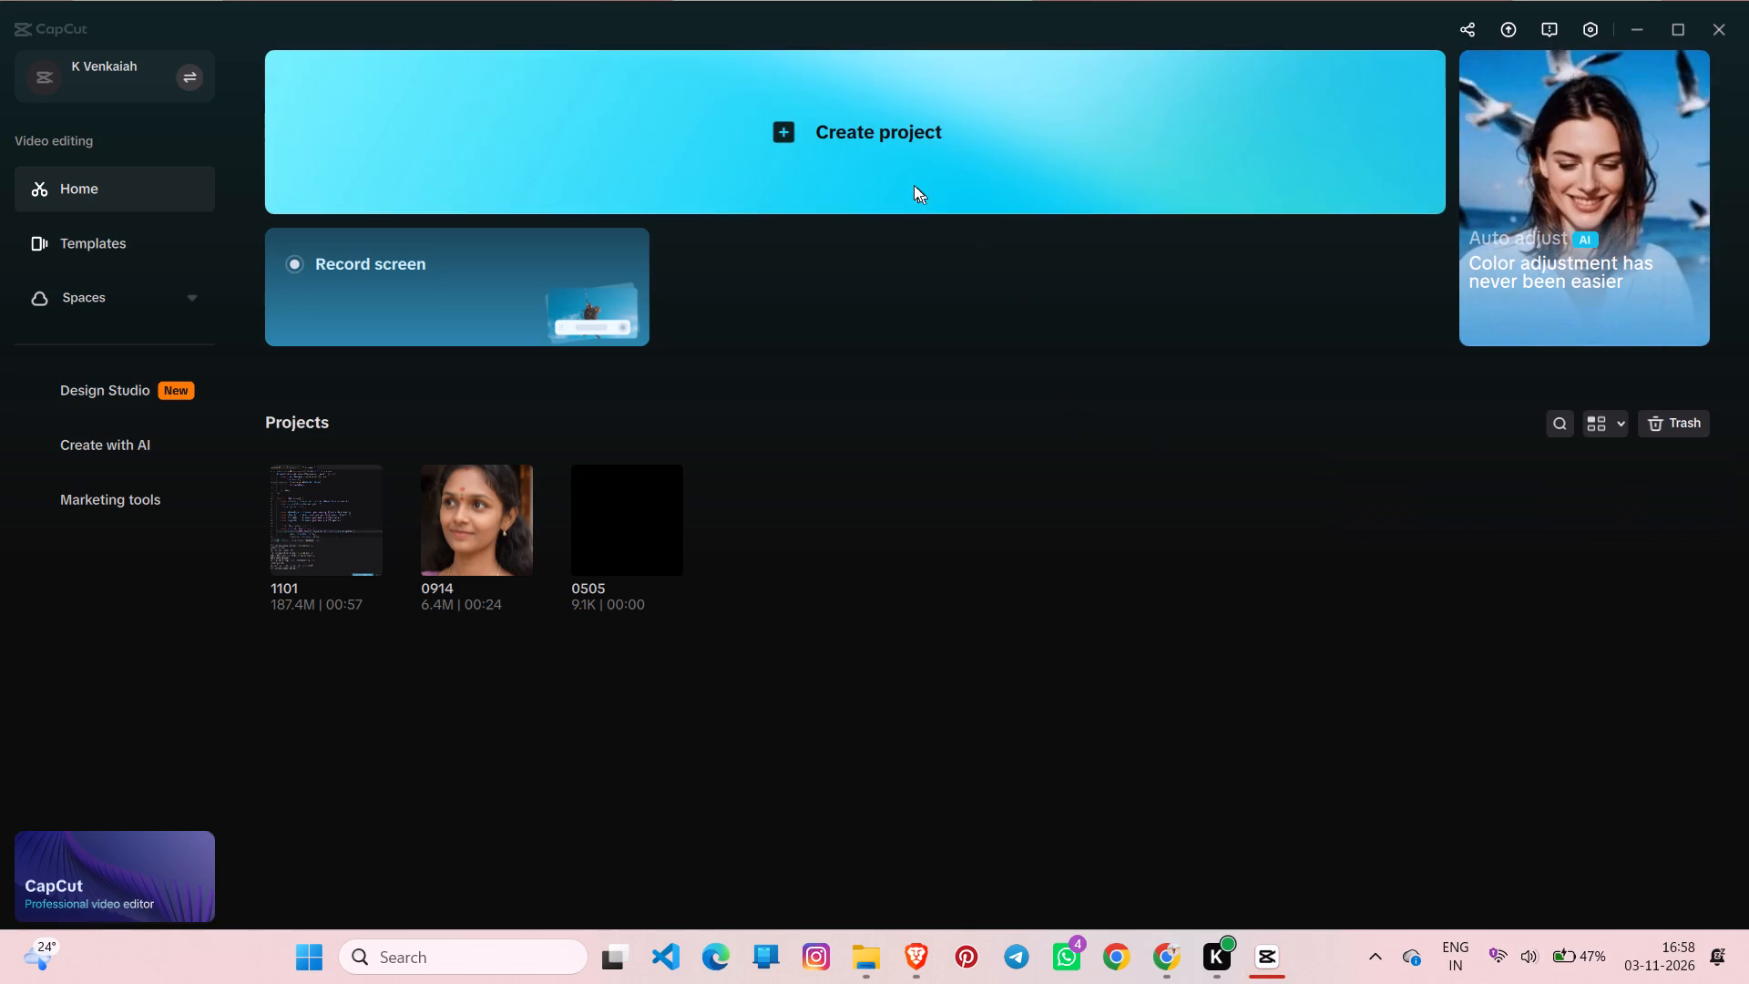
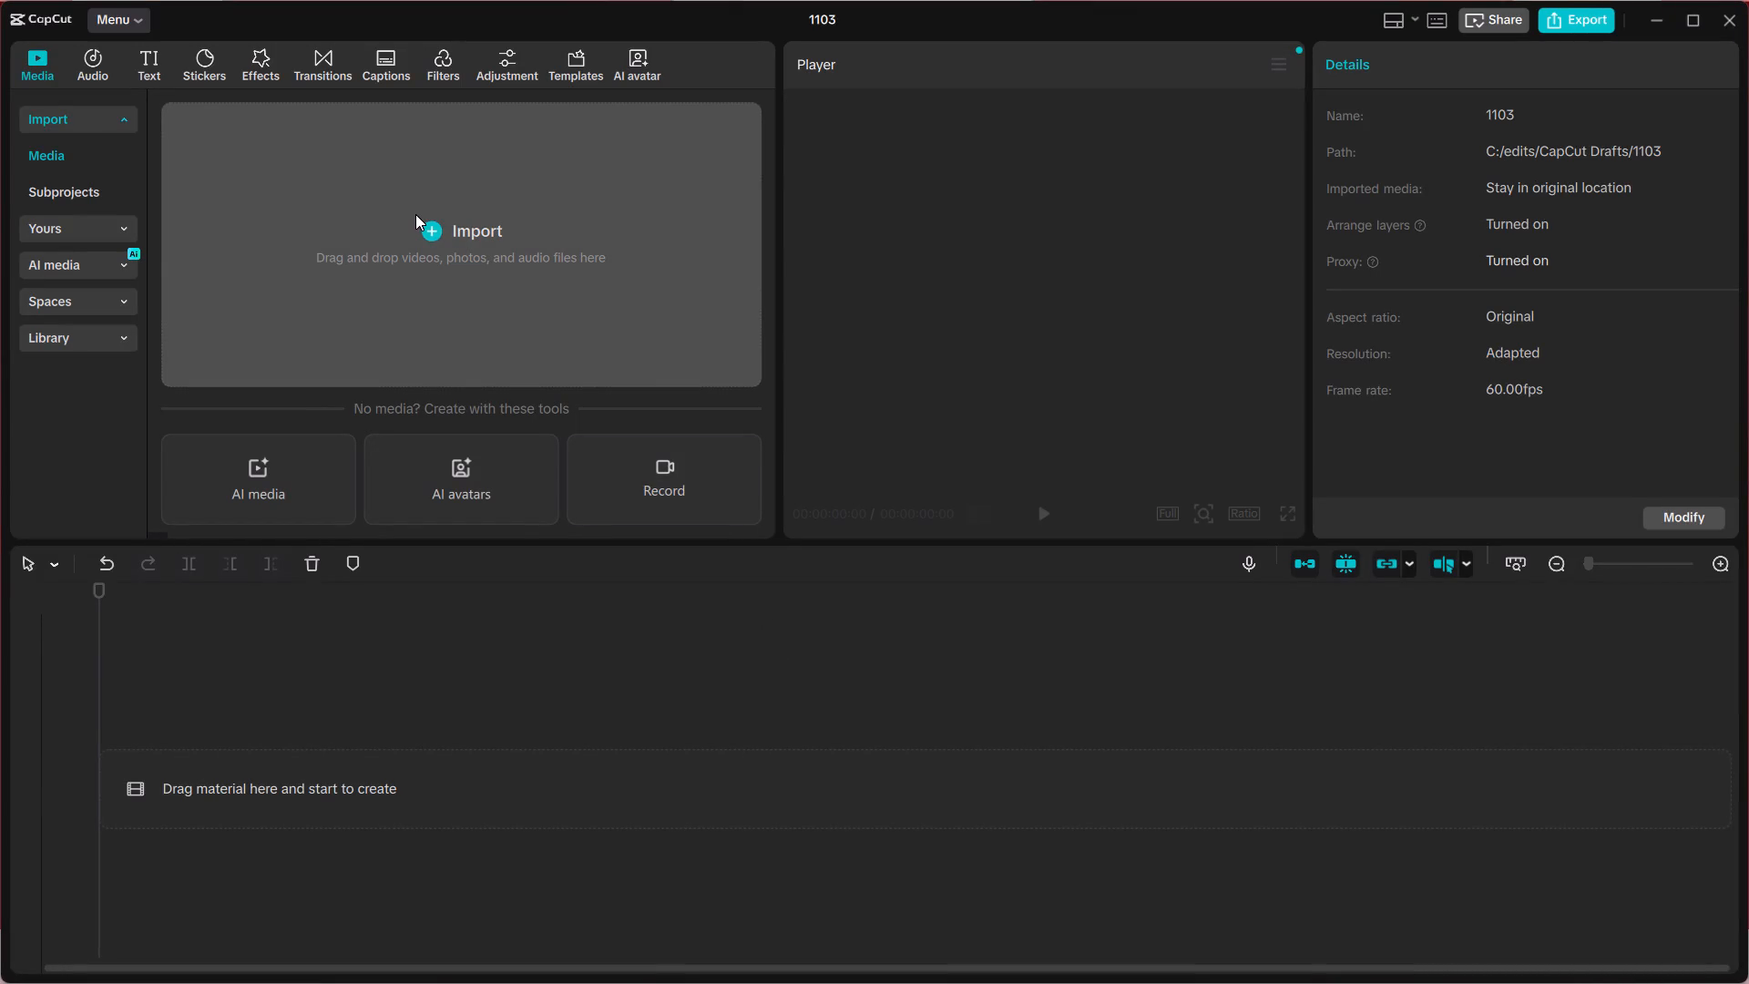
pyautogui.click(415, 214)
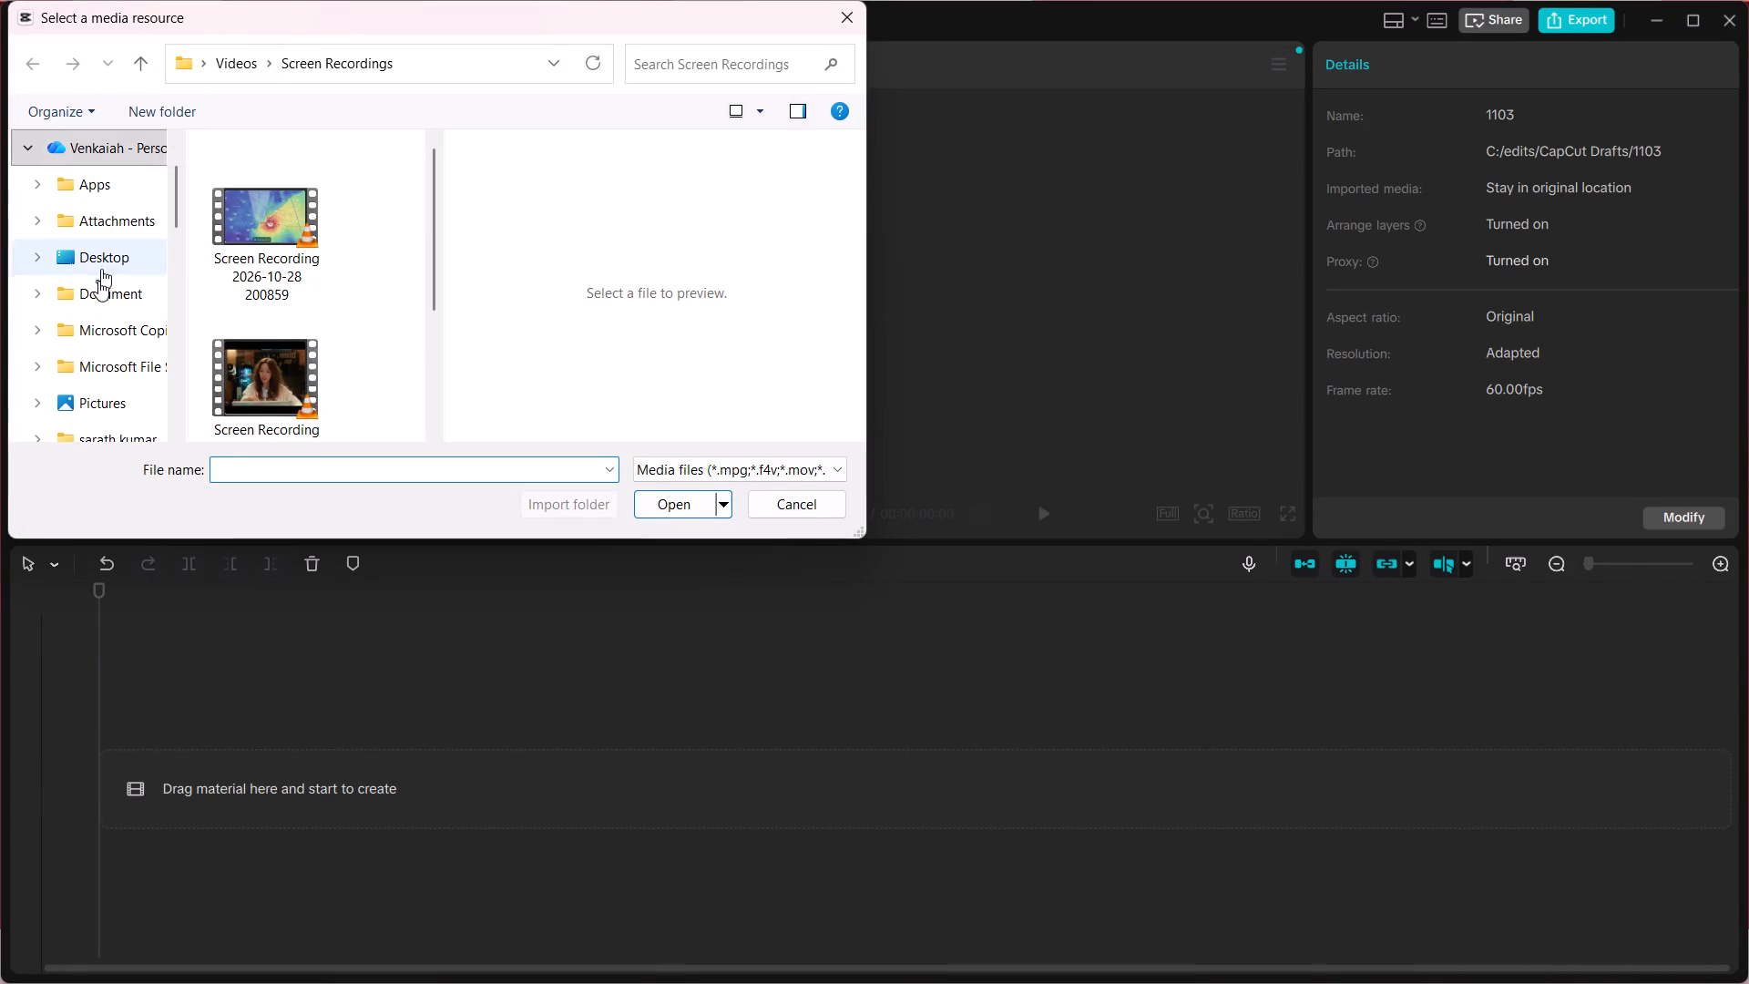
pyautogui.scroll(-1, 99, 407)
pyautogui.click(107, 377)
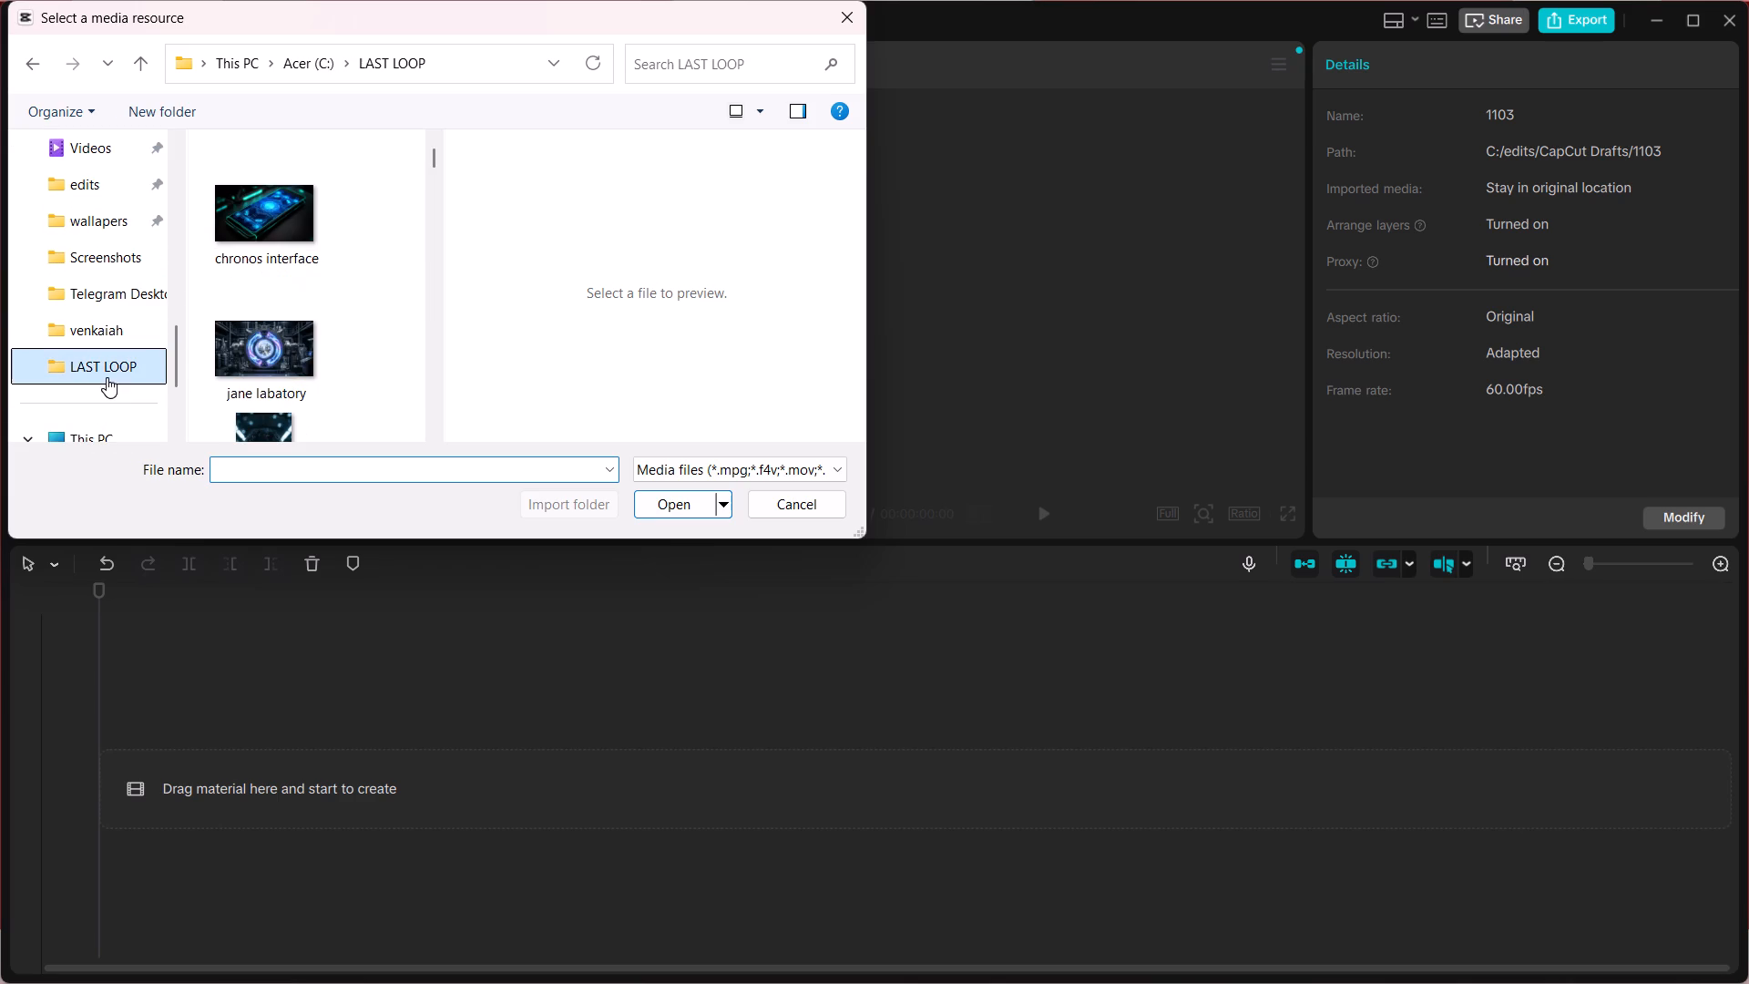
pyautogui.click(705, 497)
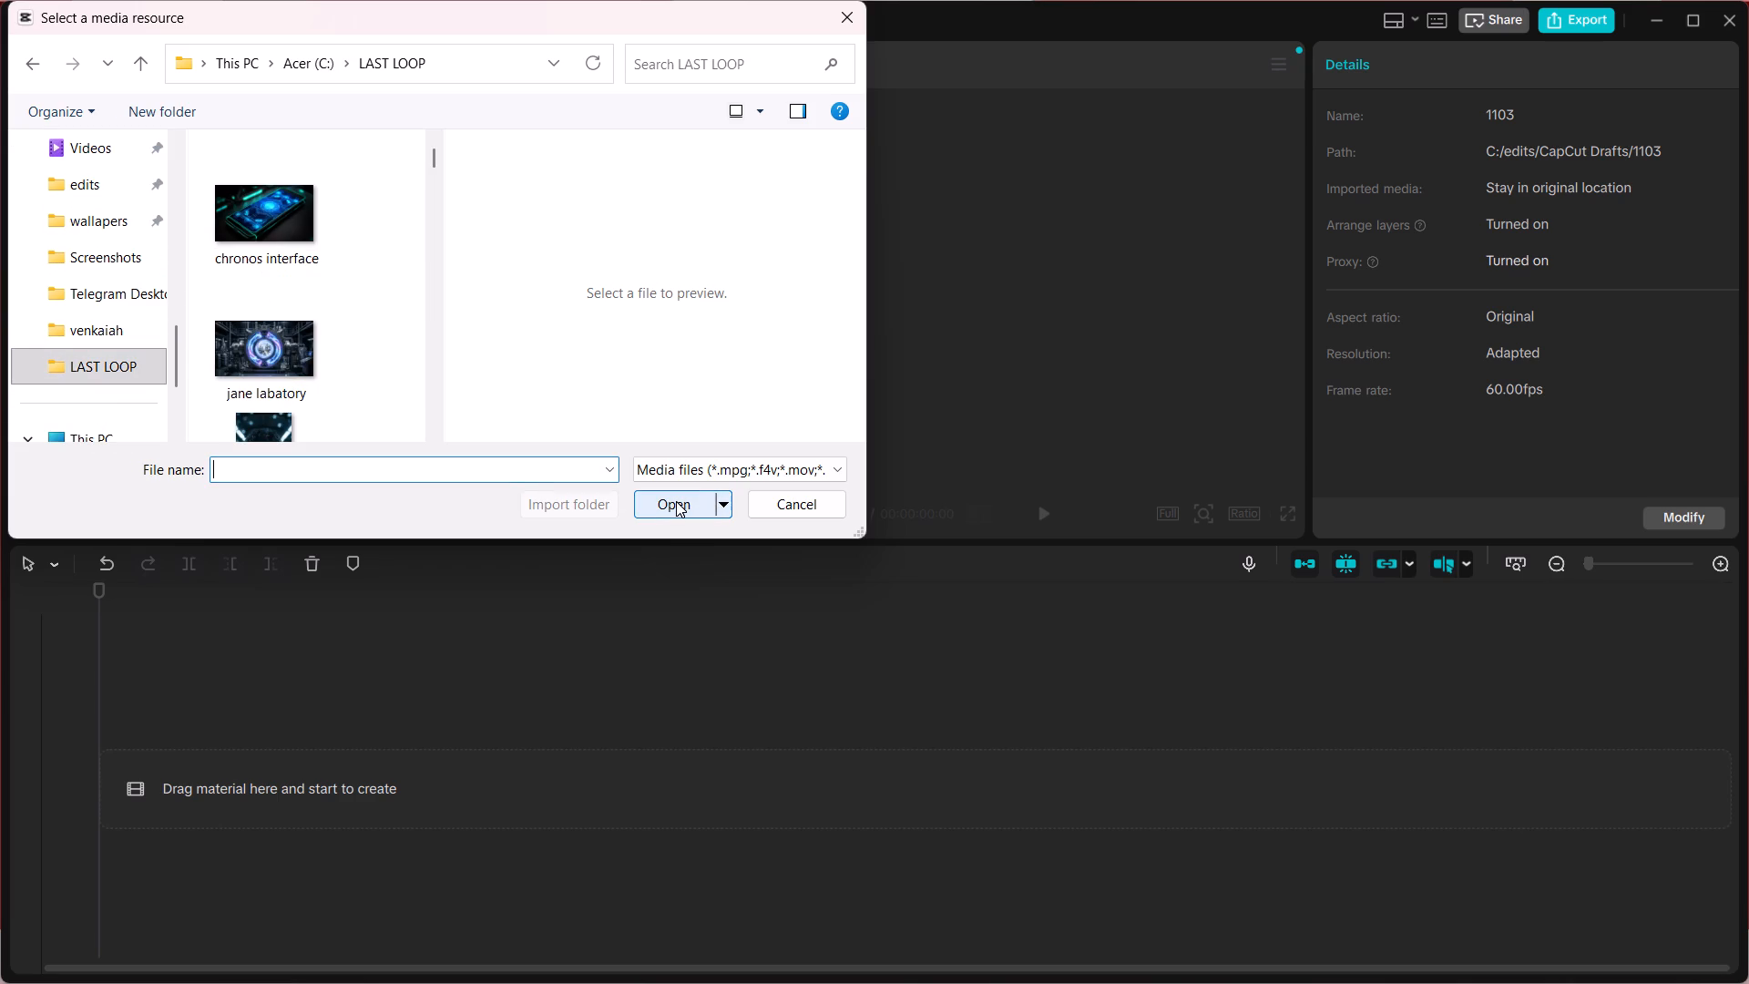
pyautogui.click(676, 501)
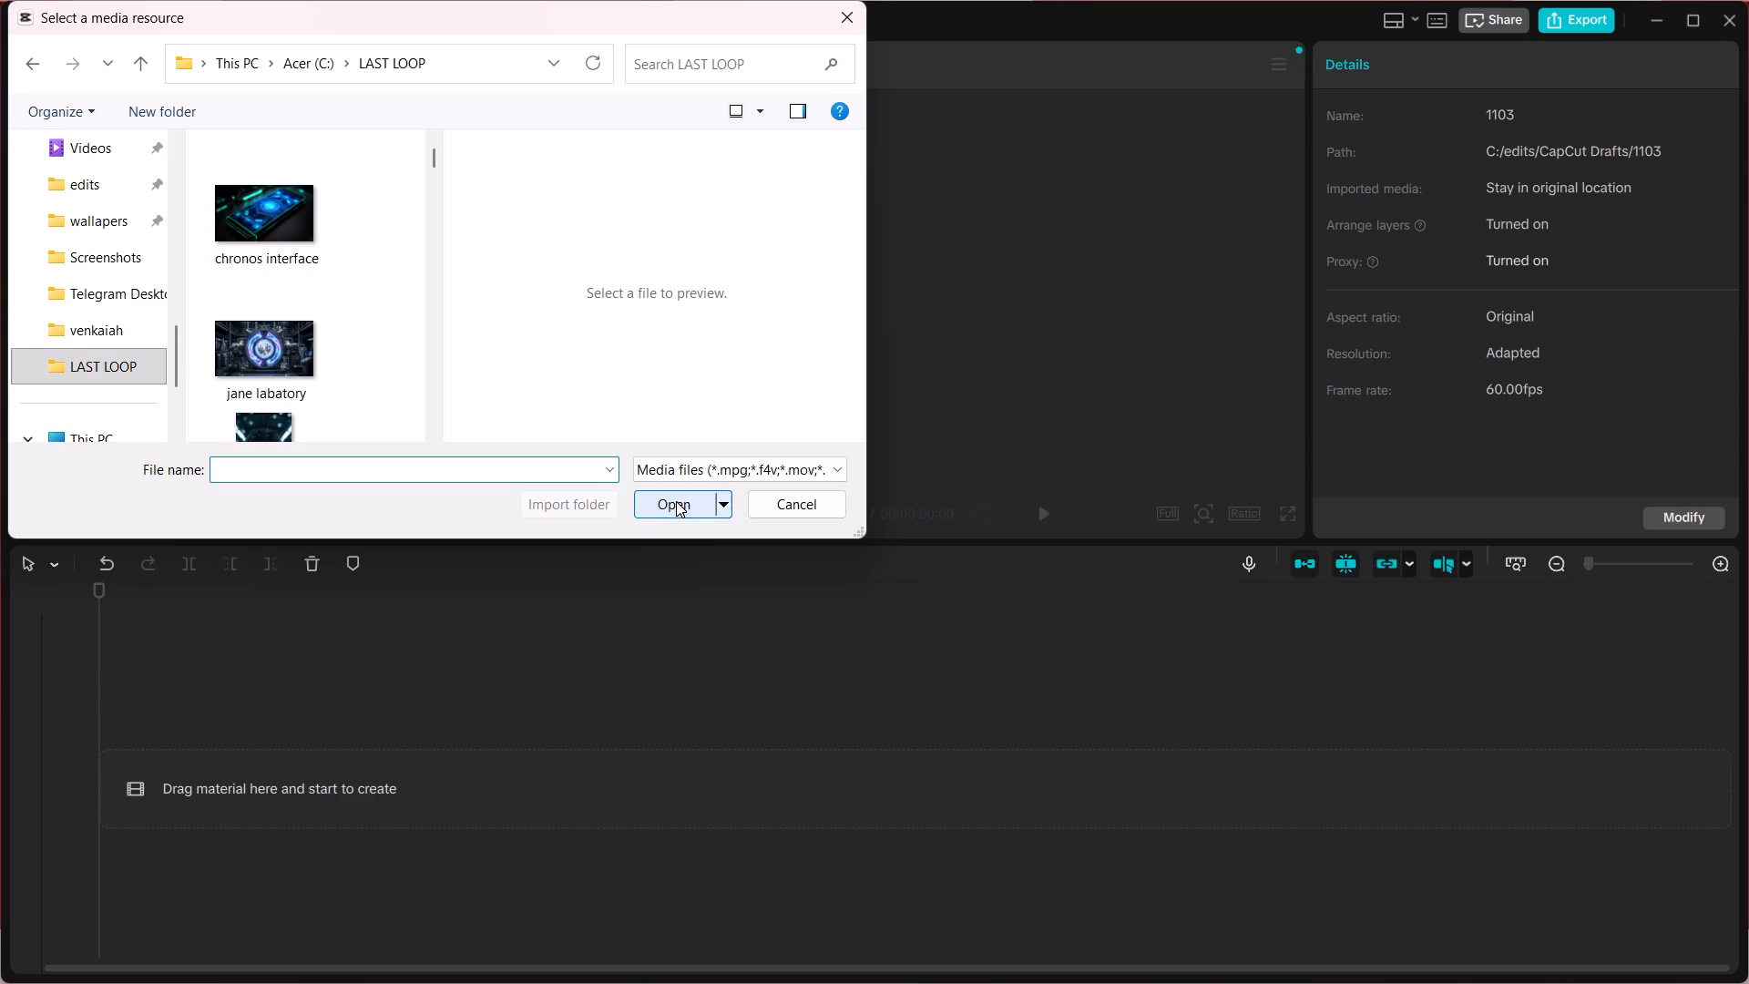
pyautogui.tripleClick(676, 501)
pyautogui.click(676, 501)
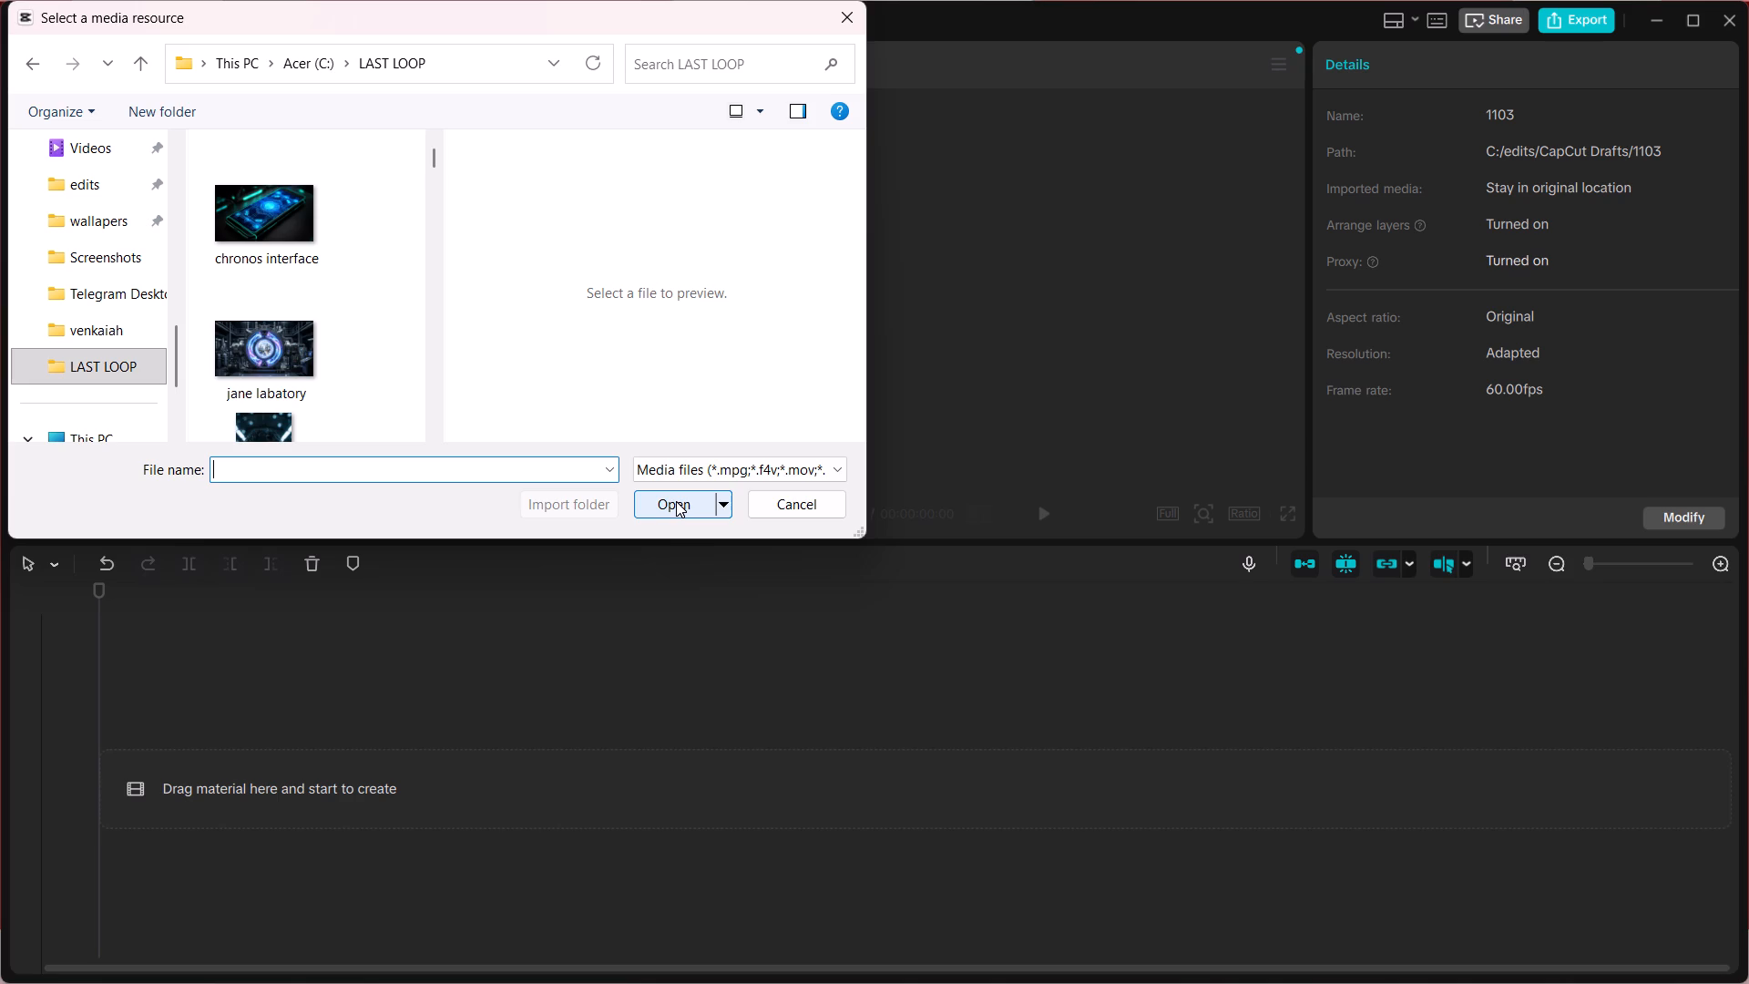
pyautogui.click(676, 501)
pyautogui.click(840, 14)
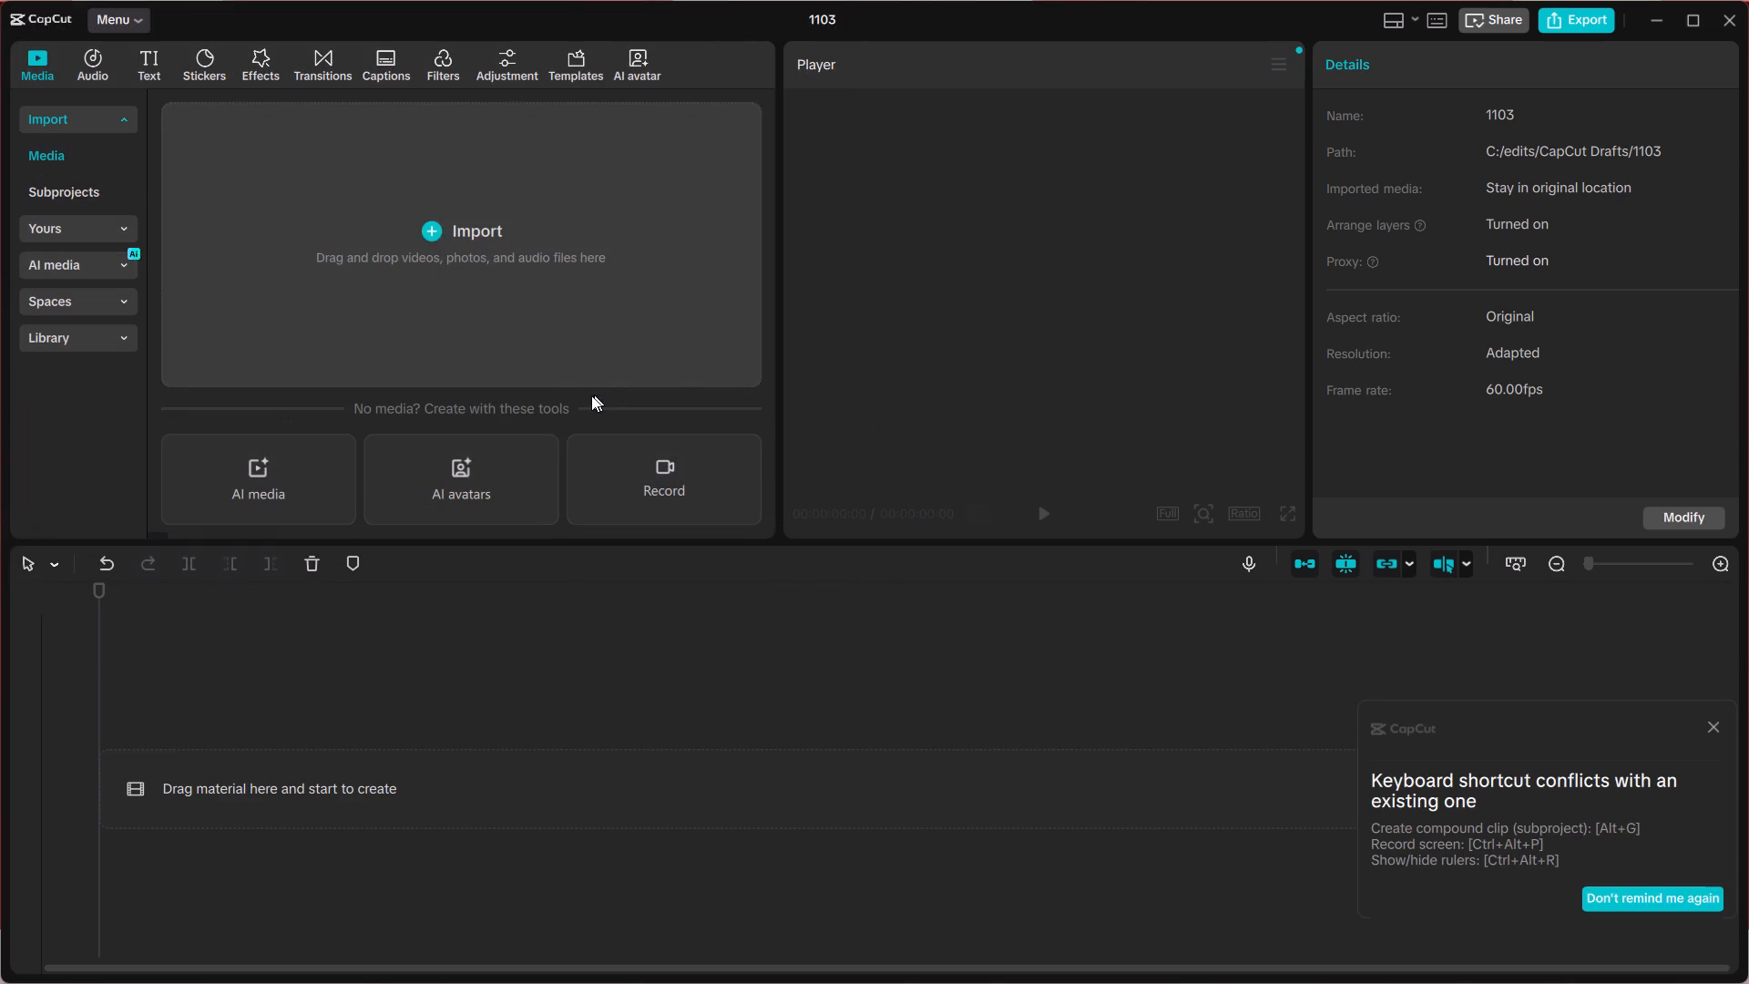
# Import the video clips from Last Loop scene 1 through Last Loop scene24 from the LAST LOOP folder into the project media.
pyautogui.click(483, 244)
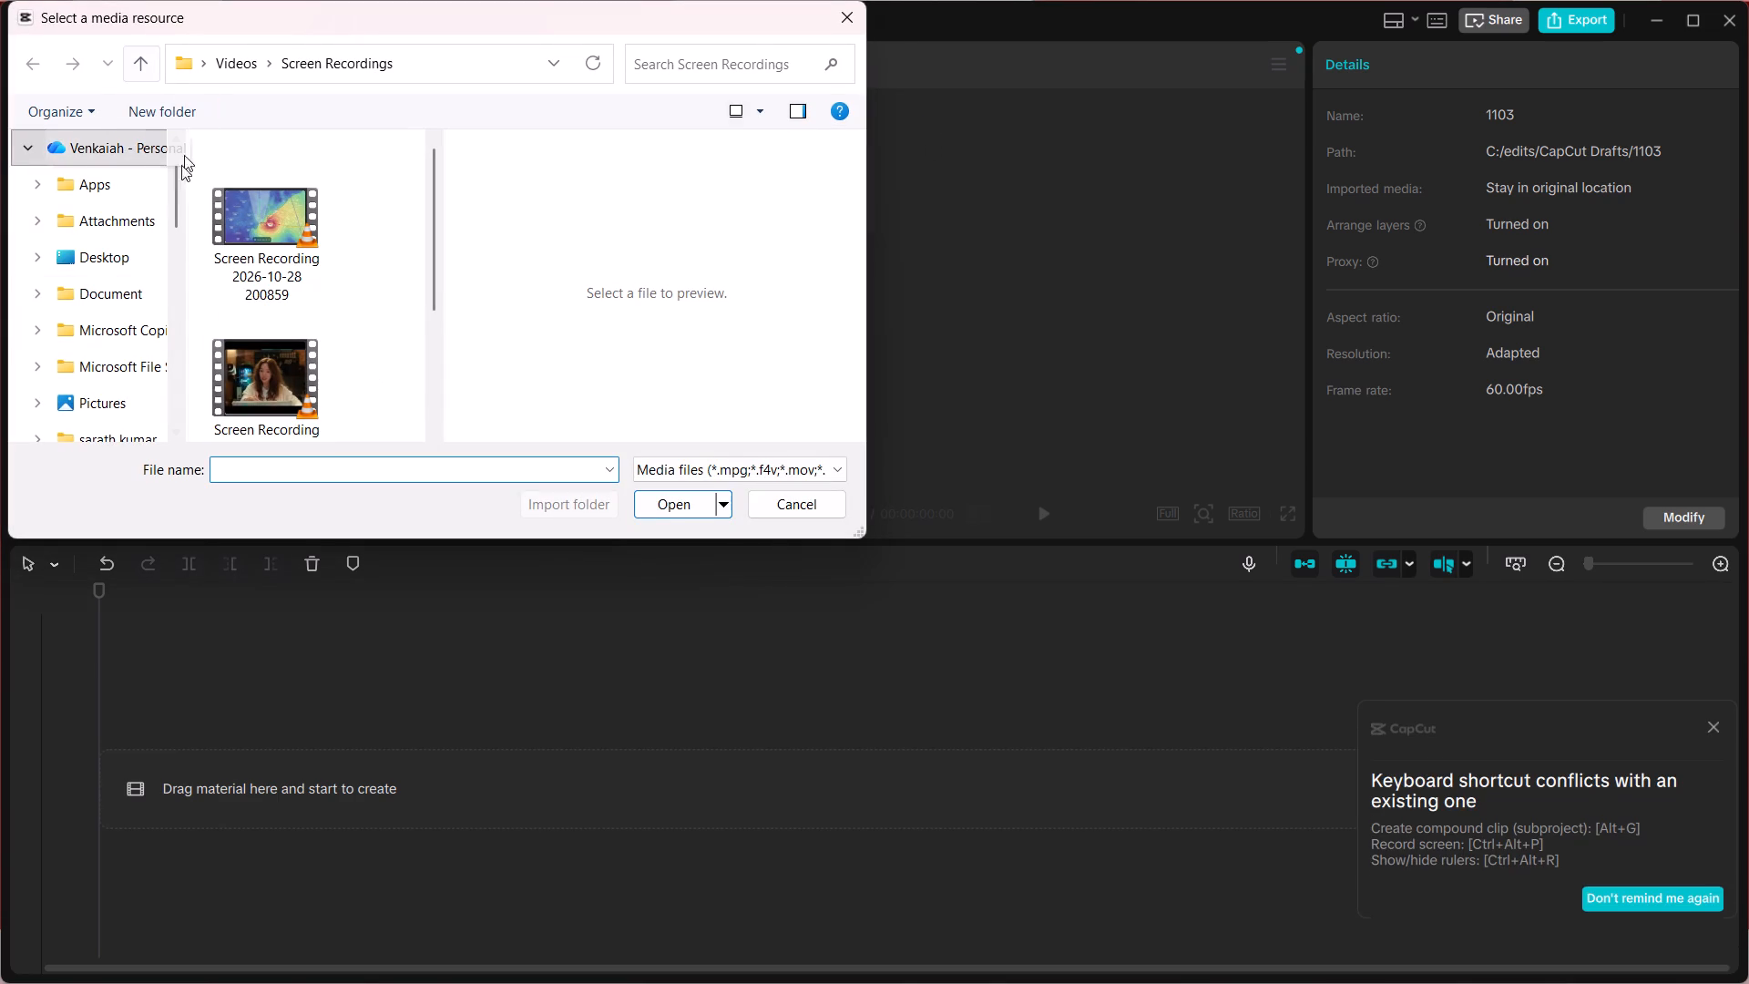
pyautogui.scroll(-1, 124, 441)
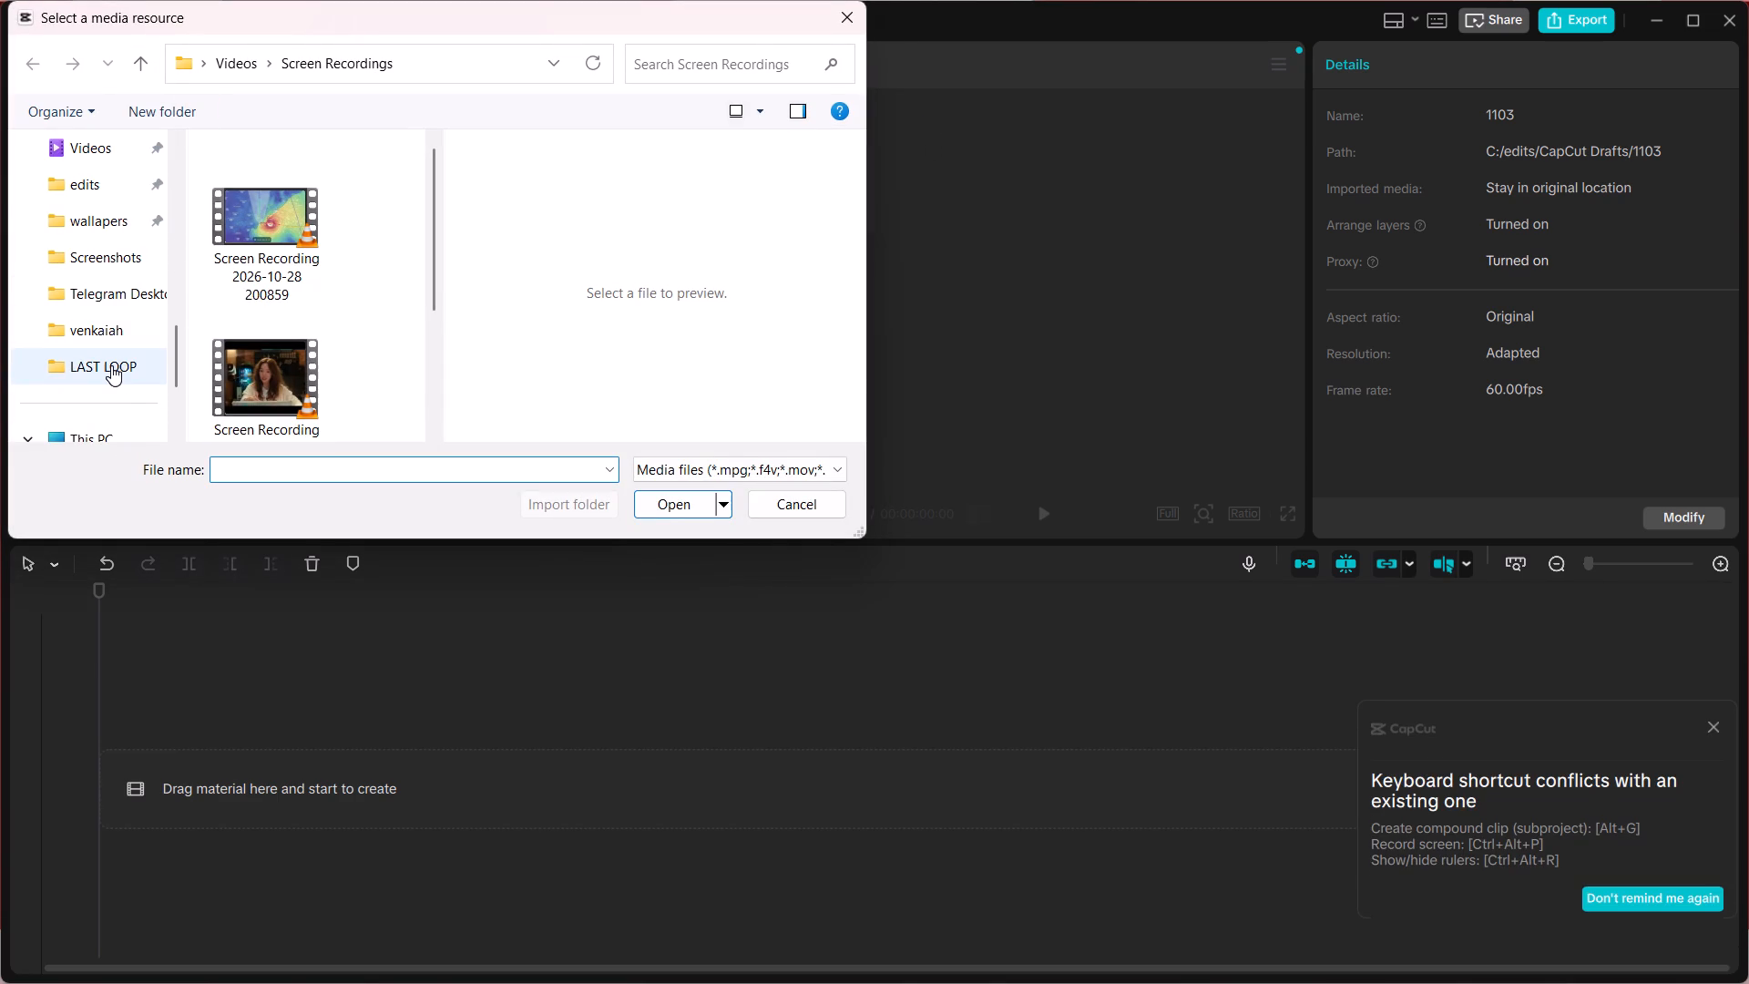
pyautogui.click(111, 365)
pyautogui.moveTo(441, 159); pyautogui.dragTo(450, 175)
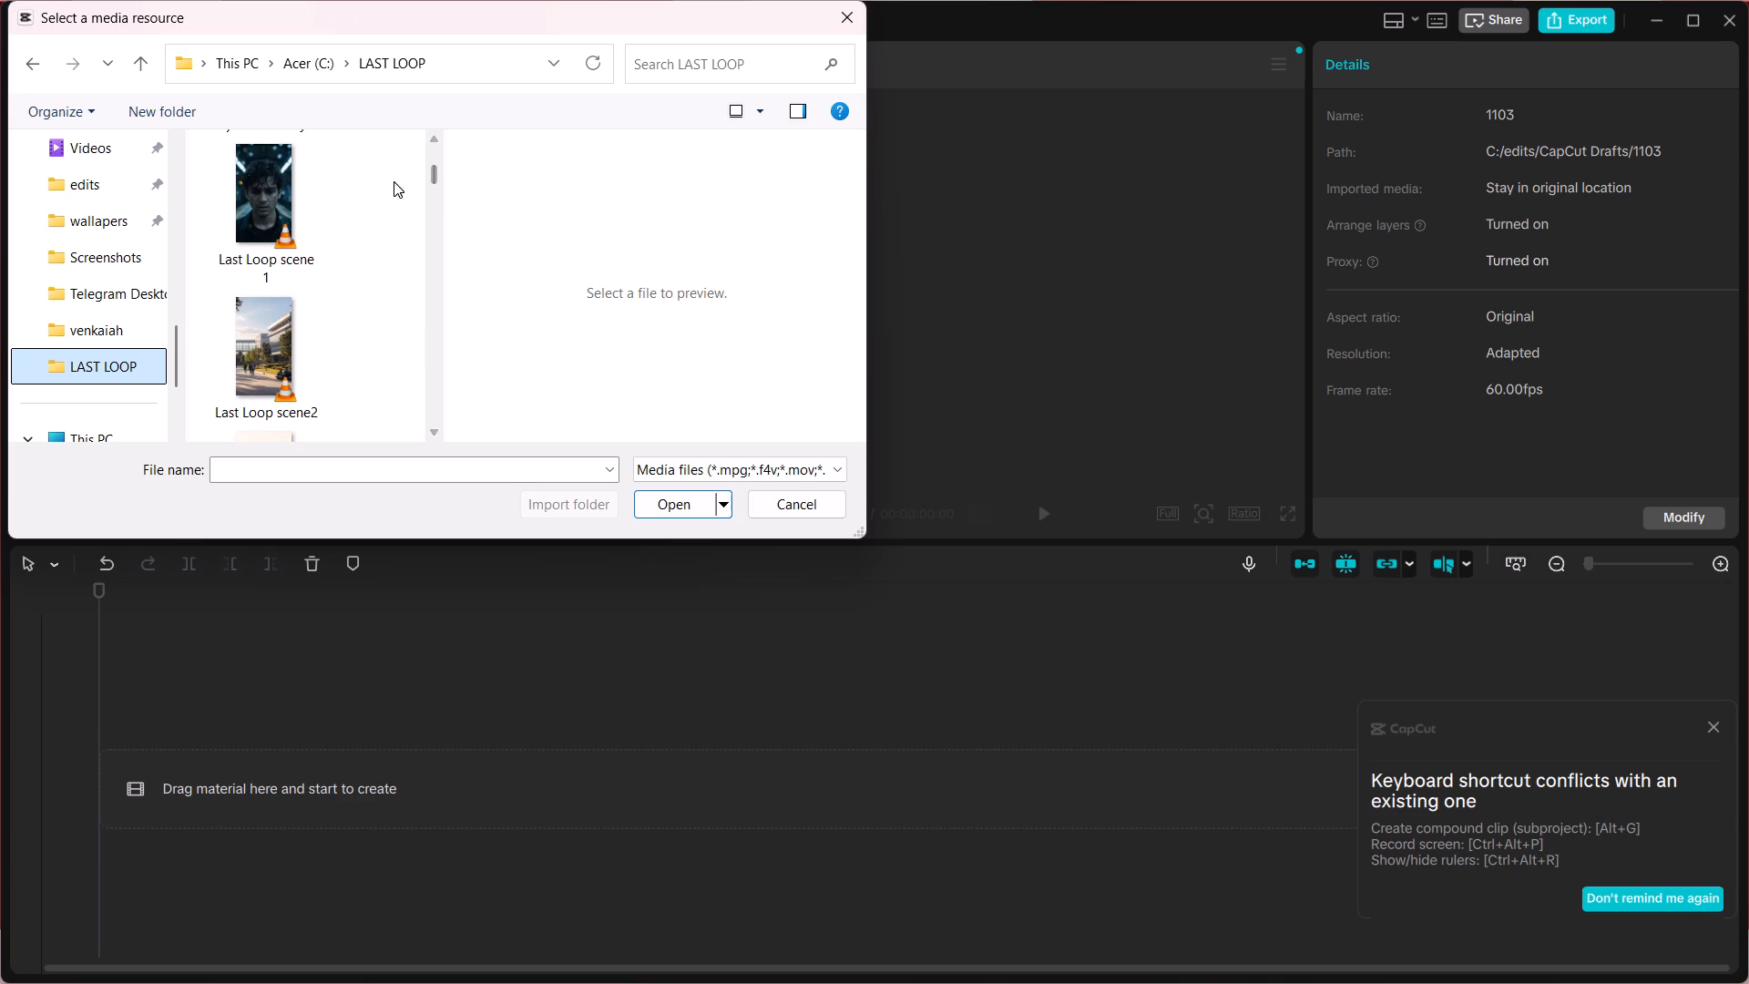
pyautogui.moveTo(333, 182); pyautogui.dragTo(232, 455)
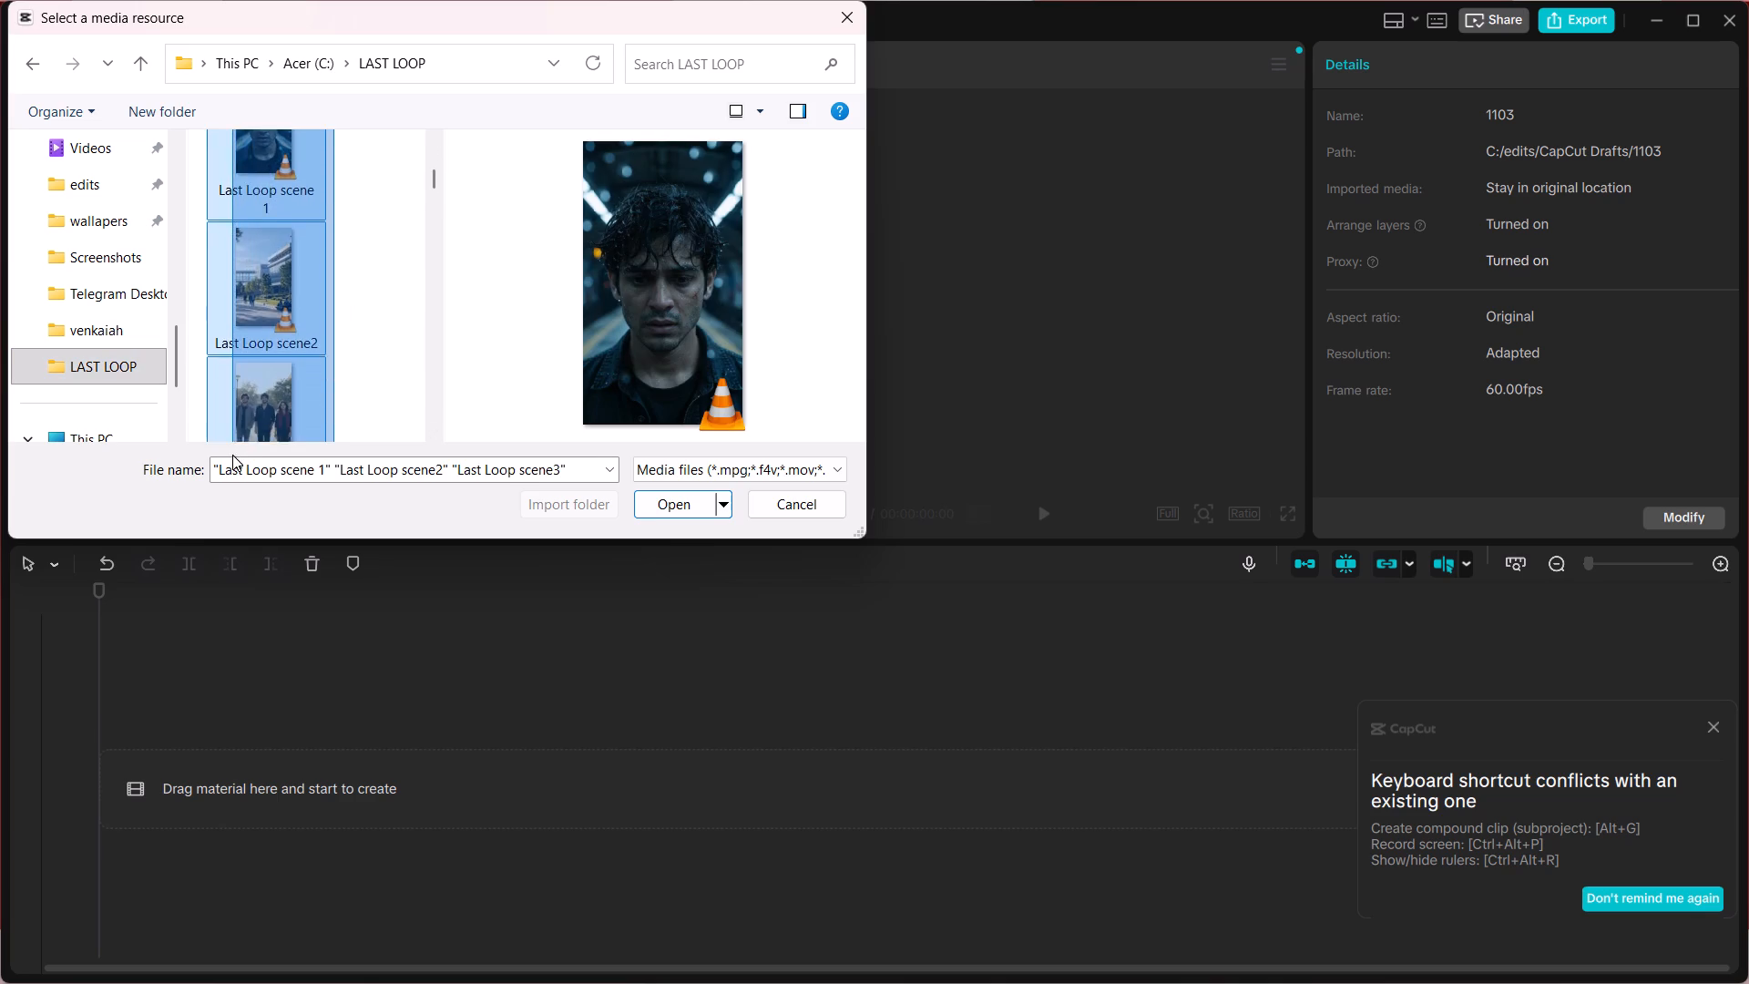
pyautogui.moveTo(232, 455); pyautogui.dragTo(266, 404)
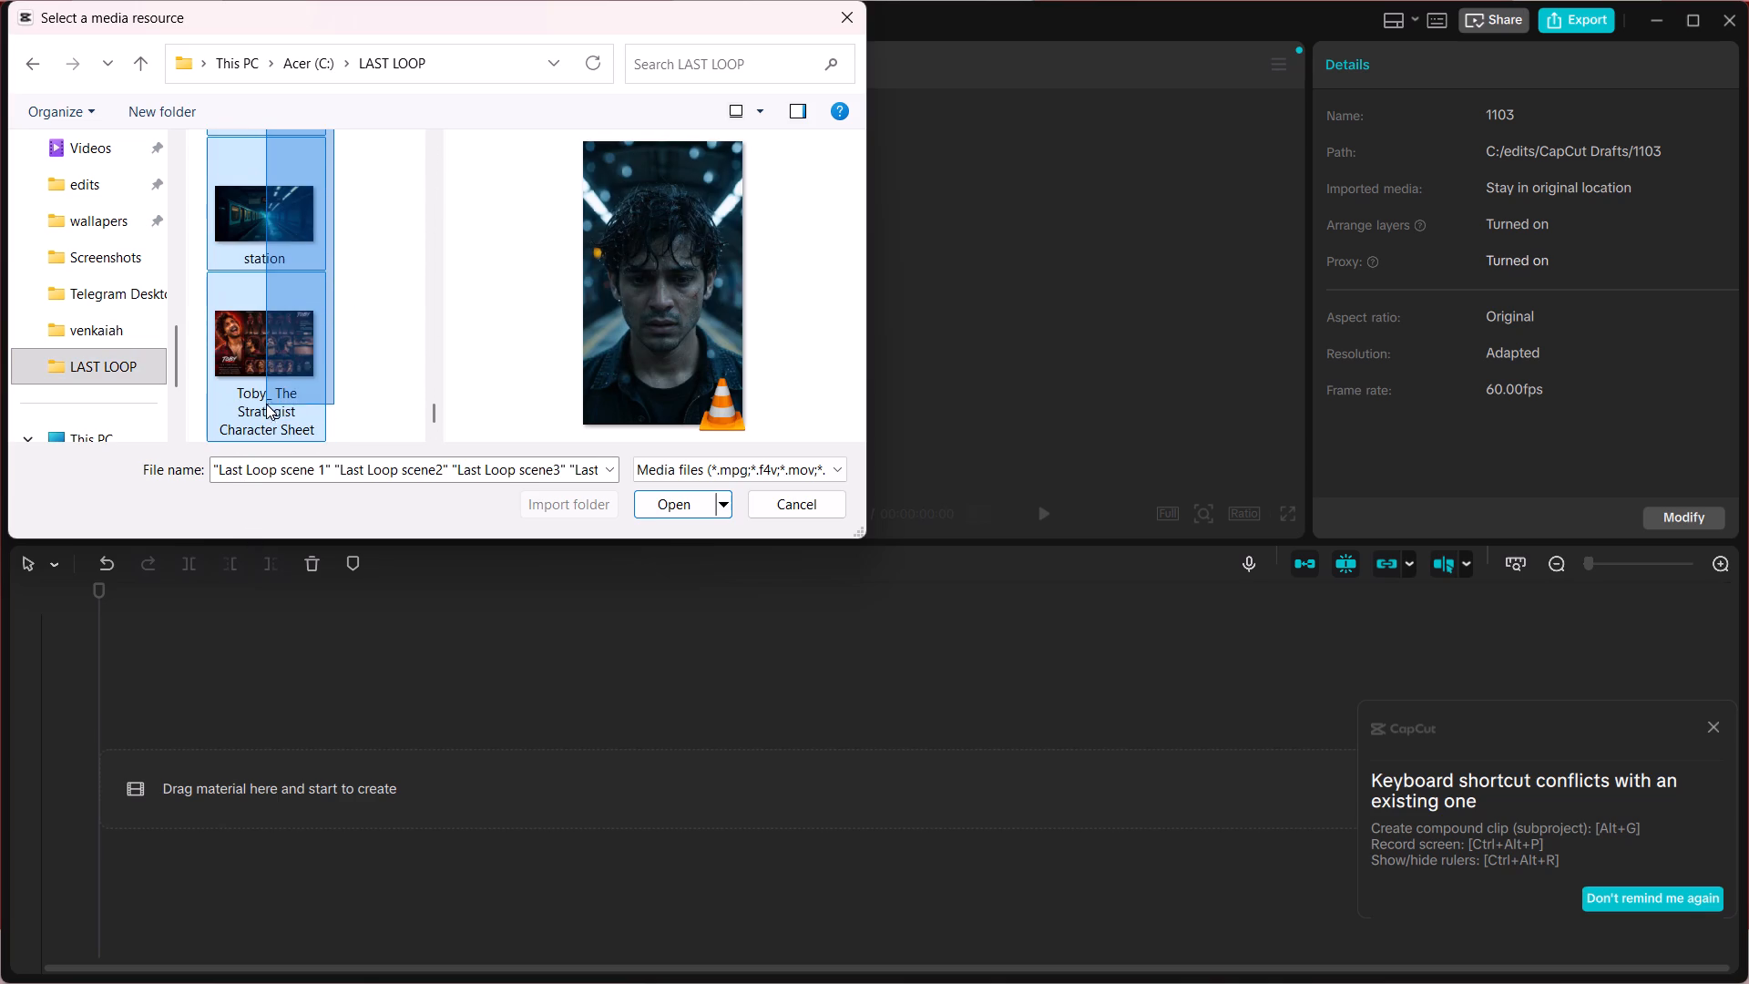
pyautogui.moveTo(266, 404); pyautogui.dragTo(266, 403)
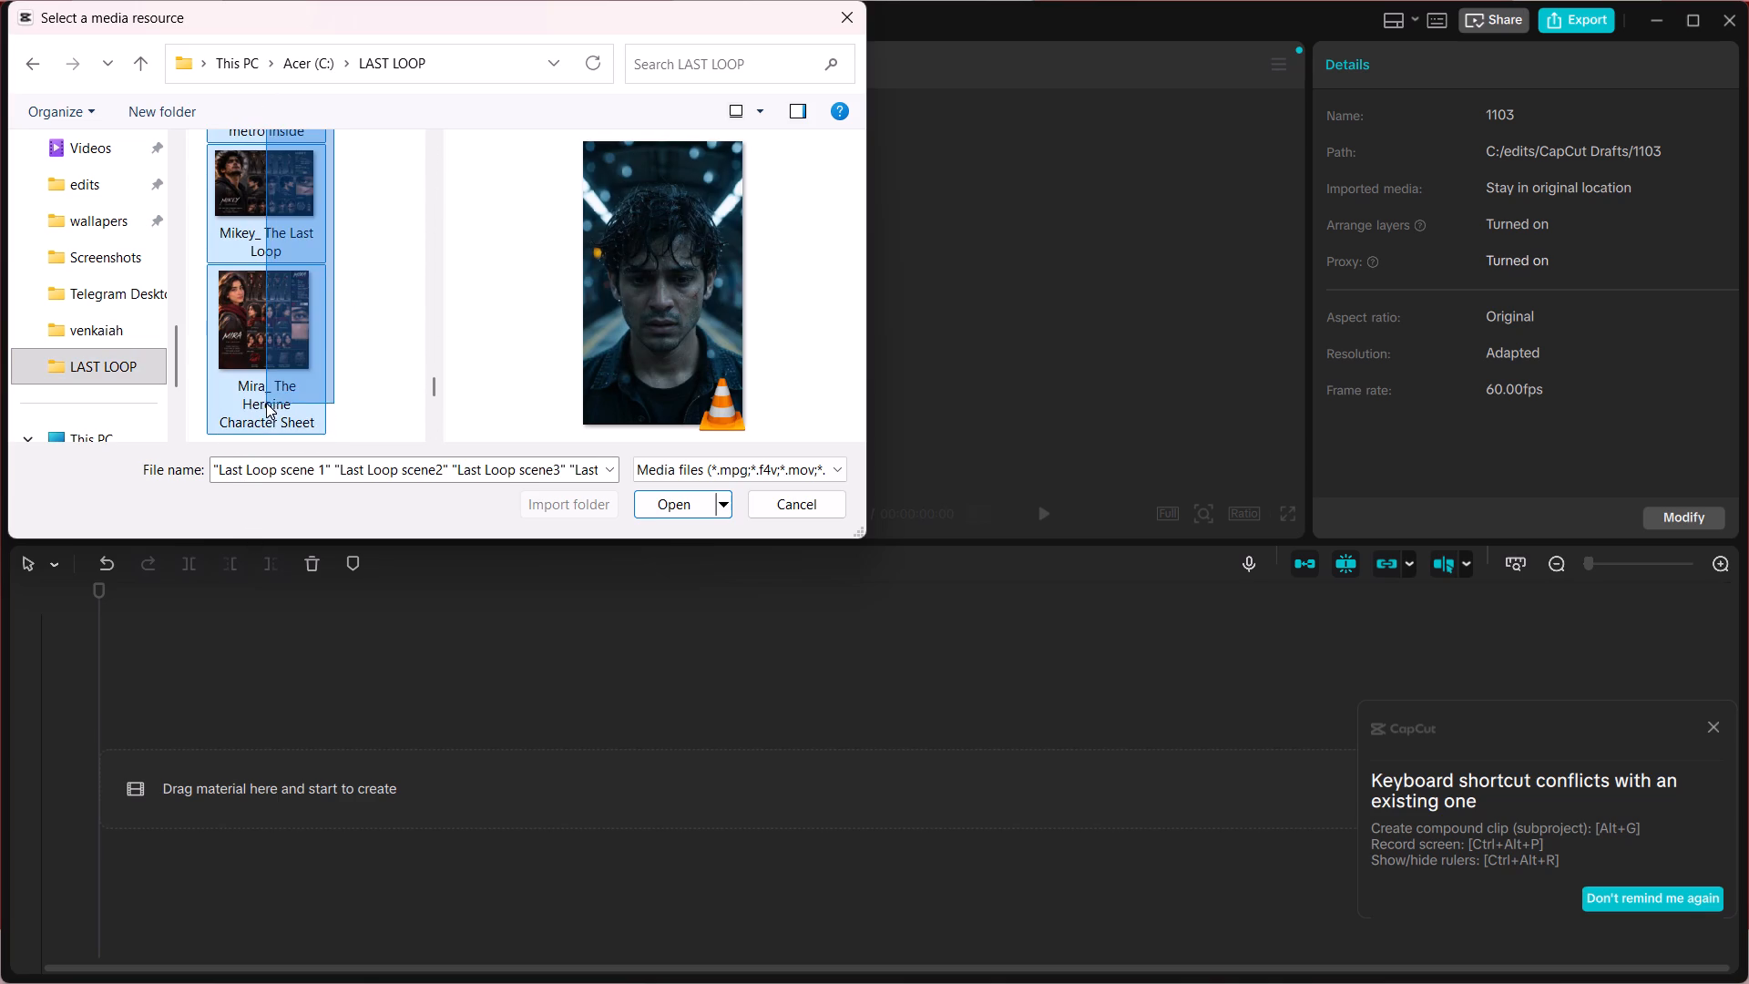
pyautogui.moveTo(266, 403); pyautogui.dragTo(268, 123)
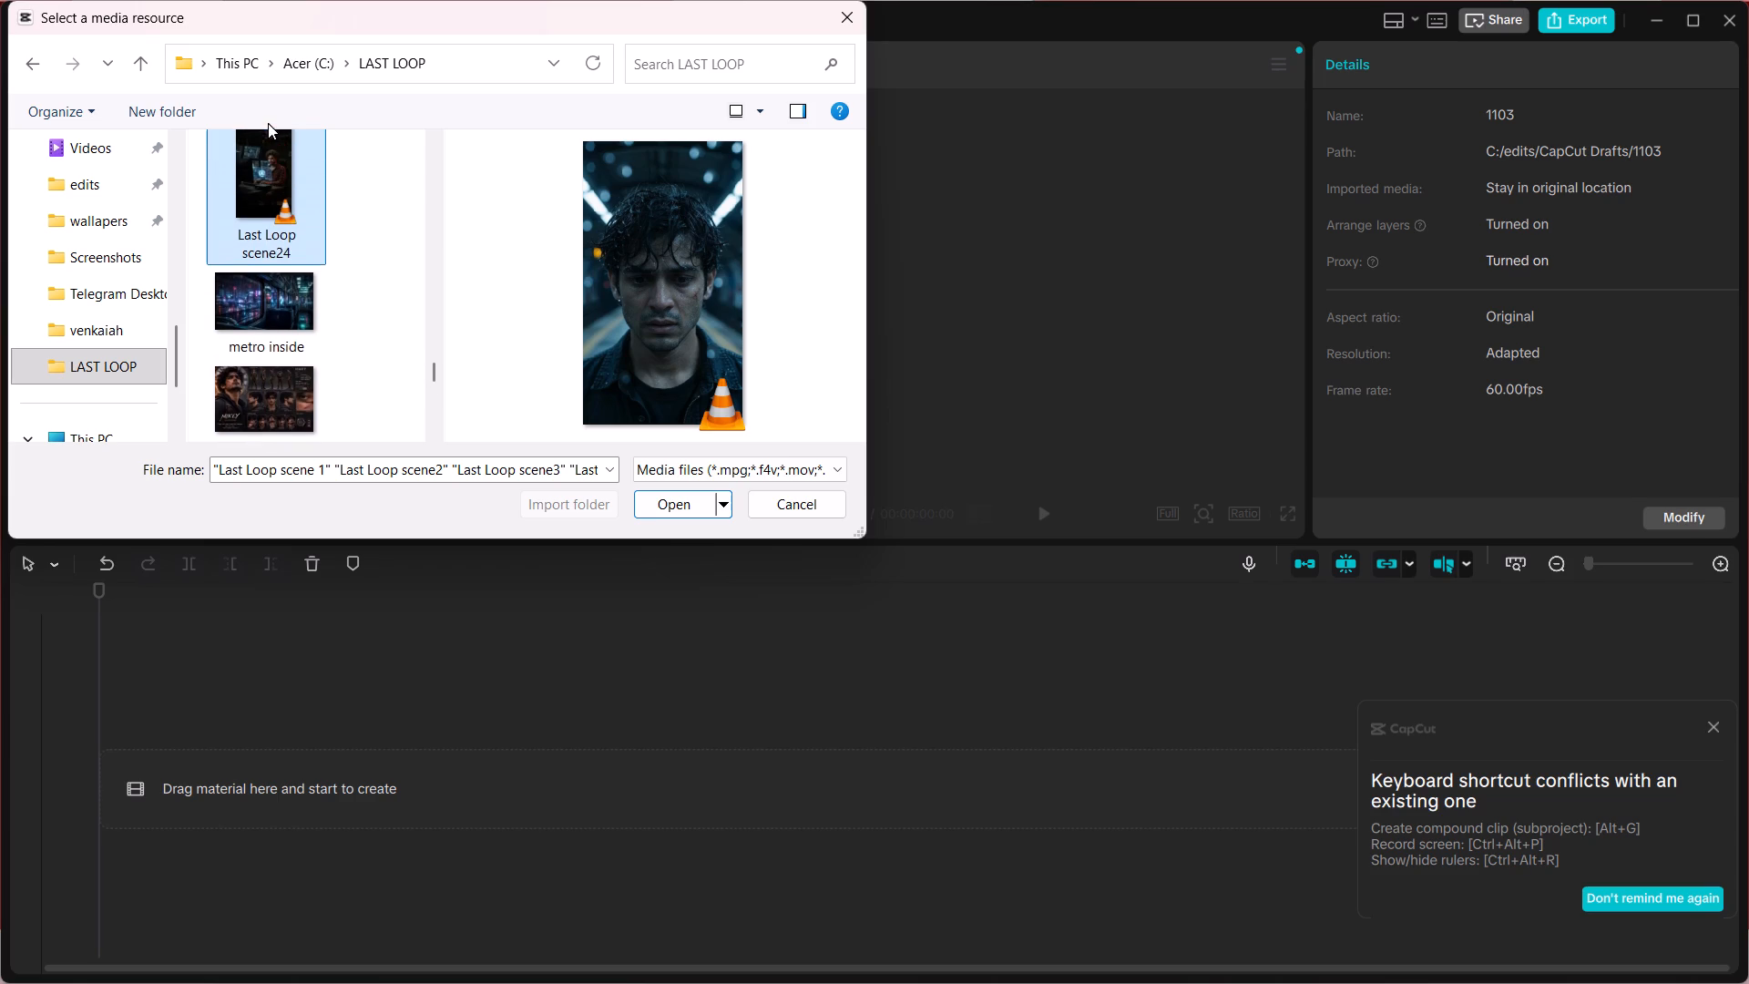
pyautogui.moveTo(268, 123); pyautogui.dragTo(262, 250)
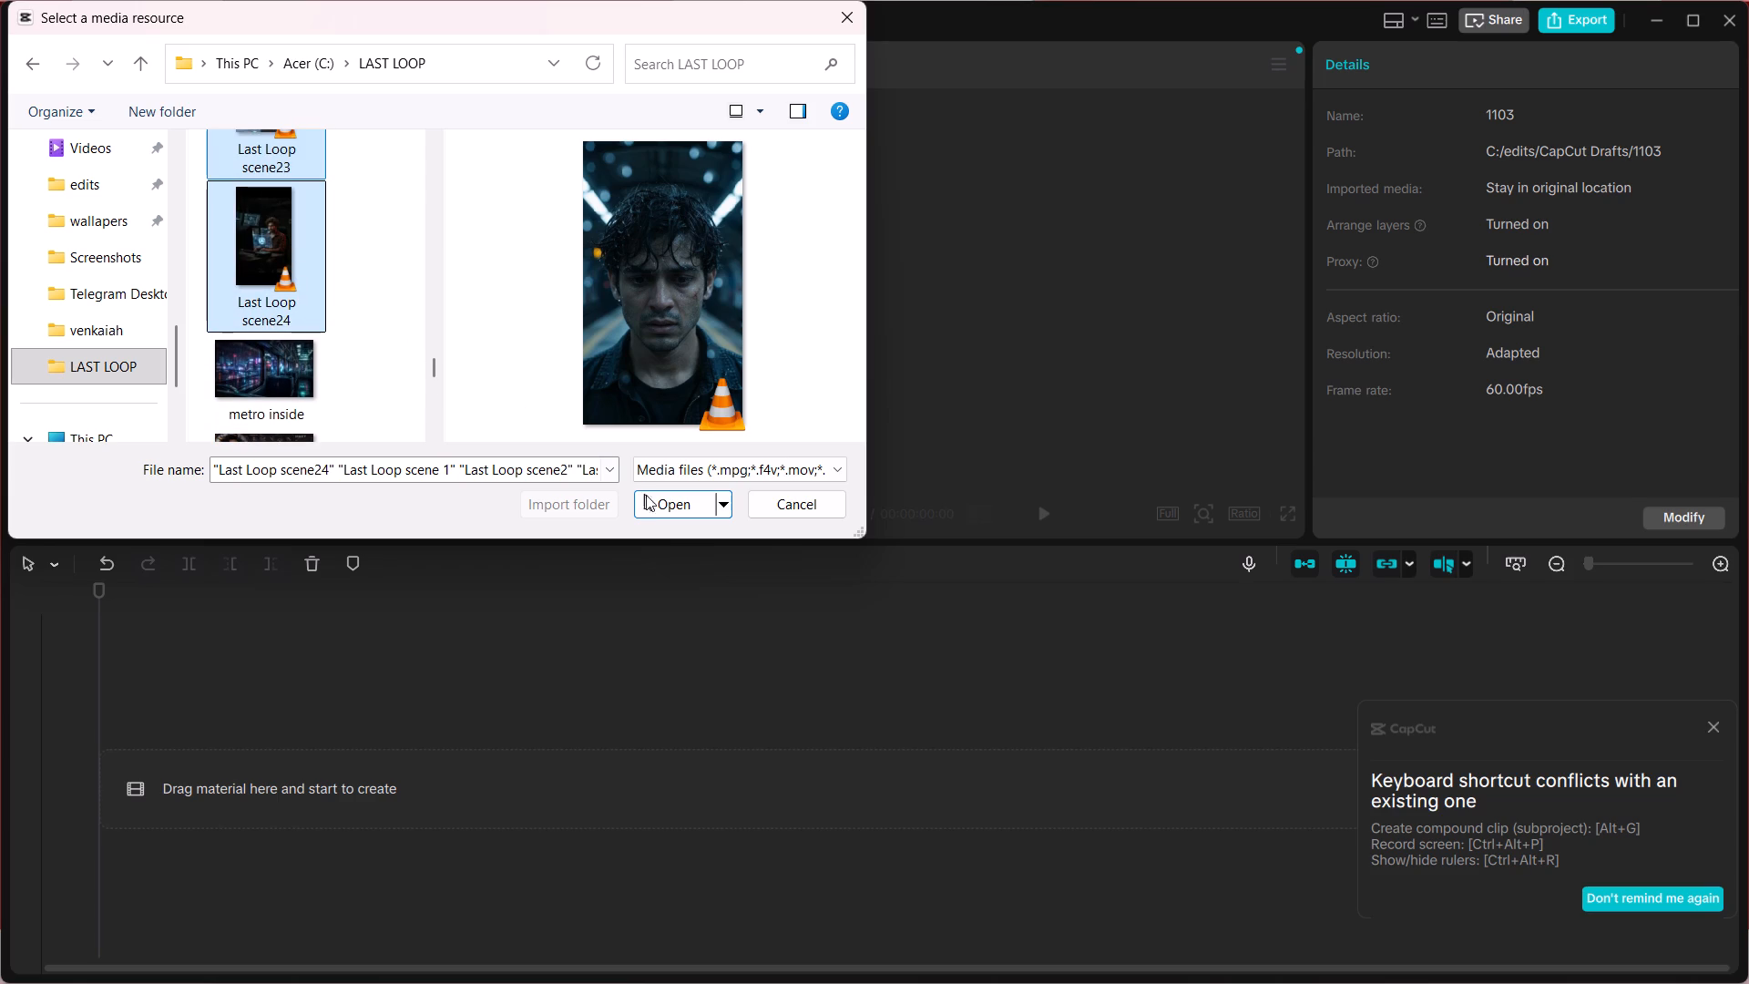
pyautogui.click(664, 505)
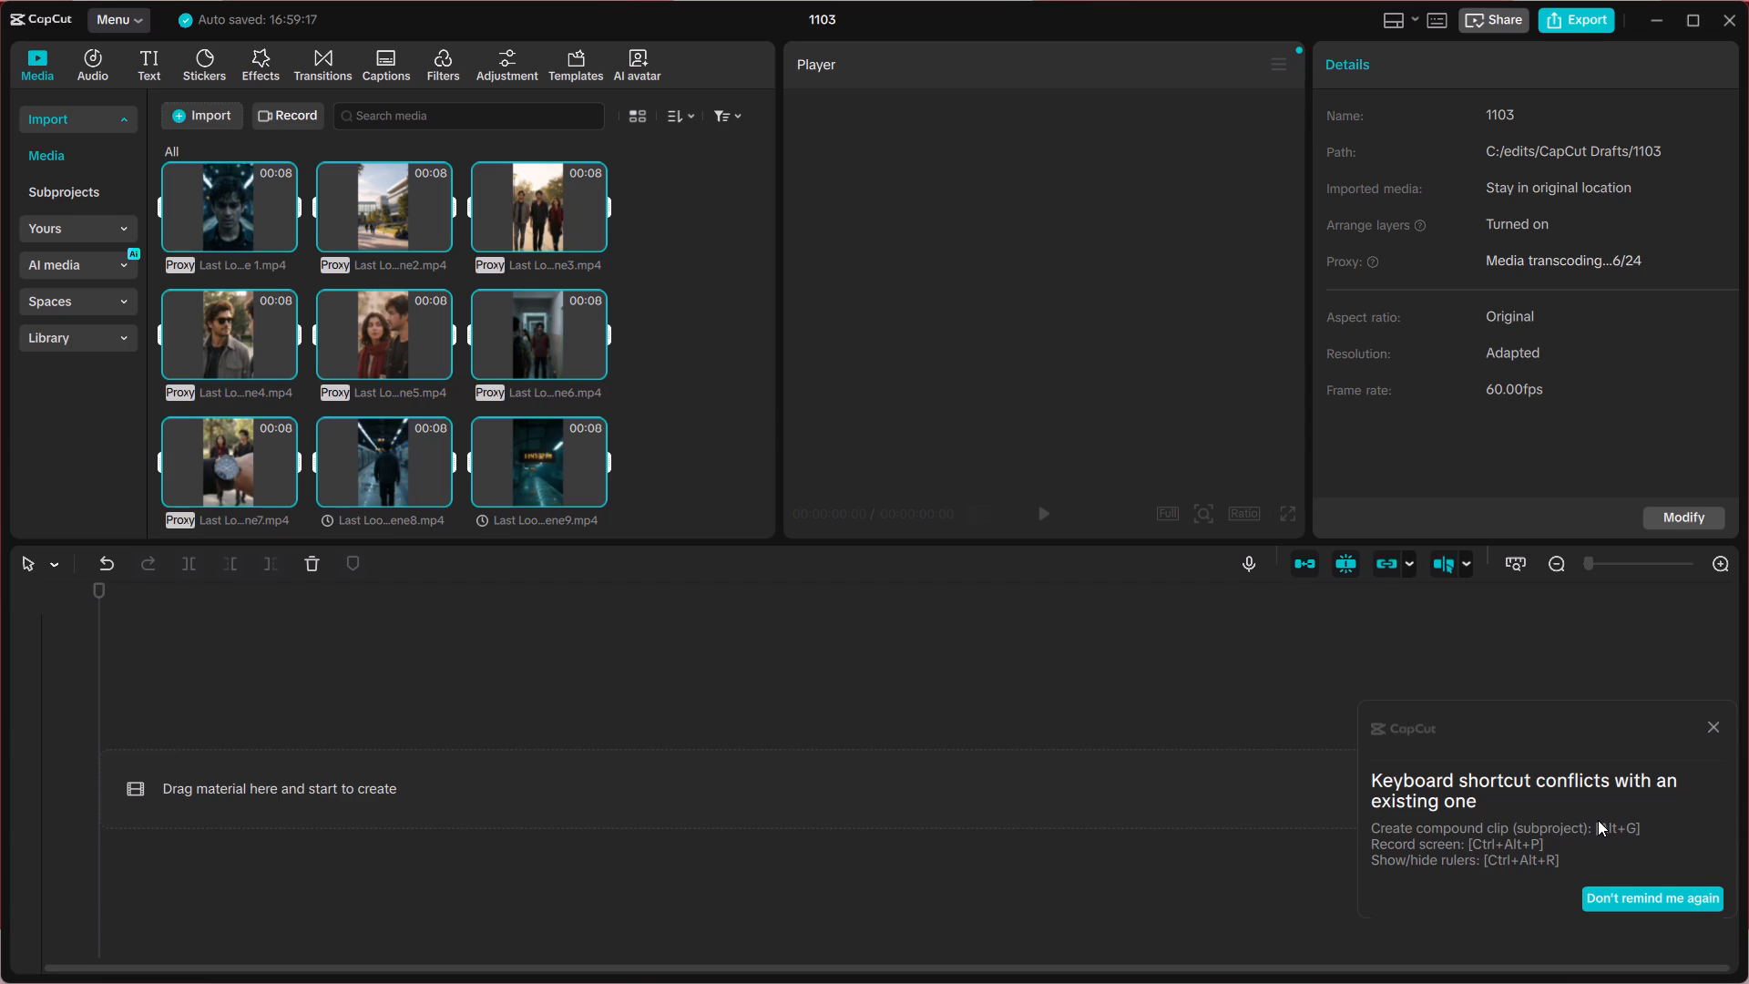
# Dismiss the keyboard shortcut conflict notification.
pyautogui.click(1710, 726)
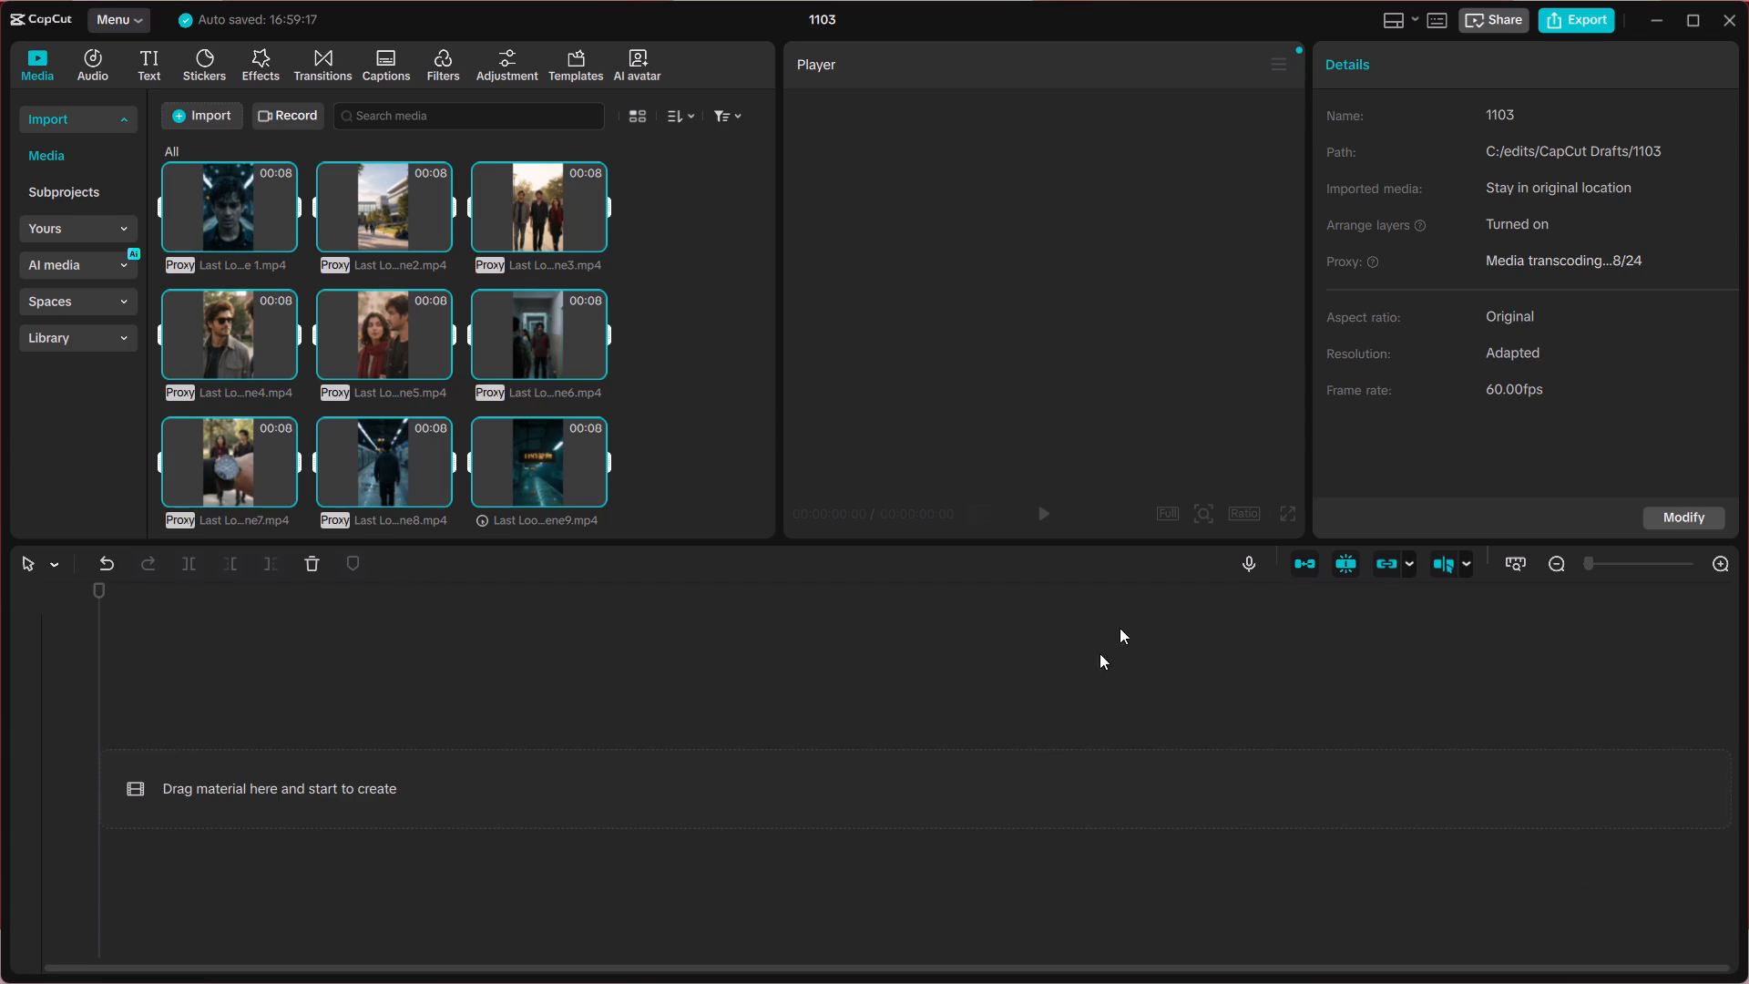
# Shrink the editor window's height to uncover the taskbar and maximize the window.
pyautogui.moveTo(1644, 5); pyautogui.dragTo(1645, 6)
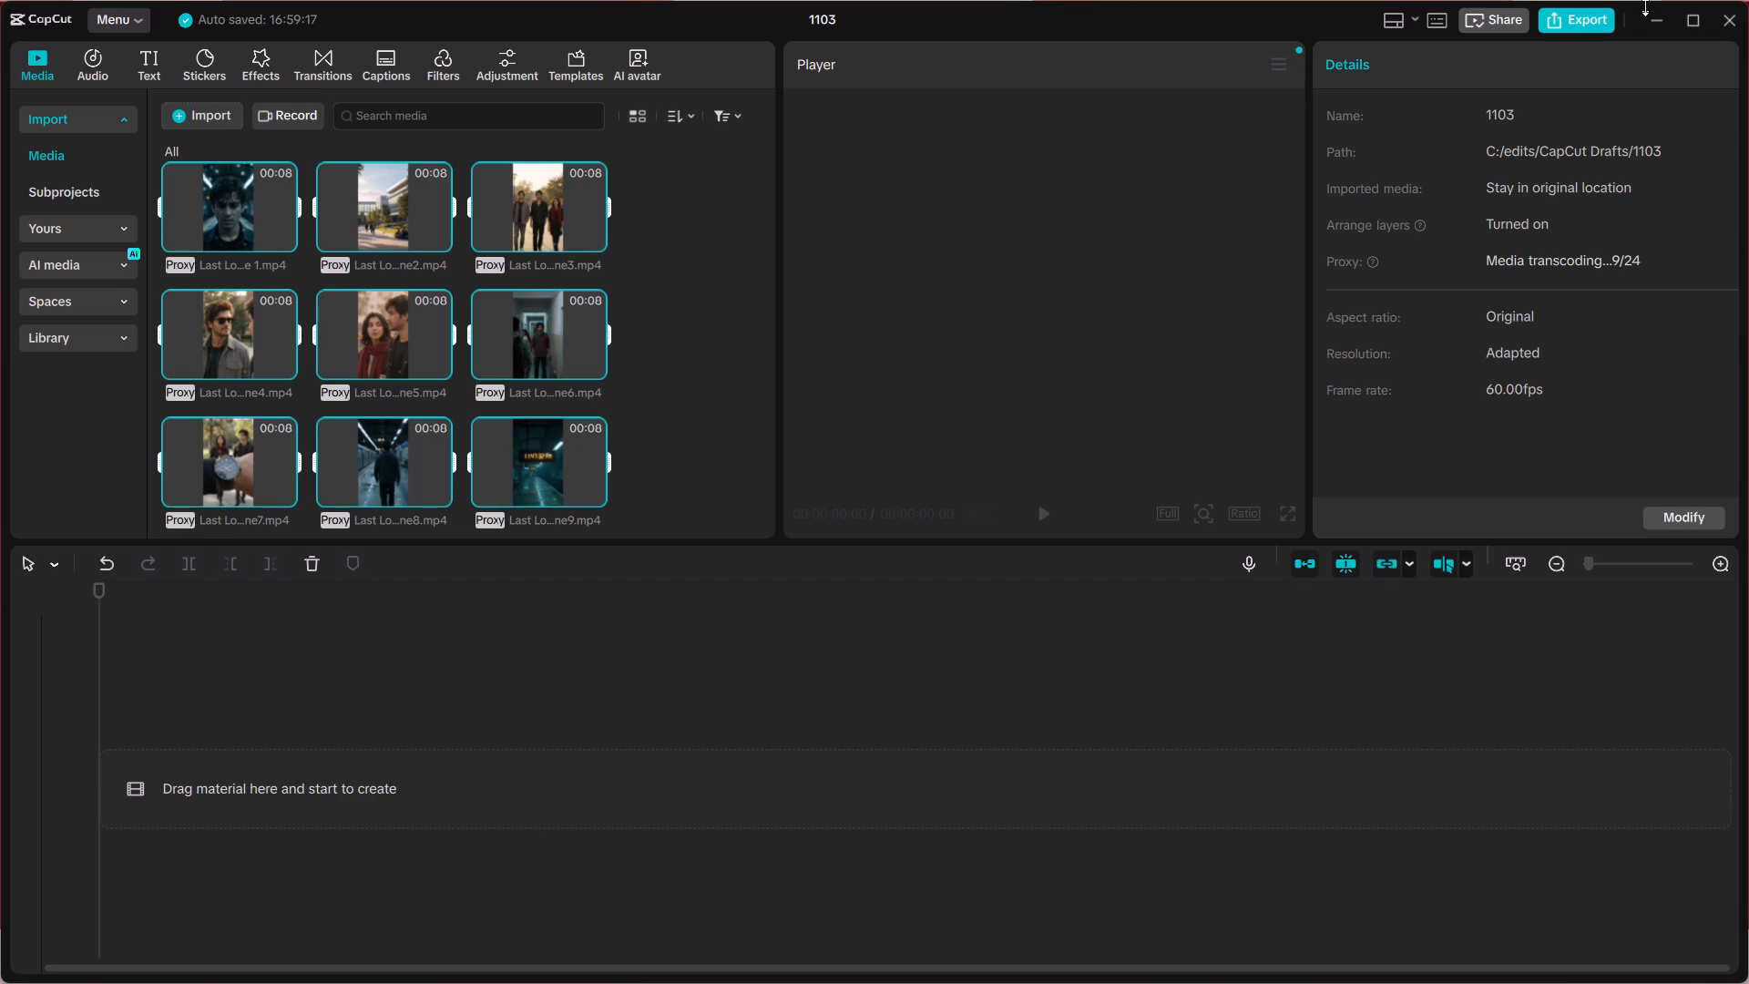
pyautogui.moveTo(1645, 6); pyautogui.dragTo(1305, 471)
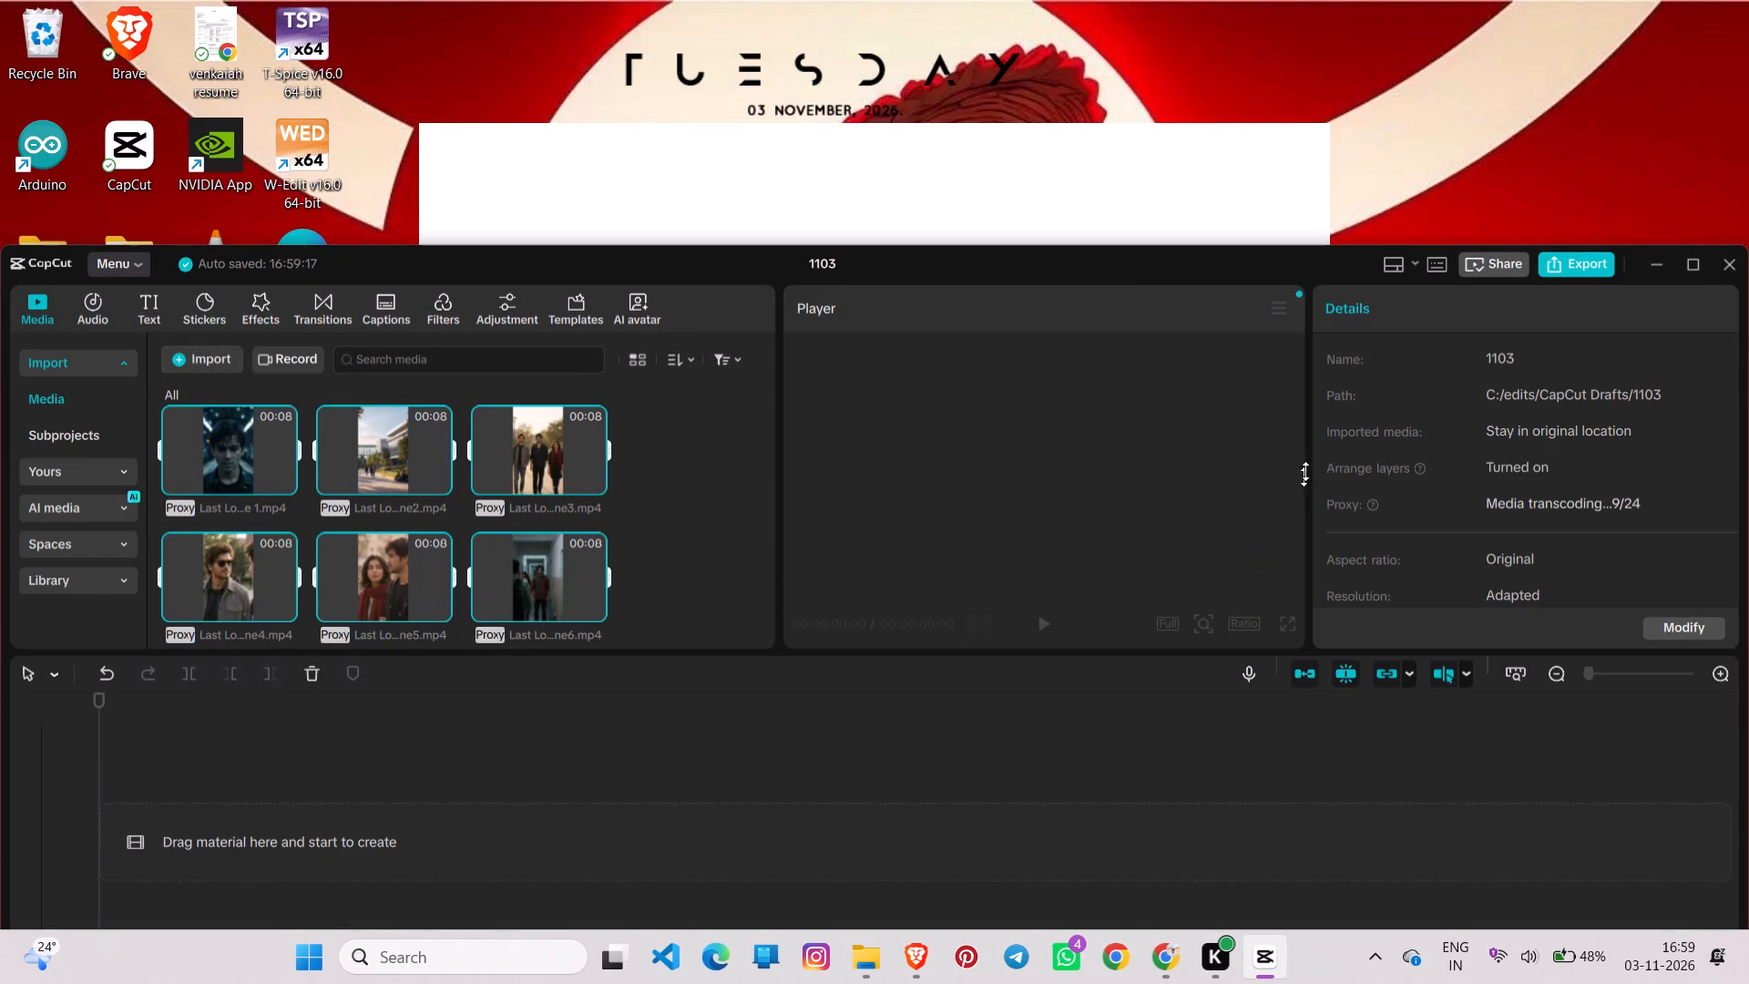
pyautogui.moveTo(1305, 471); pyautogui.dragTo(1689, 276)
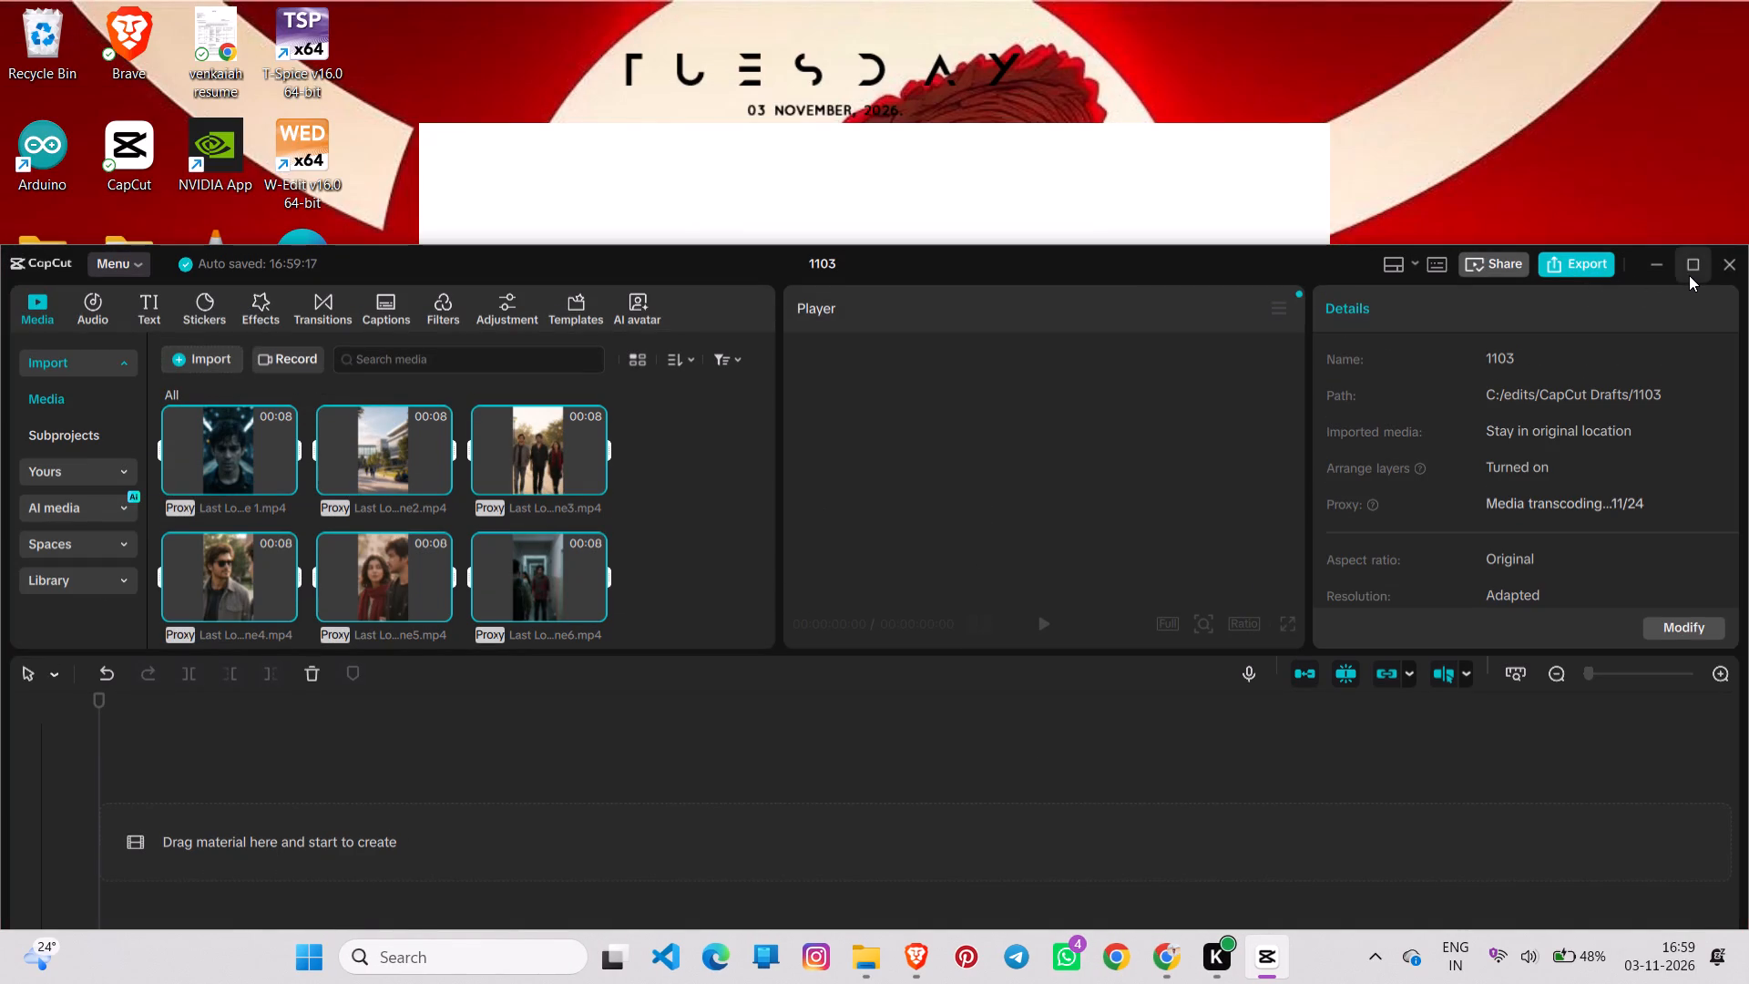
pyautogui.click(1689, 275)
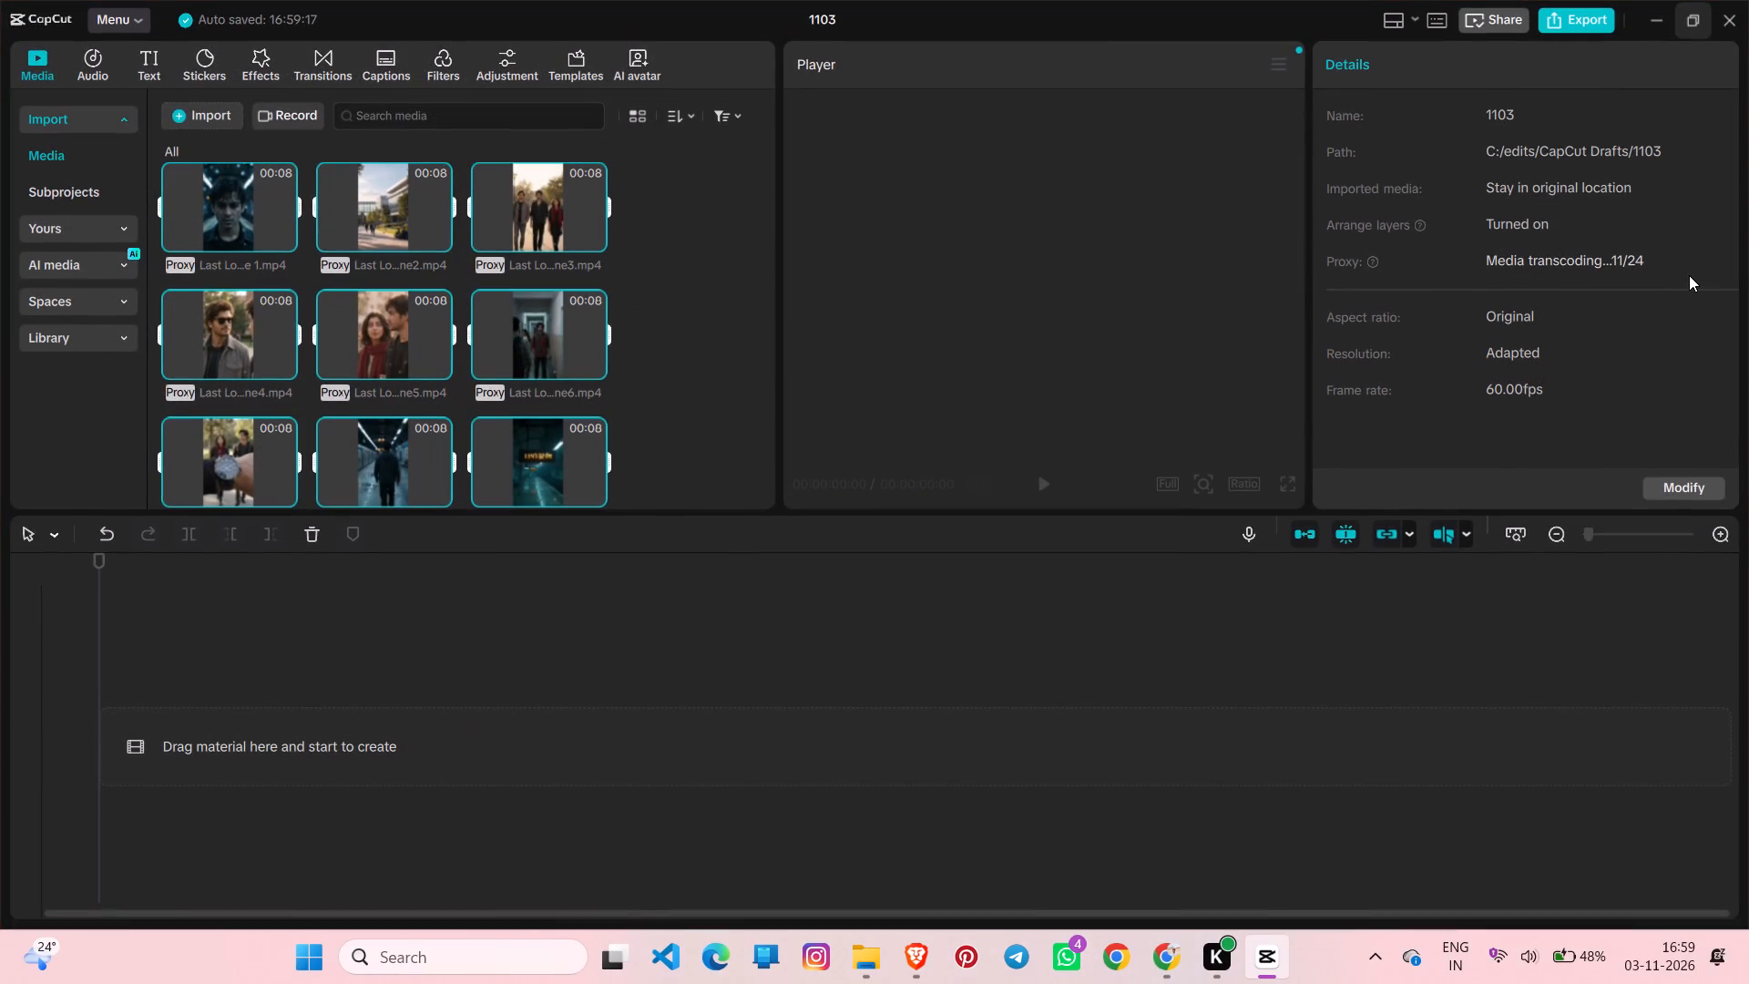
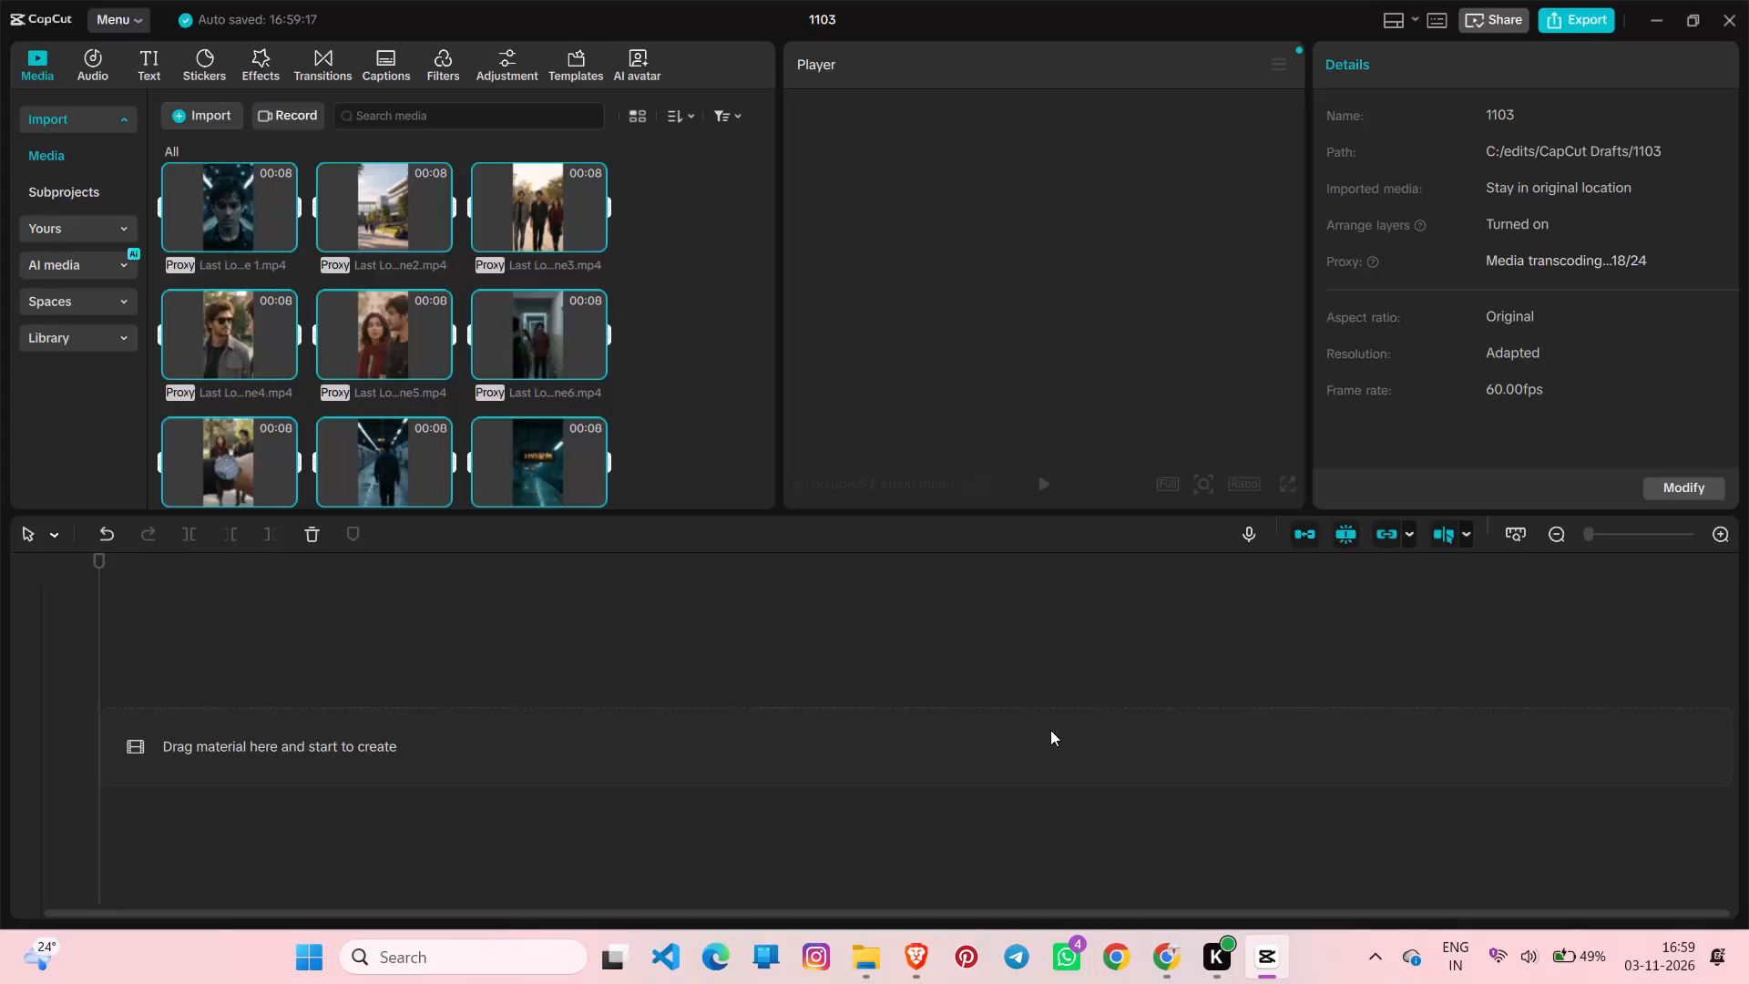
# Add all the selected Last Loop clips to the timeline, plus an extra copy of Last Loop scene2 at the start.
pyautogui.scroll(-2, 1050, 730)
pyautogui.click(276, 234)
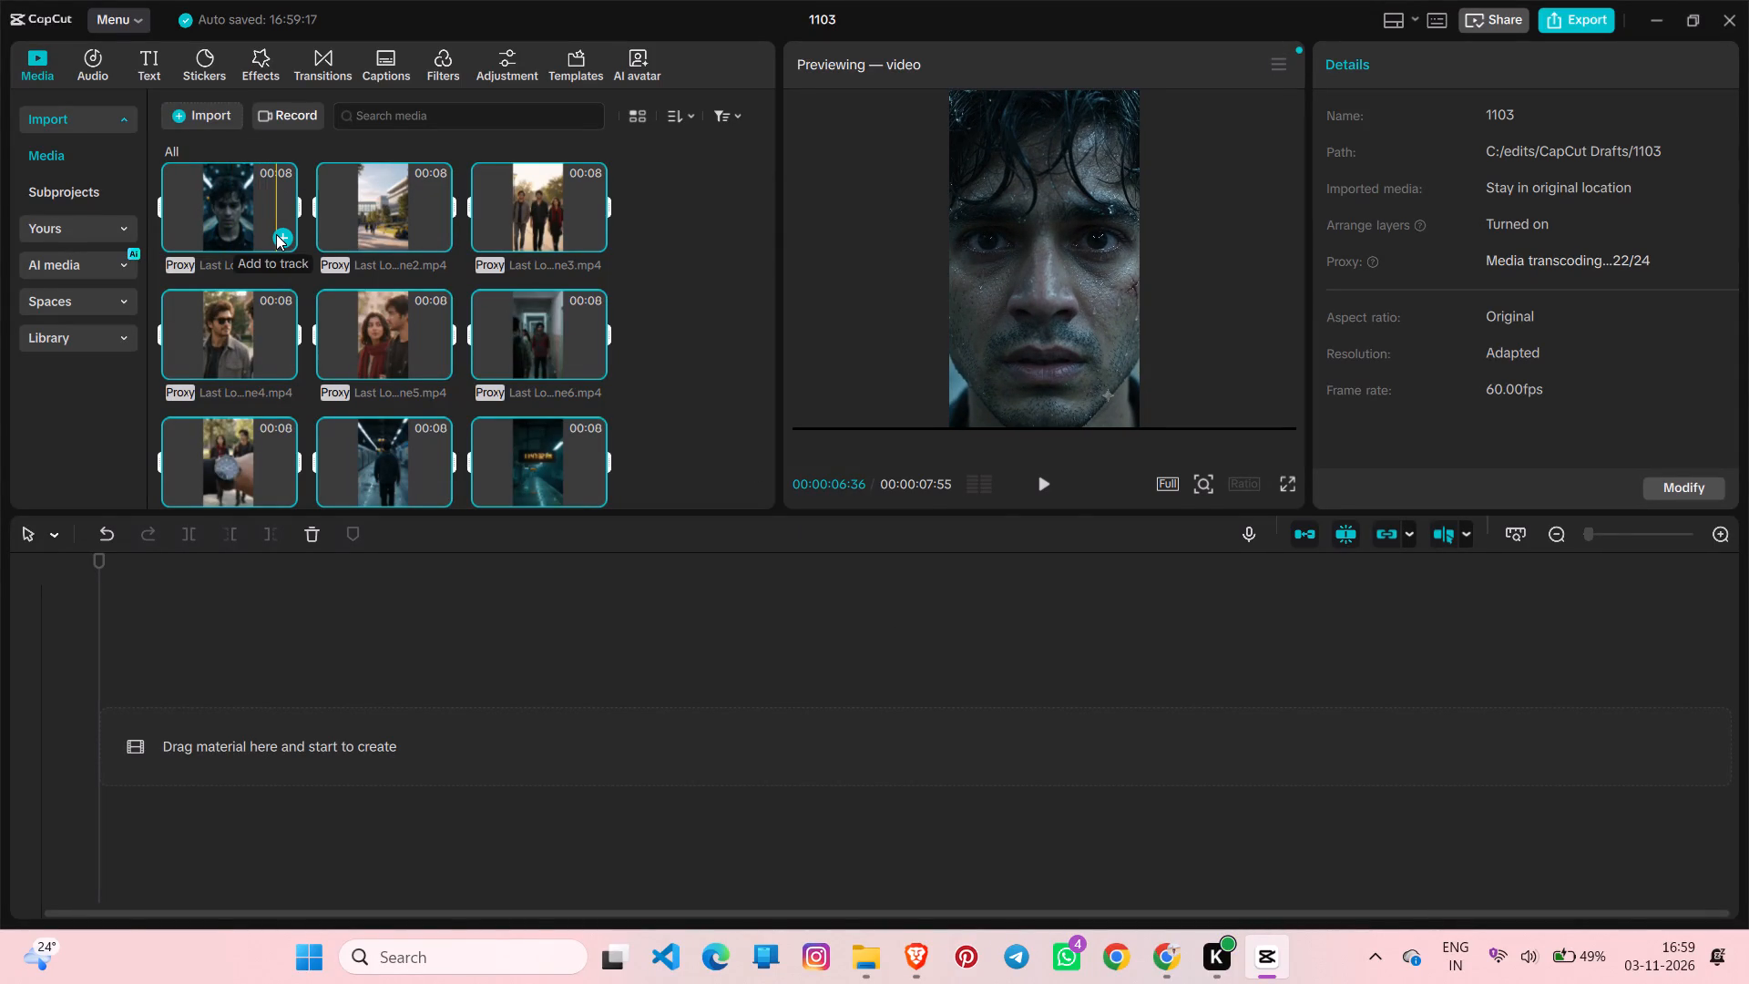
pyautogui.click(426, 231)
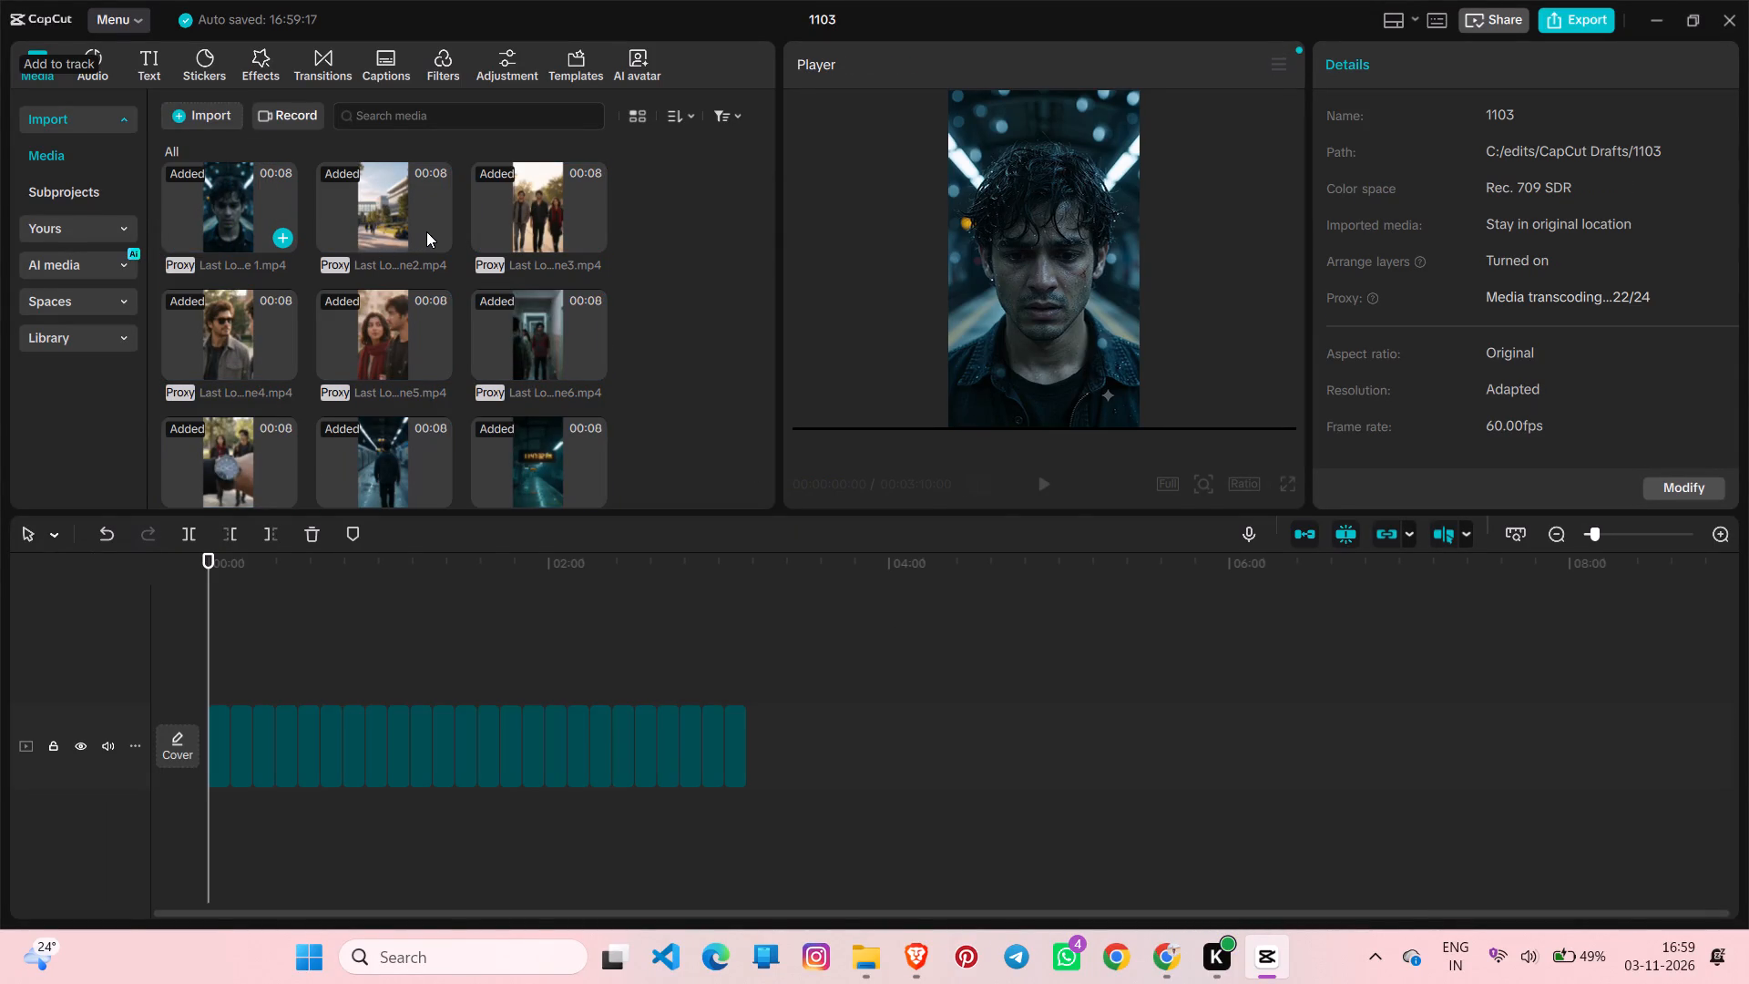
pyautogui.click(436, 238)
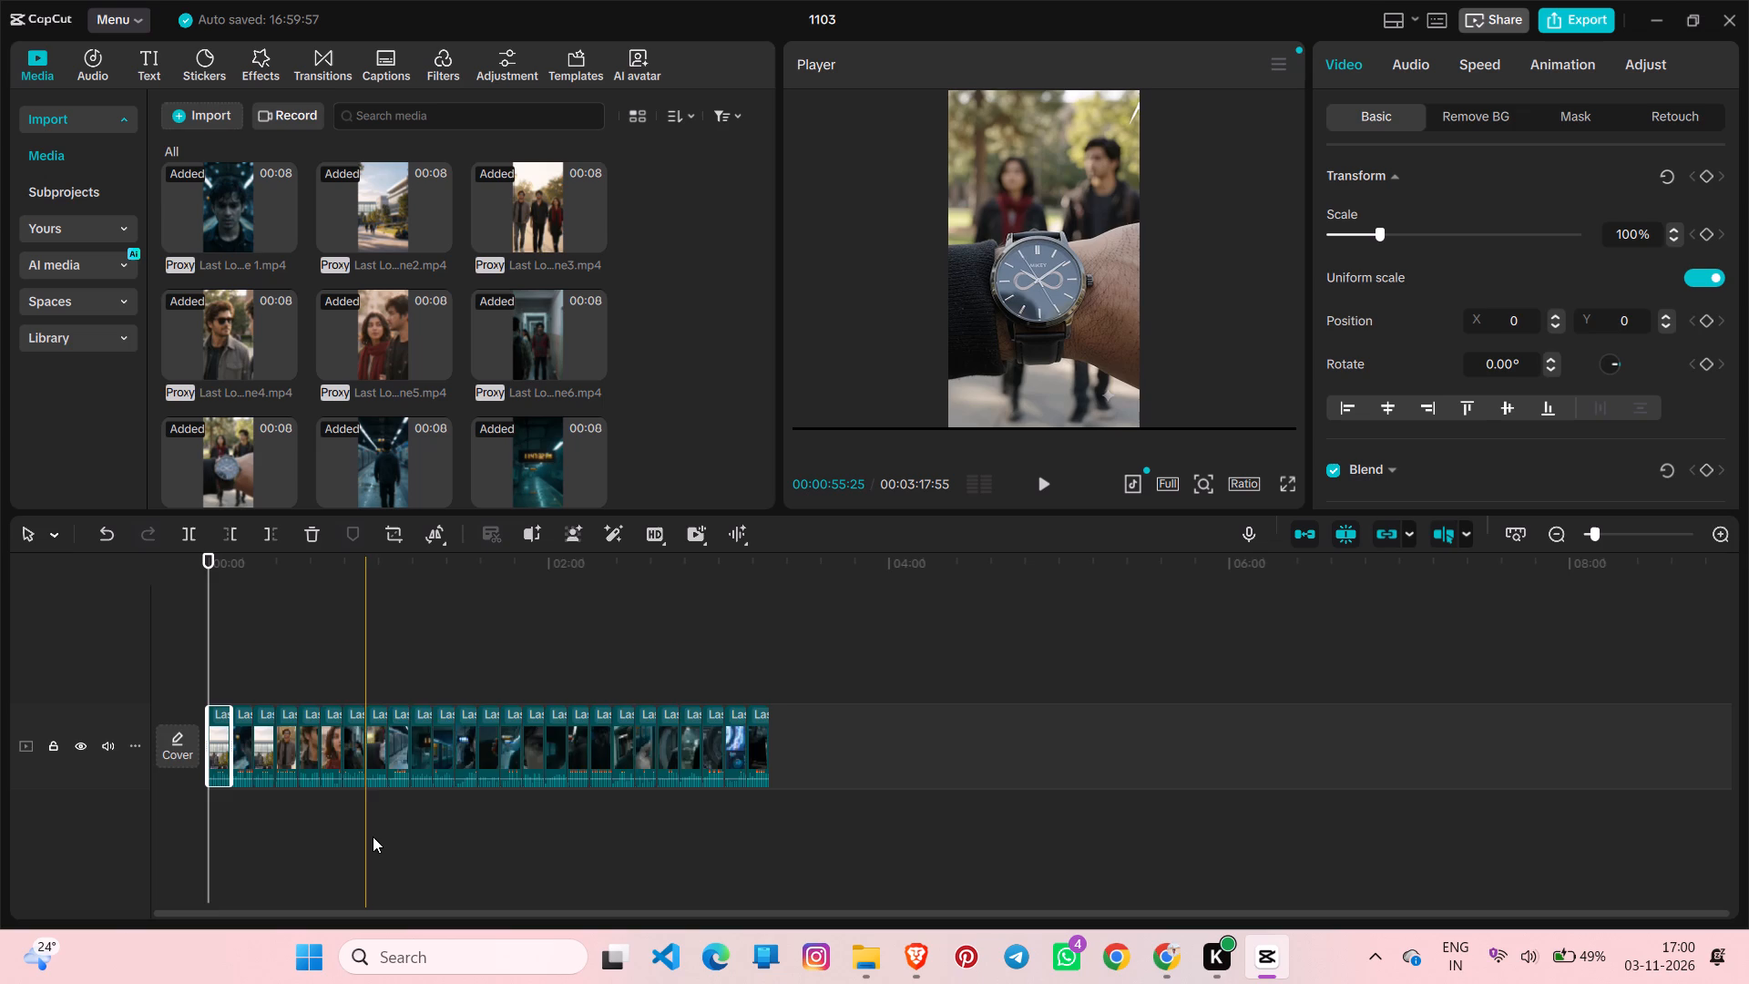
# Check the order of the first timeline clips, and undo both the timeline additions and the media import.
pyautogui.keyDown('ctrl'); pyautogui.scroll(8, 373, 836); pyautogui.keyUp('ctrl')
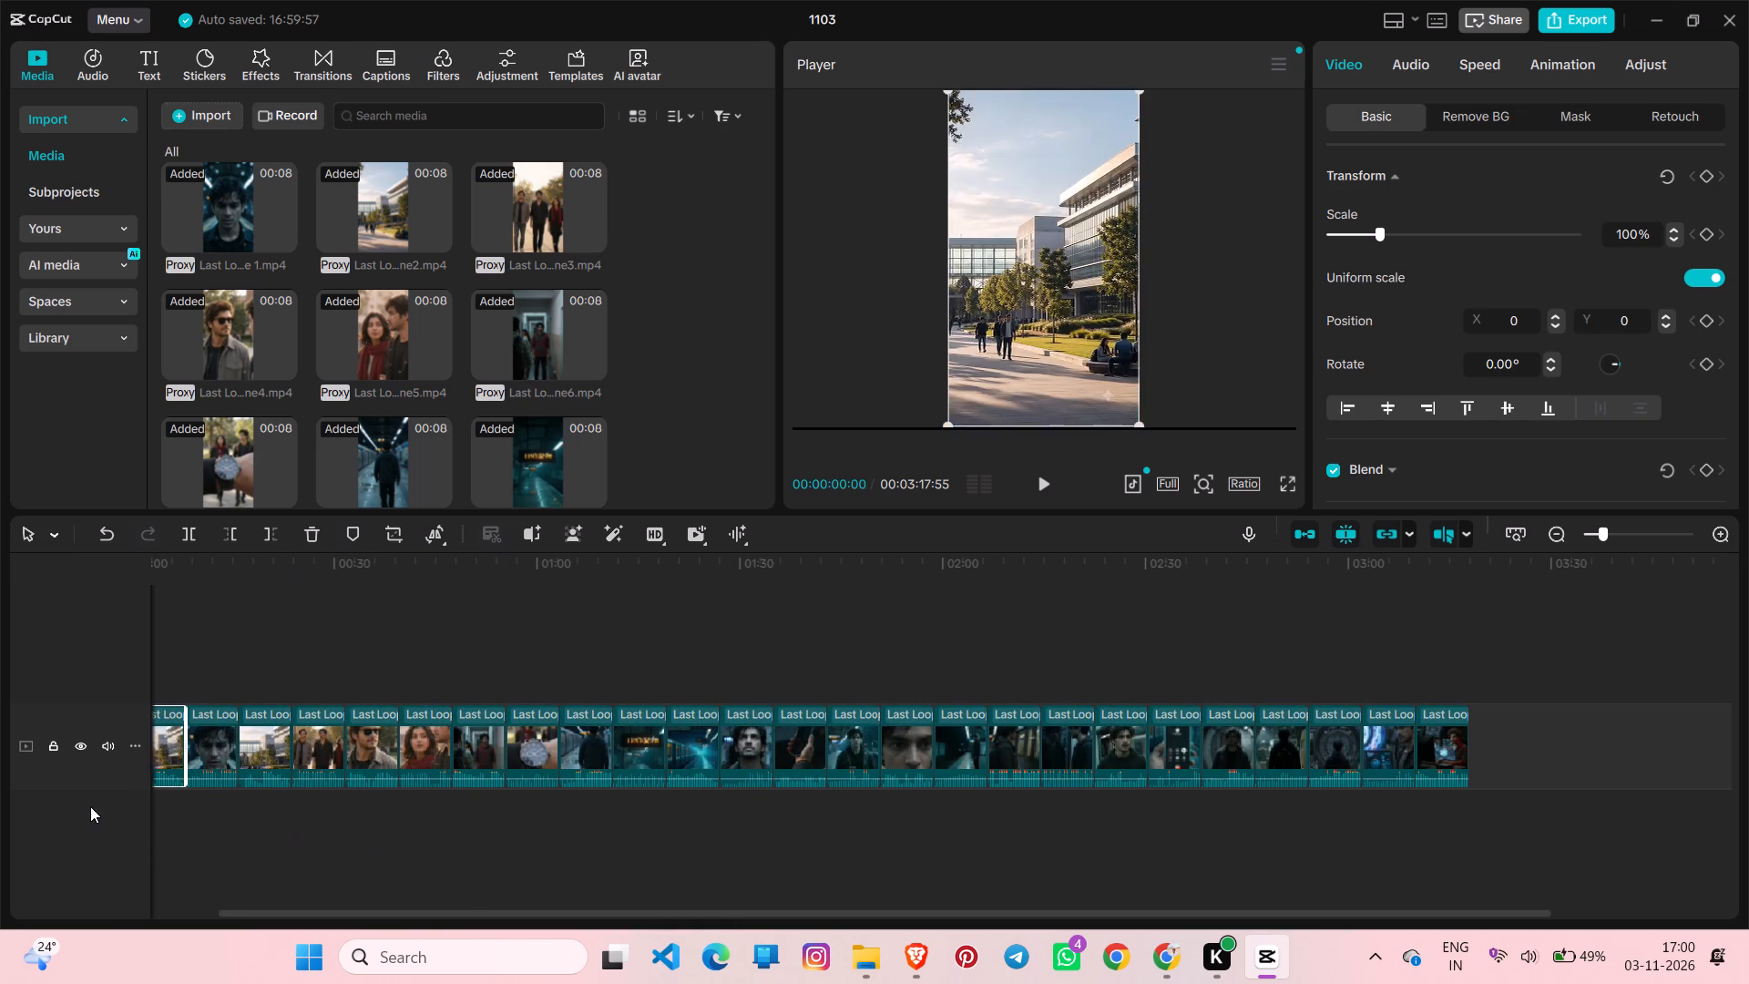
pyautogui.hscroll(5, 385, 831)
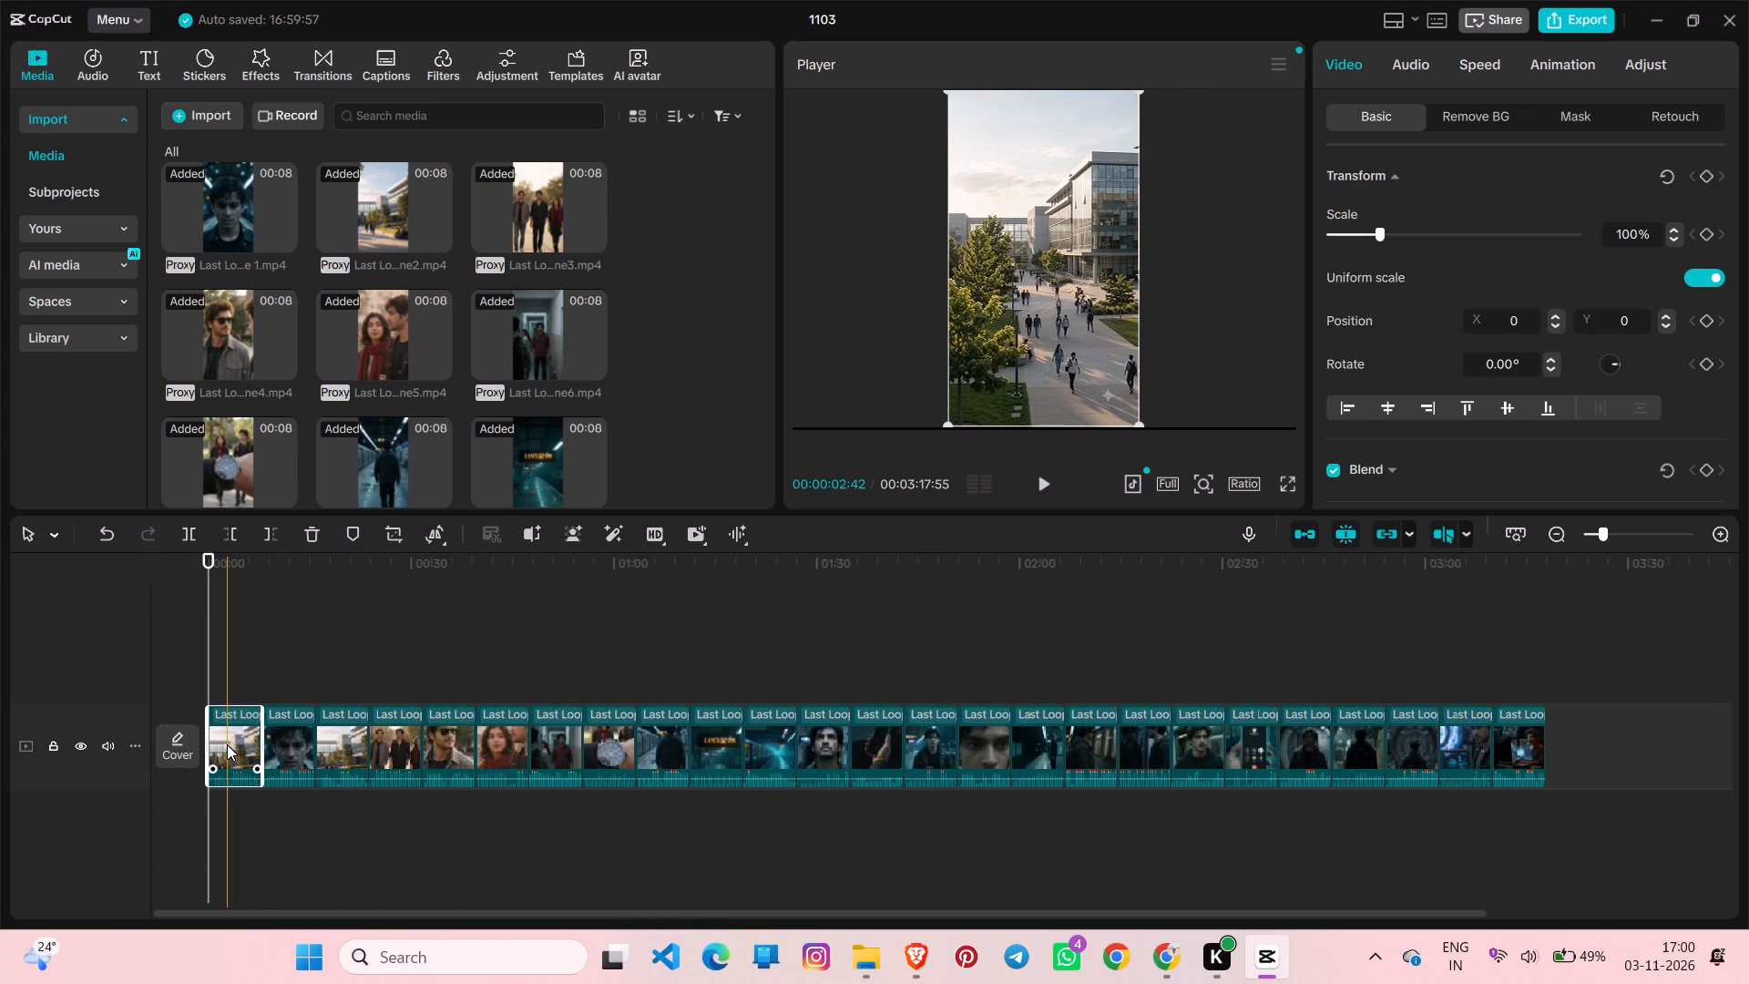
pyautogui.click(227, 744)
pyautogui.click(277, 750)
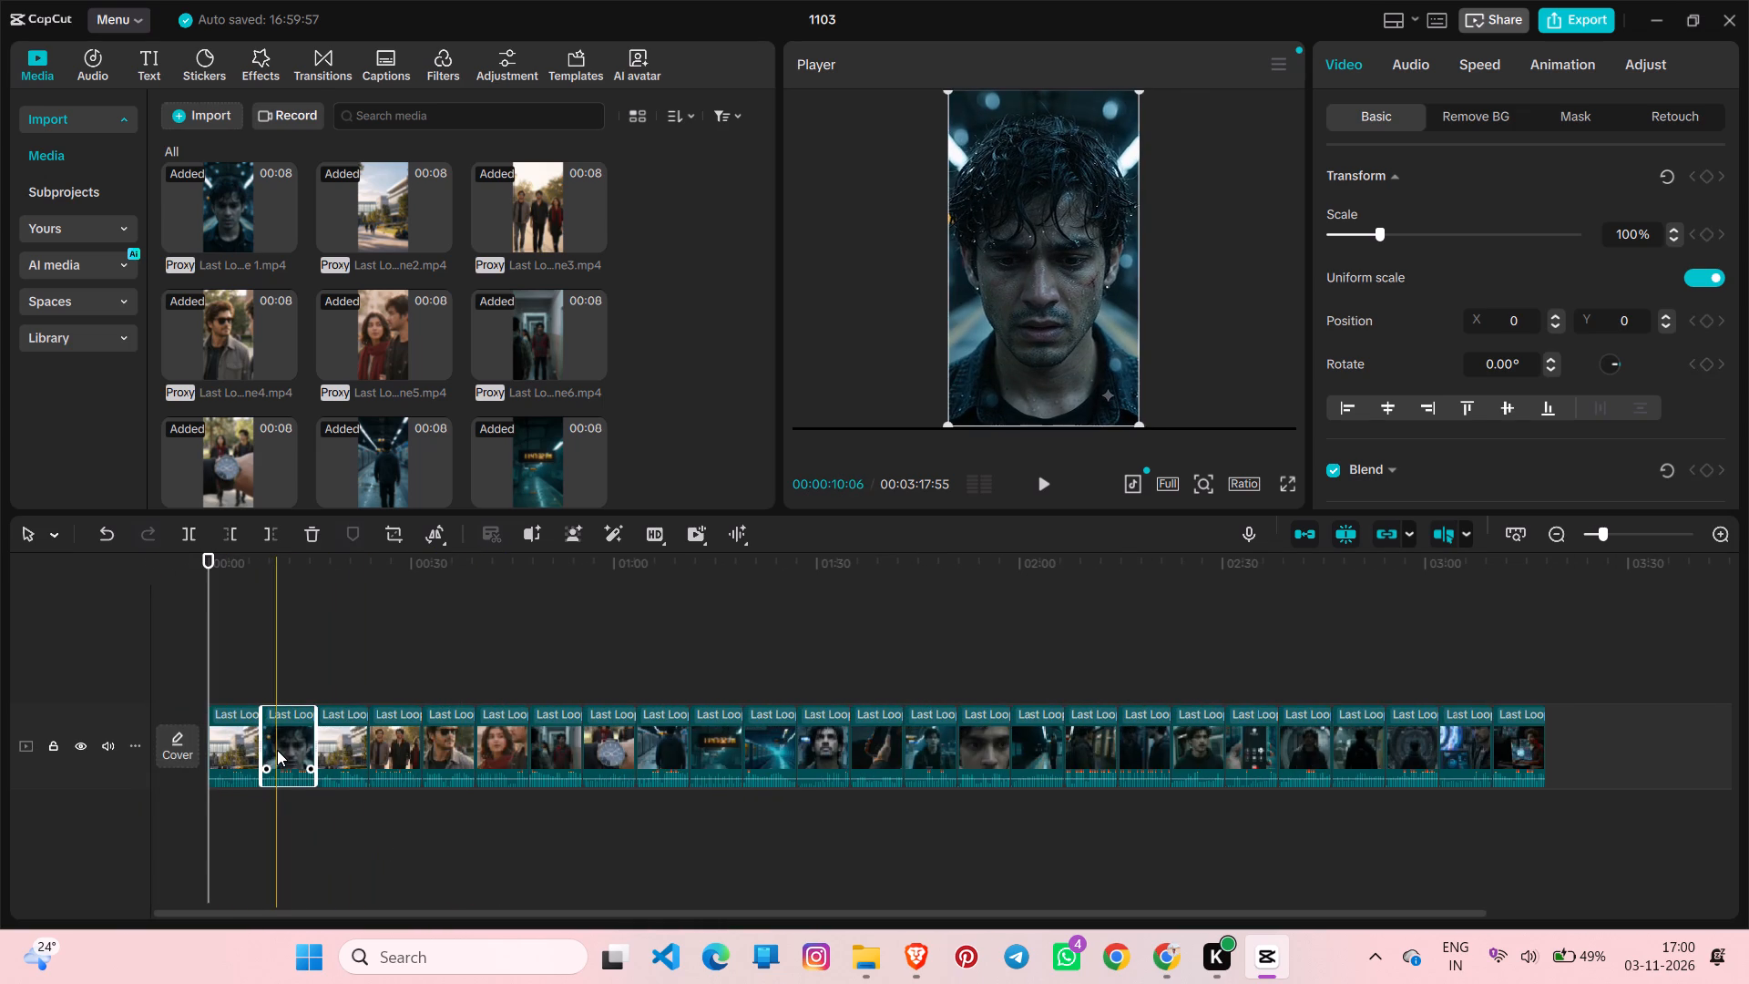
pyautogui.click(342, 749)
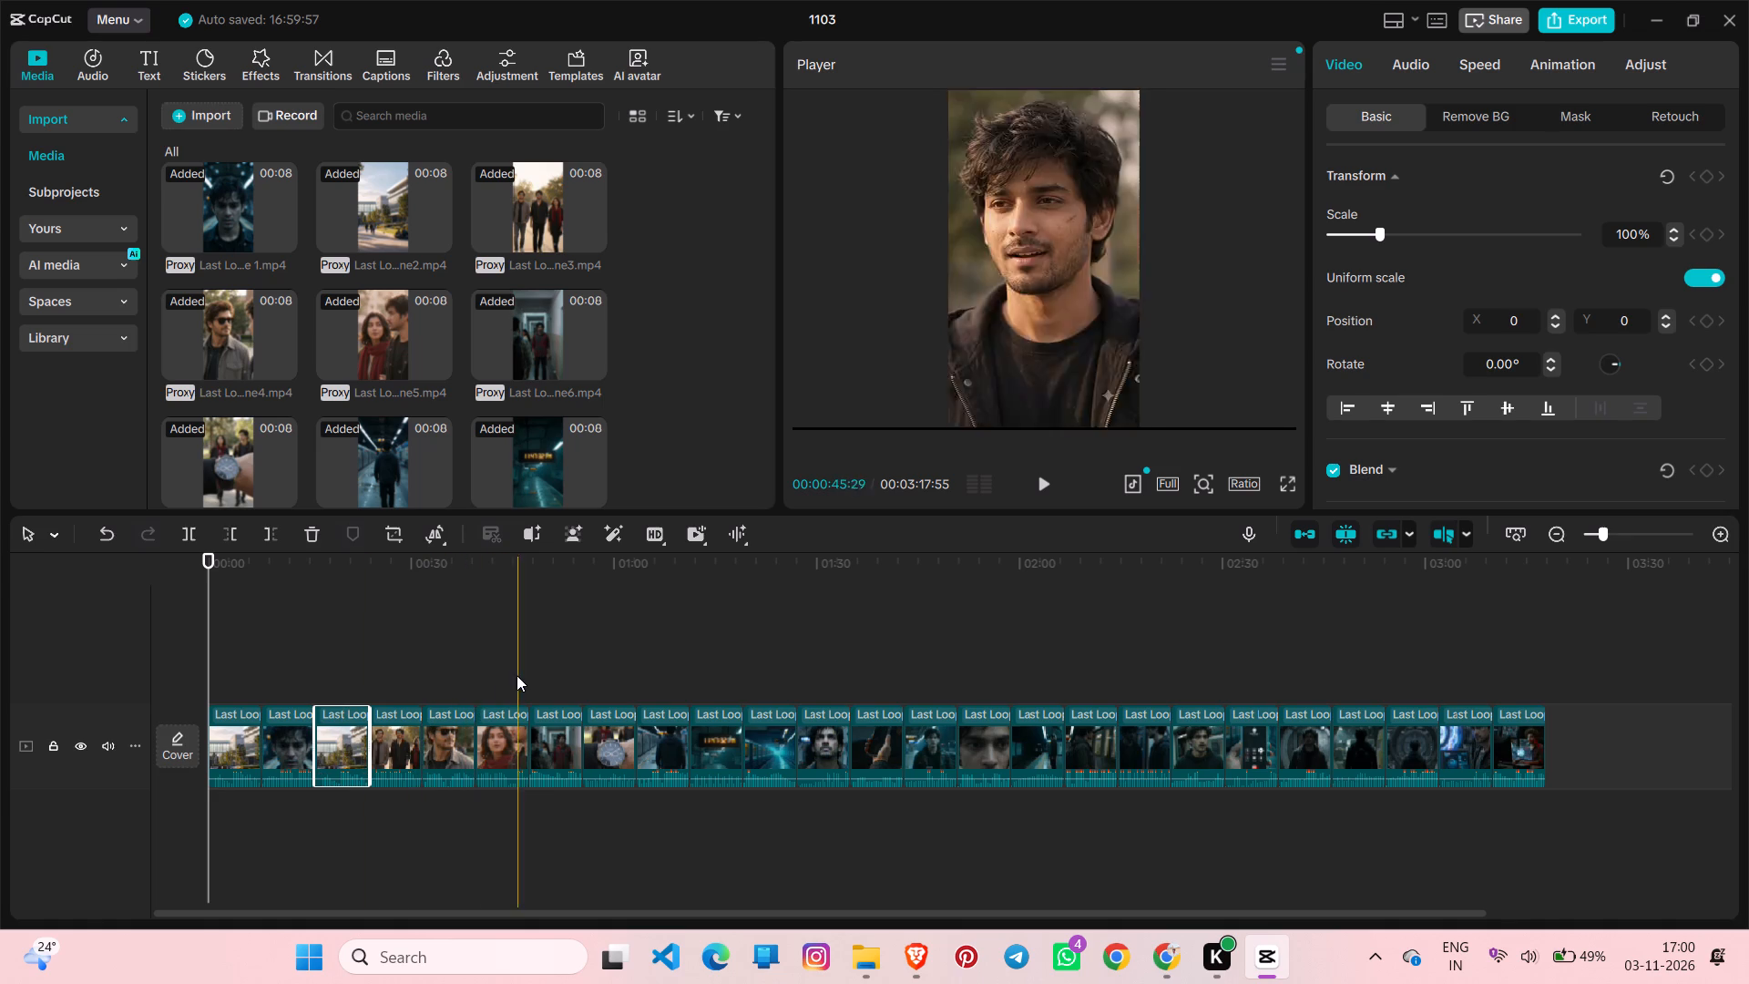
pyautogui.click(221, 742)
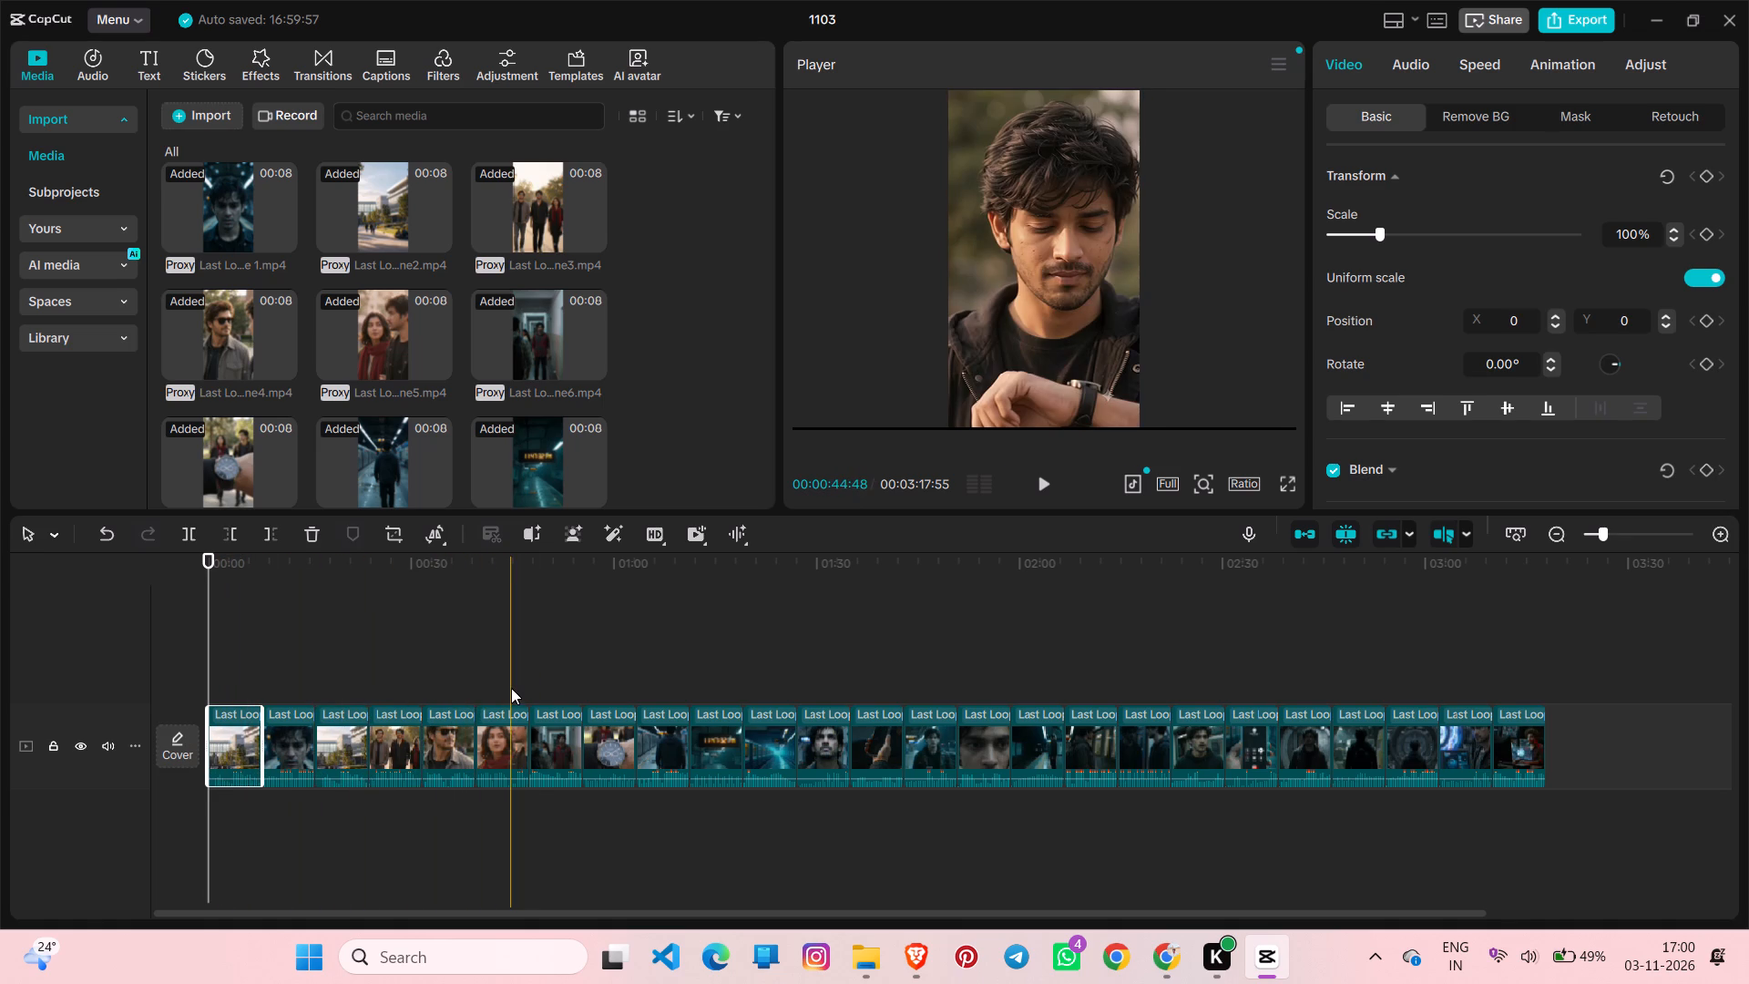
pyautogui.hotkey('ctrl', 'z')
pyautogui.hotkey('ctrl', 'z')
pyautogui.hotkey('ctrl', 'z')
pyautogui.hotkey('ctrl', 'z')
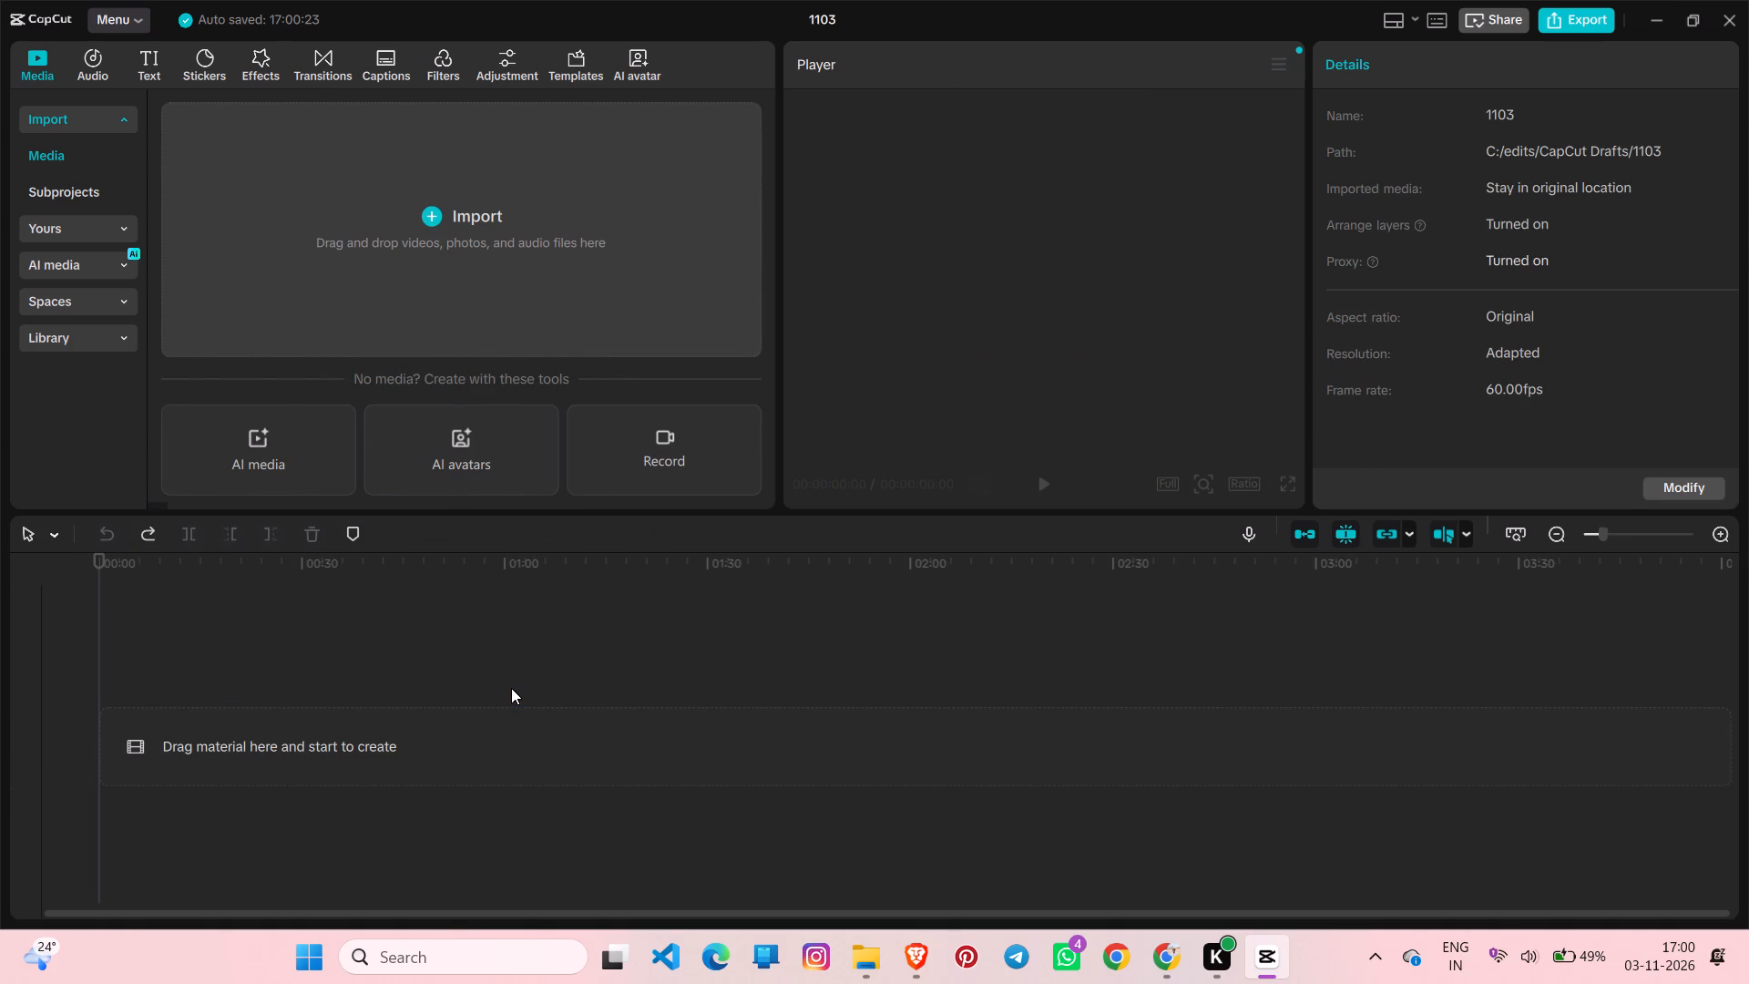
# Import the video clips Last Loop scene 1 through Last Loop scene24 from the LAST LOOP folder again.
pyautogui.click(425, 228)
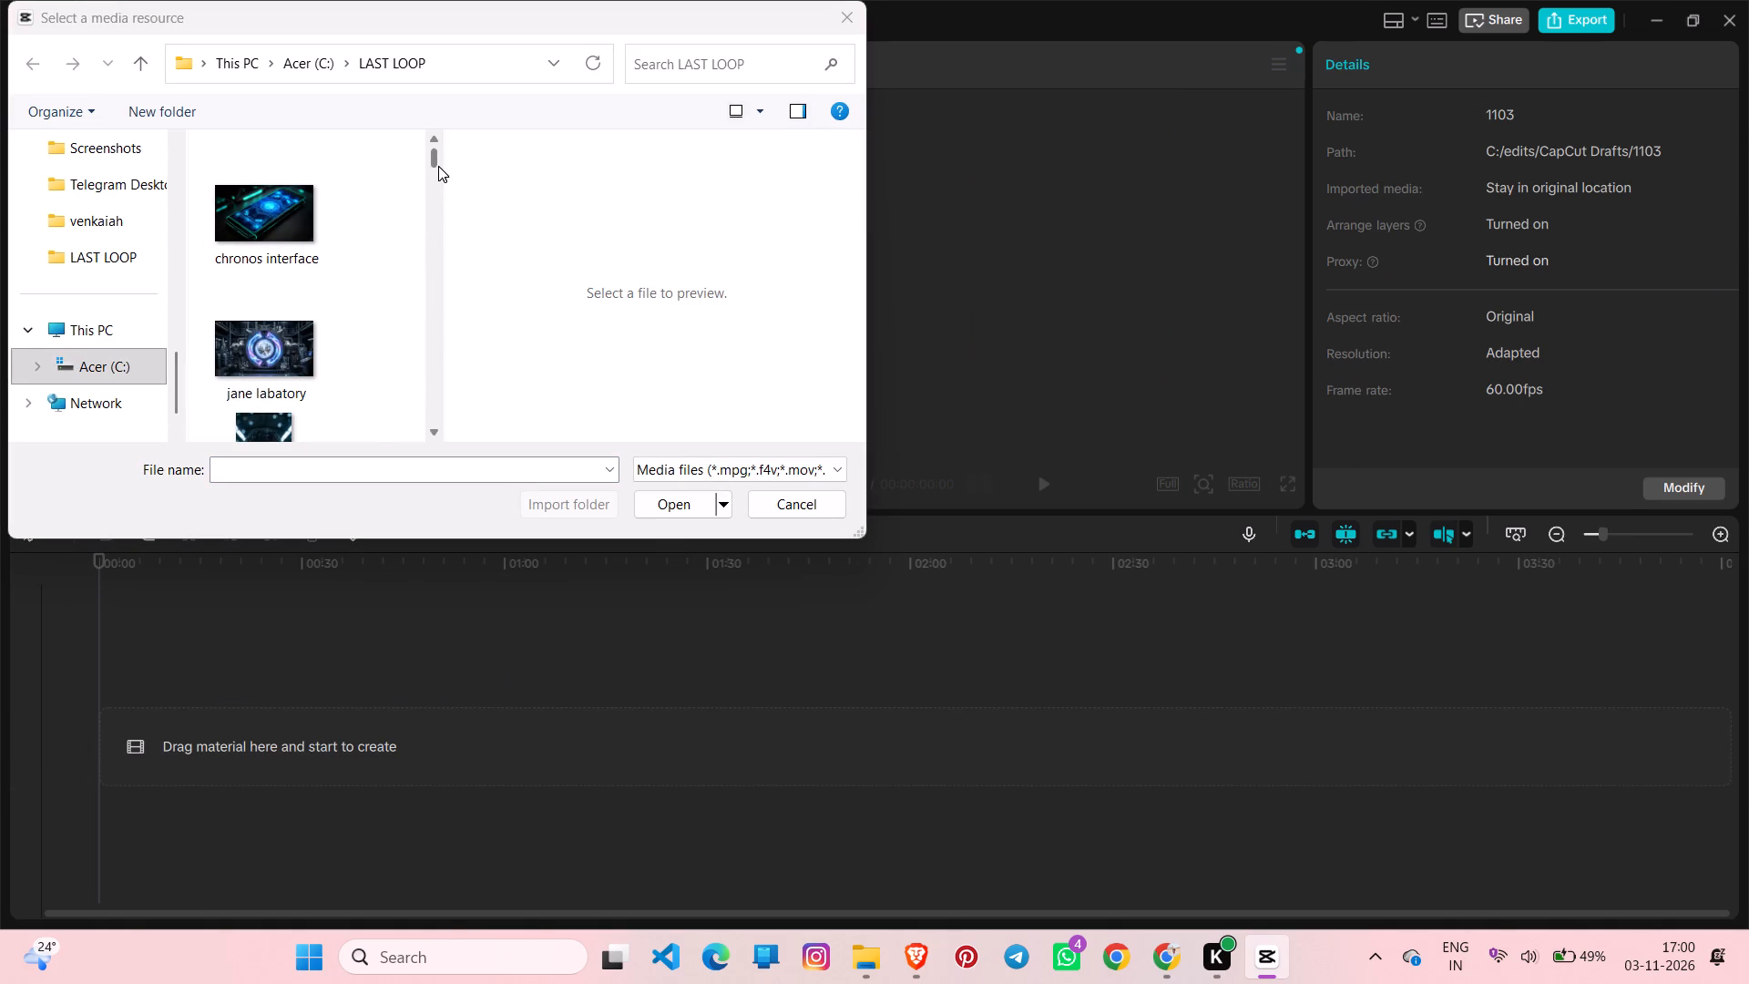
pyautogui.scroll(-1, 384, 283)
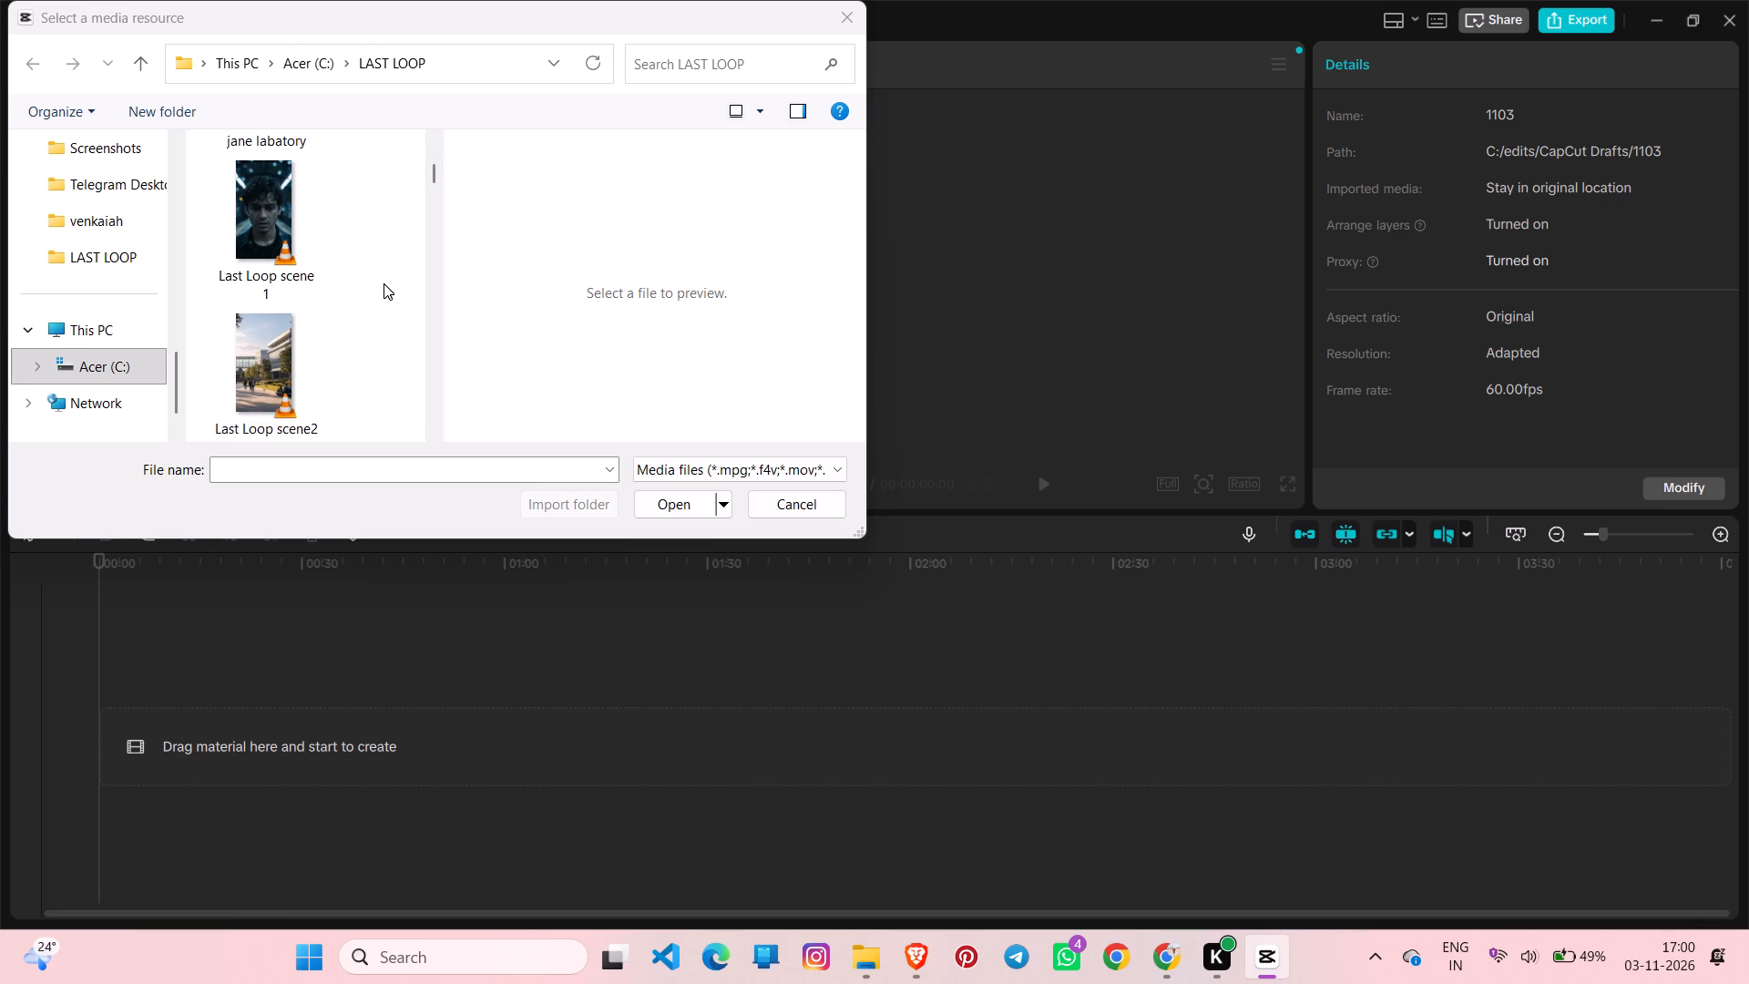
pyautogui.scroll(-1, 384, 283)
pyautogui.moveTo(381, 231); pyautogui.dragTo(240, 252)
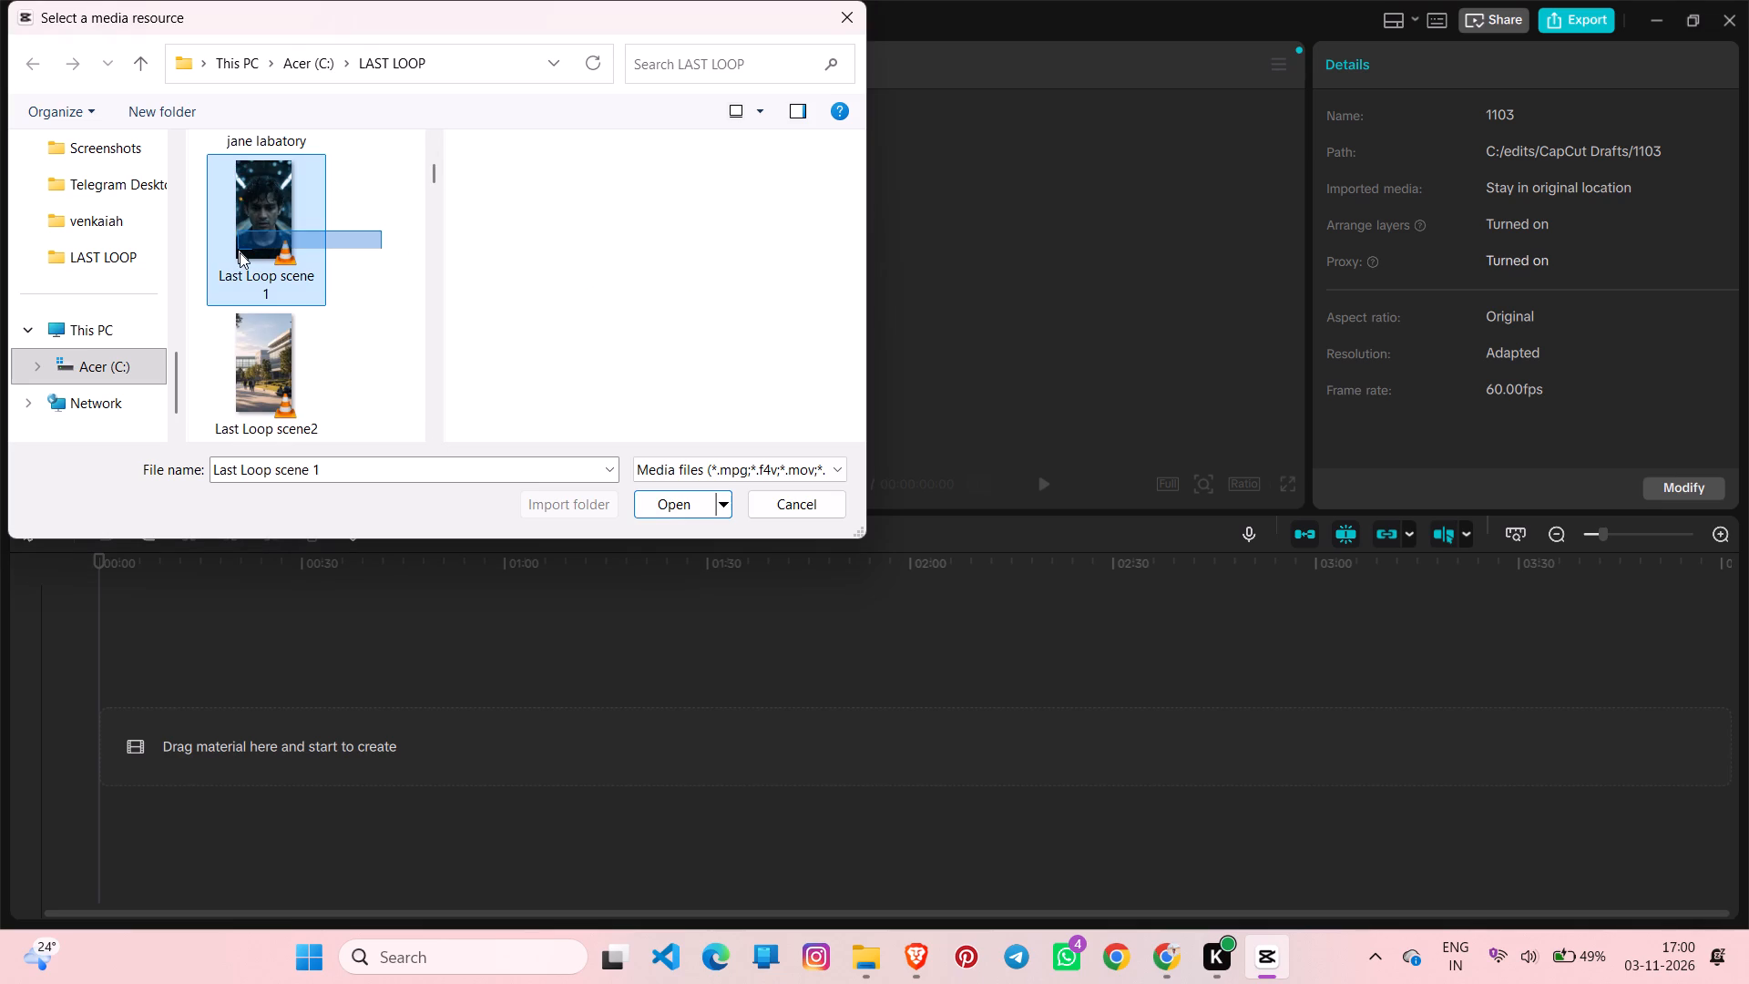
pyautogui.moveTo(240, 252); pyautogui.dragTo(273, 334)
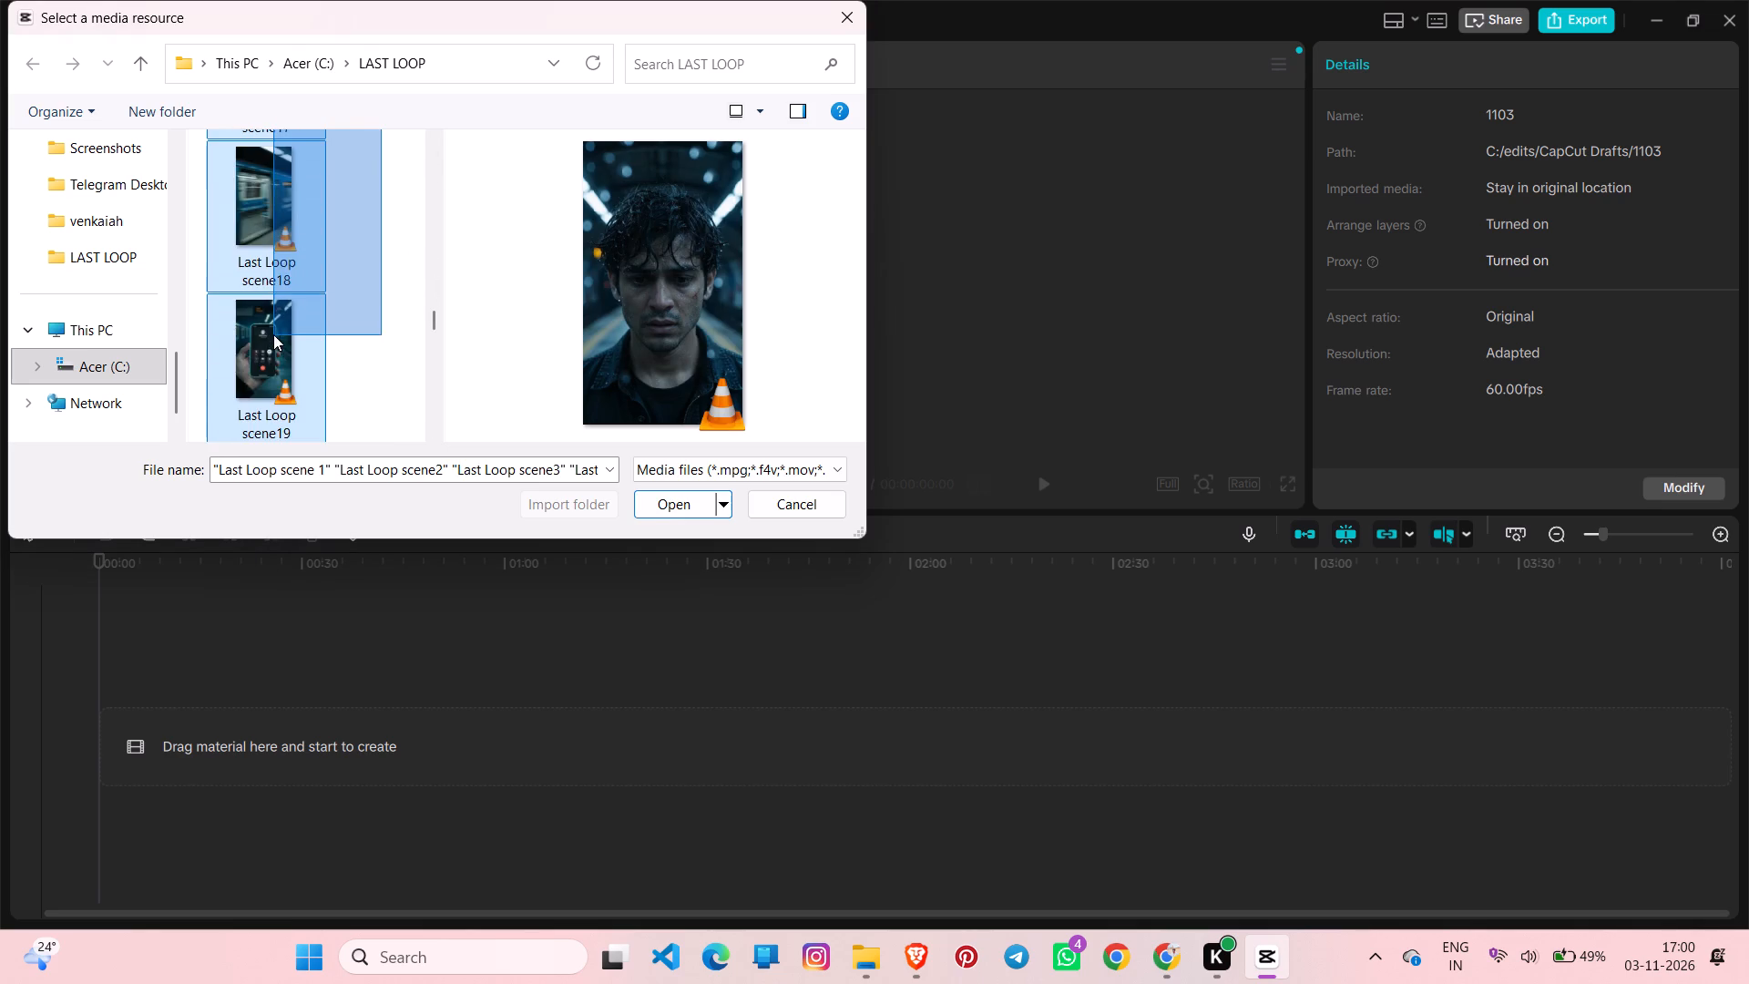
pyautogui.moveTo(273, 334); pyautogui.dragTo(242, 97)
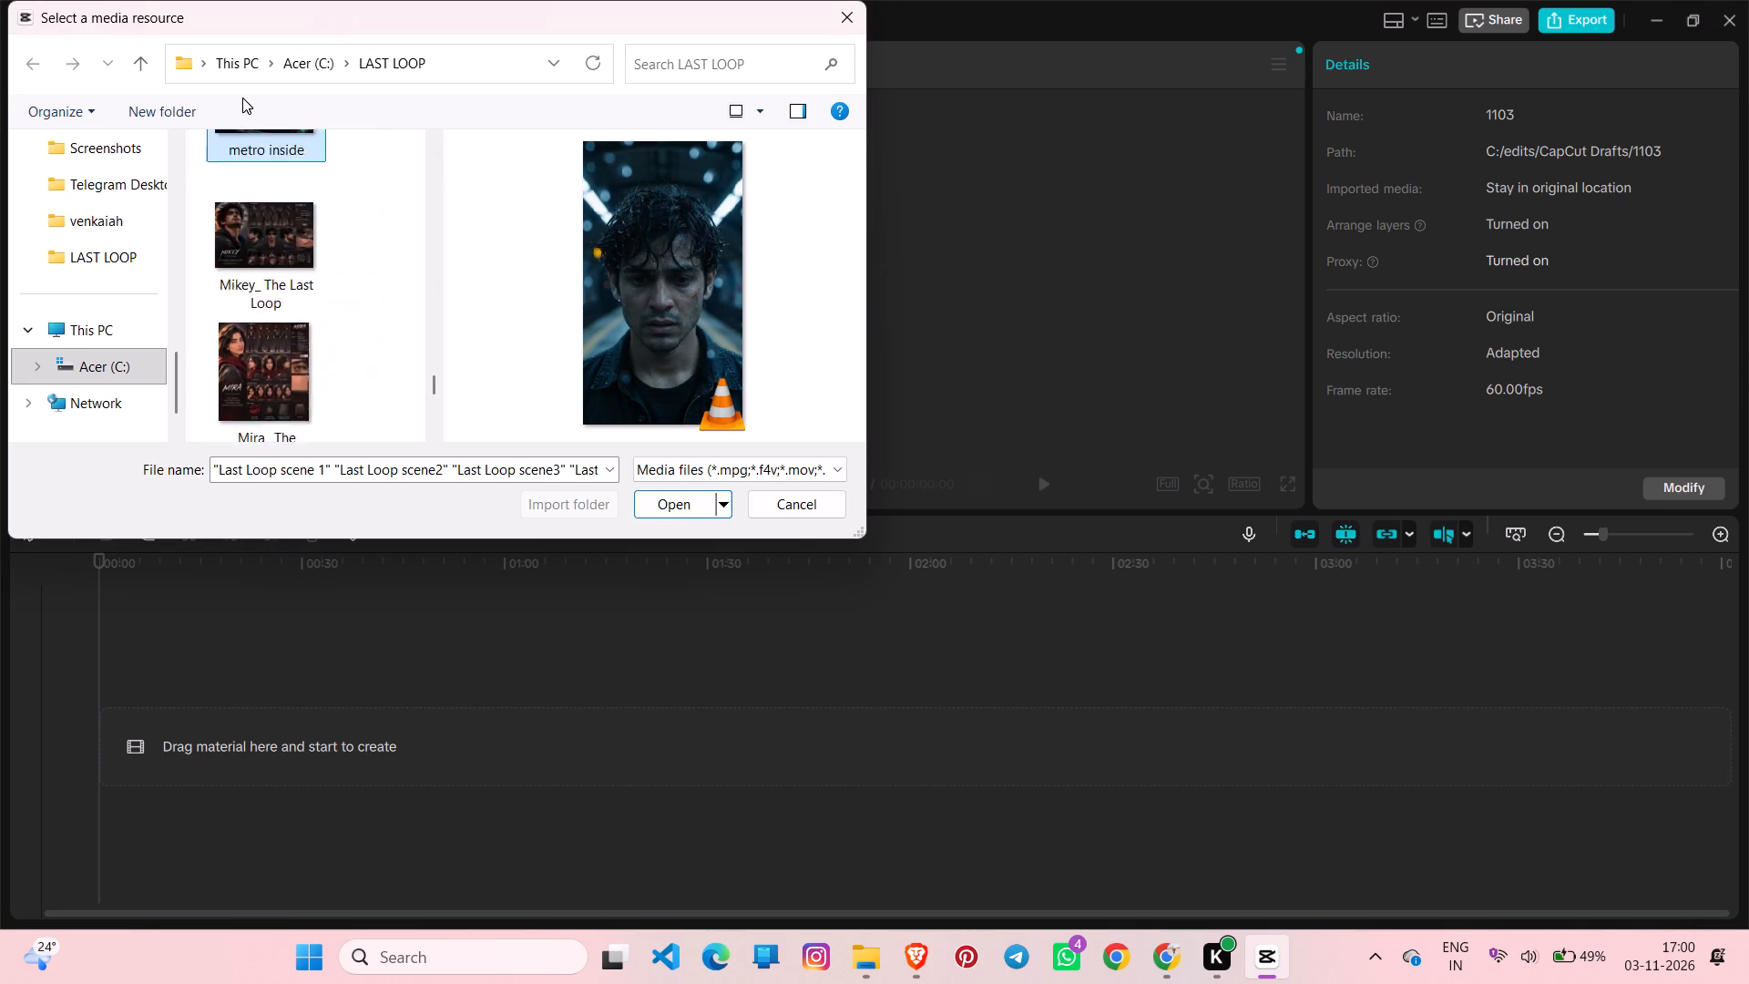
pyautogui.moveTo(242, 97); pyautogui.dragTo(266, 266)
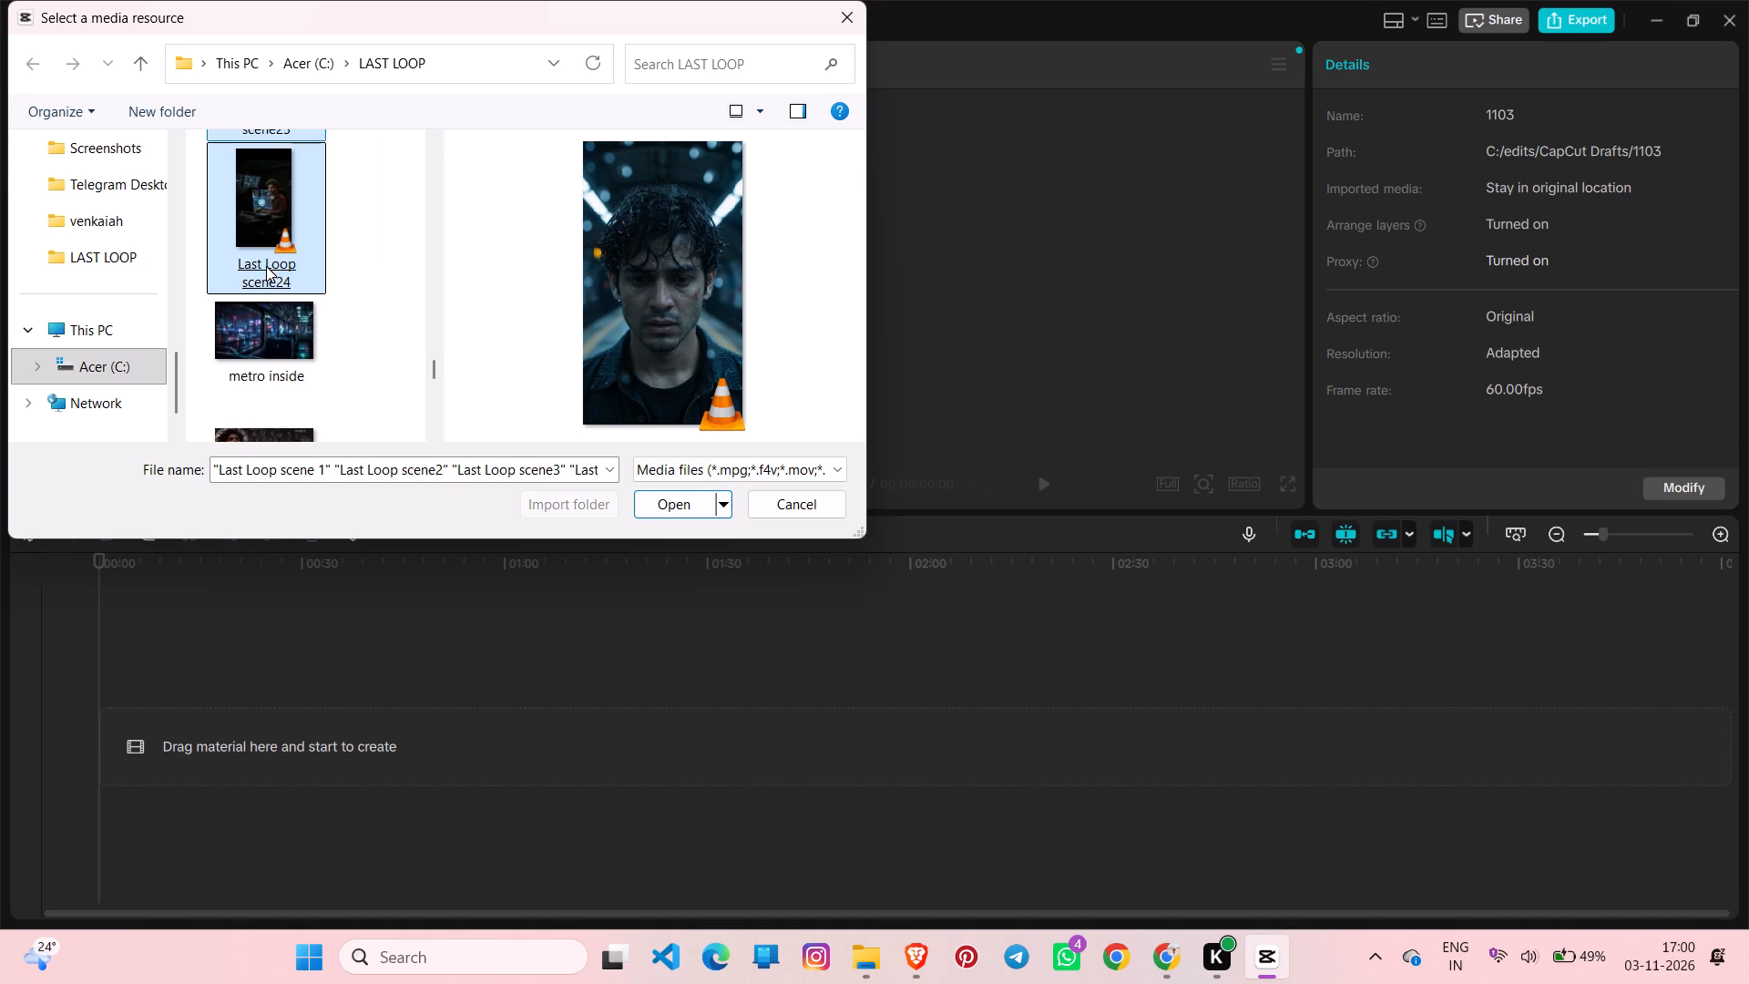
pyautogui.click(678, 508)
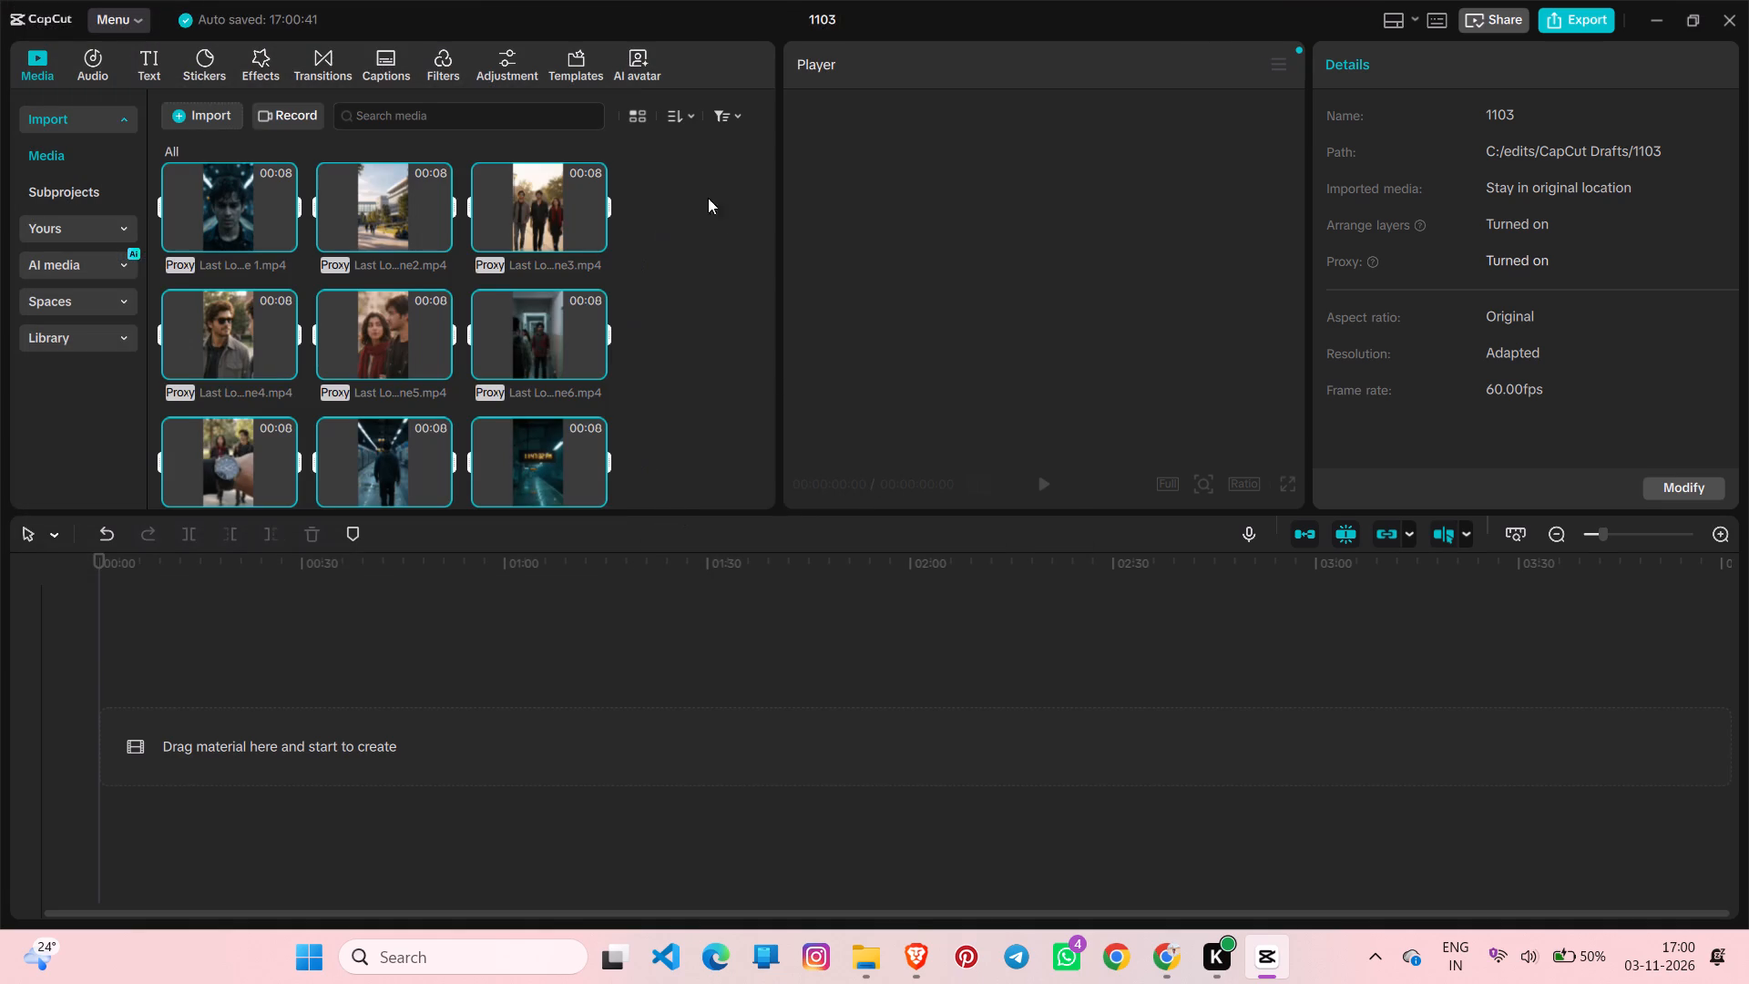
# Deselect the imported clips and look through the project media from the first scene to the last.
pyautogui.click(723, 347)
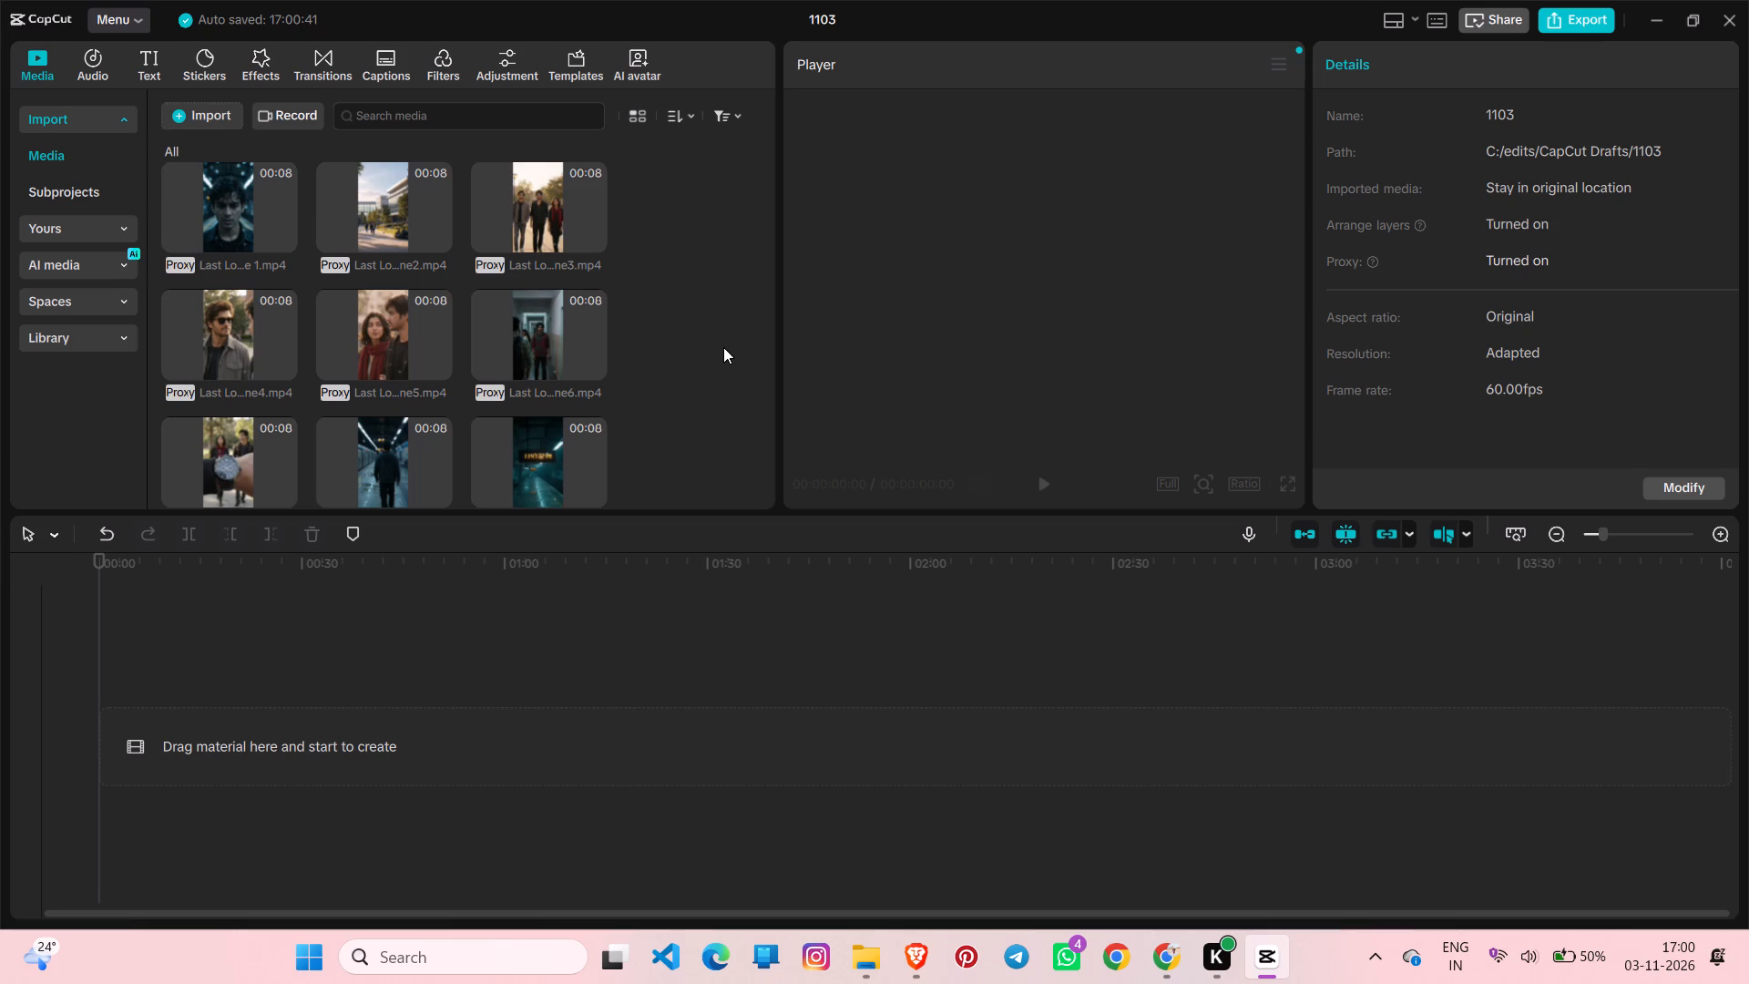
pyautogui.scroll(-8, 723, 347)
pyautogui.scroll(9, 723, 347)
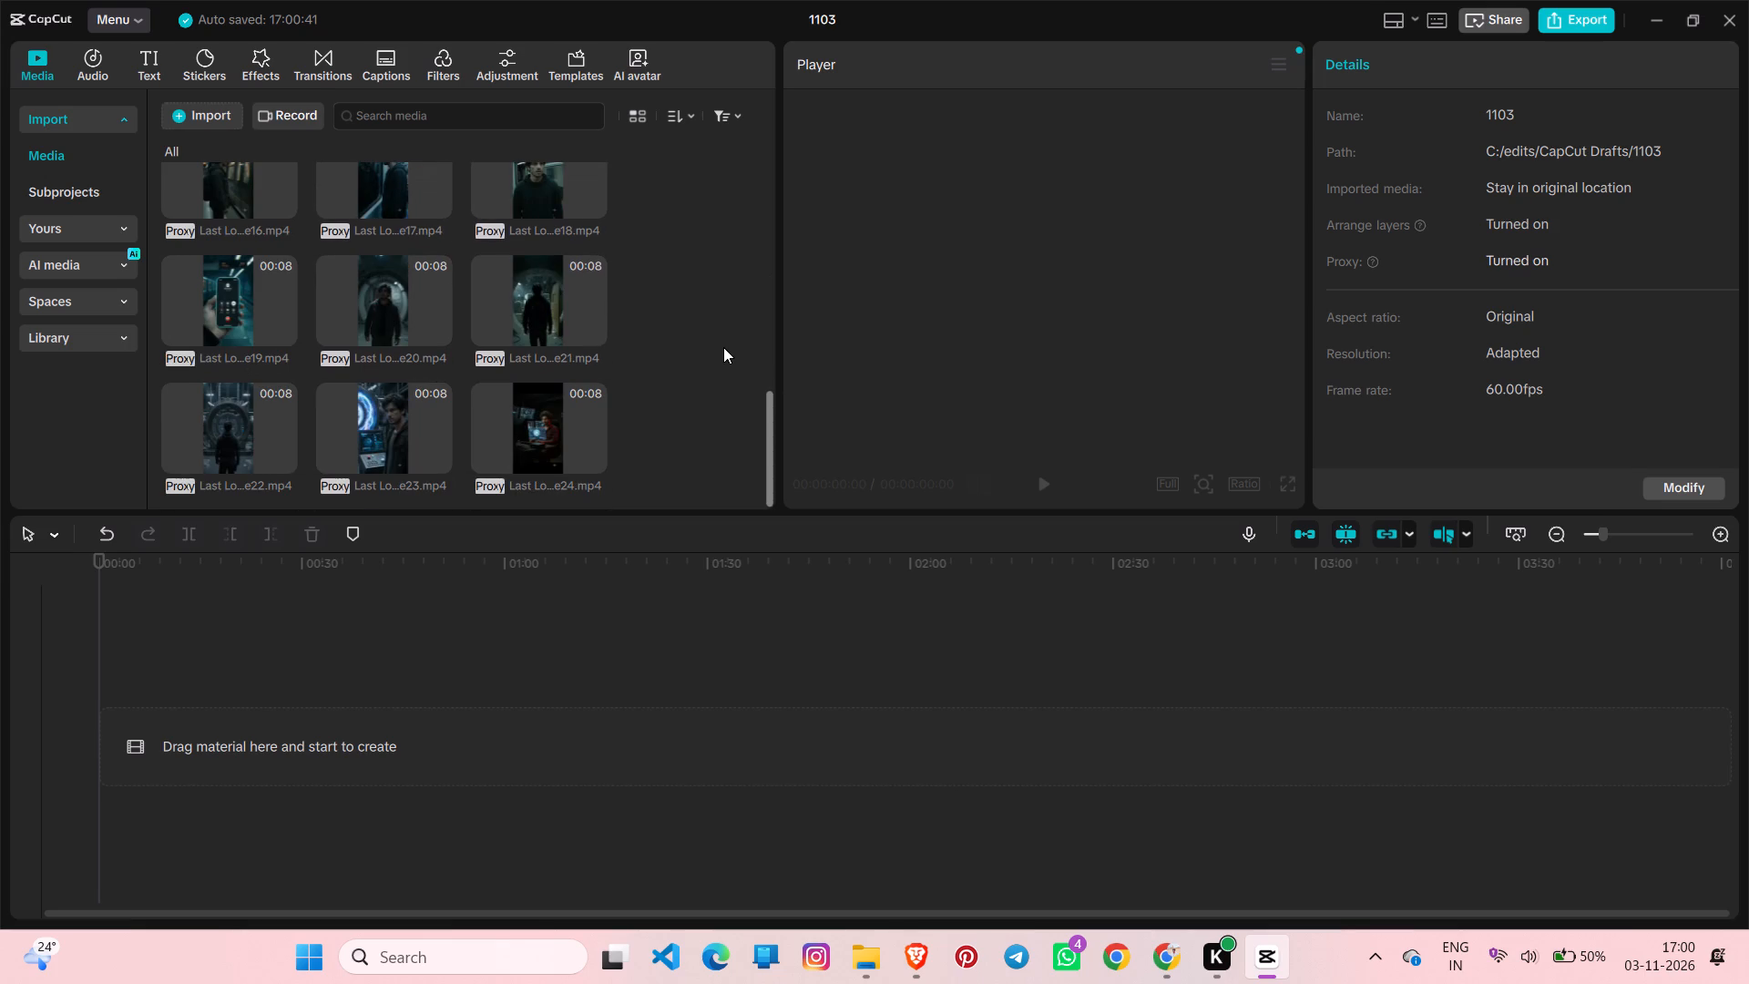
pyautogui.scroll(4, 723, 347)
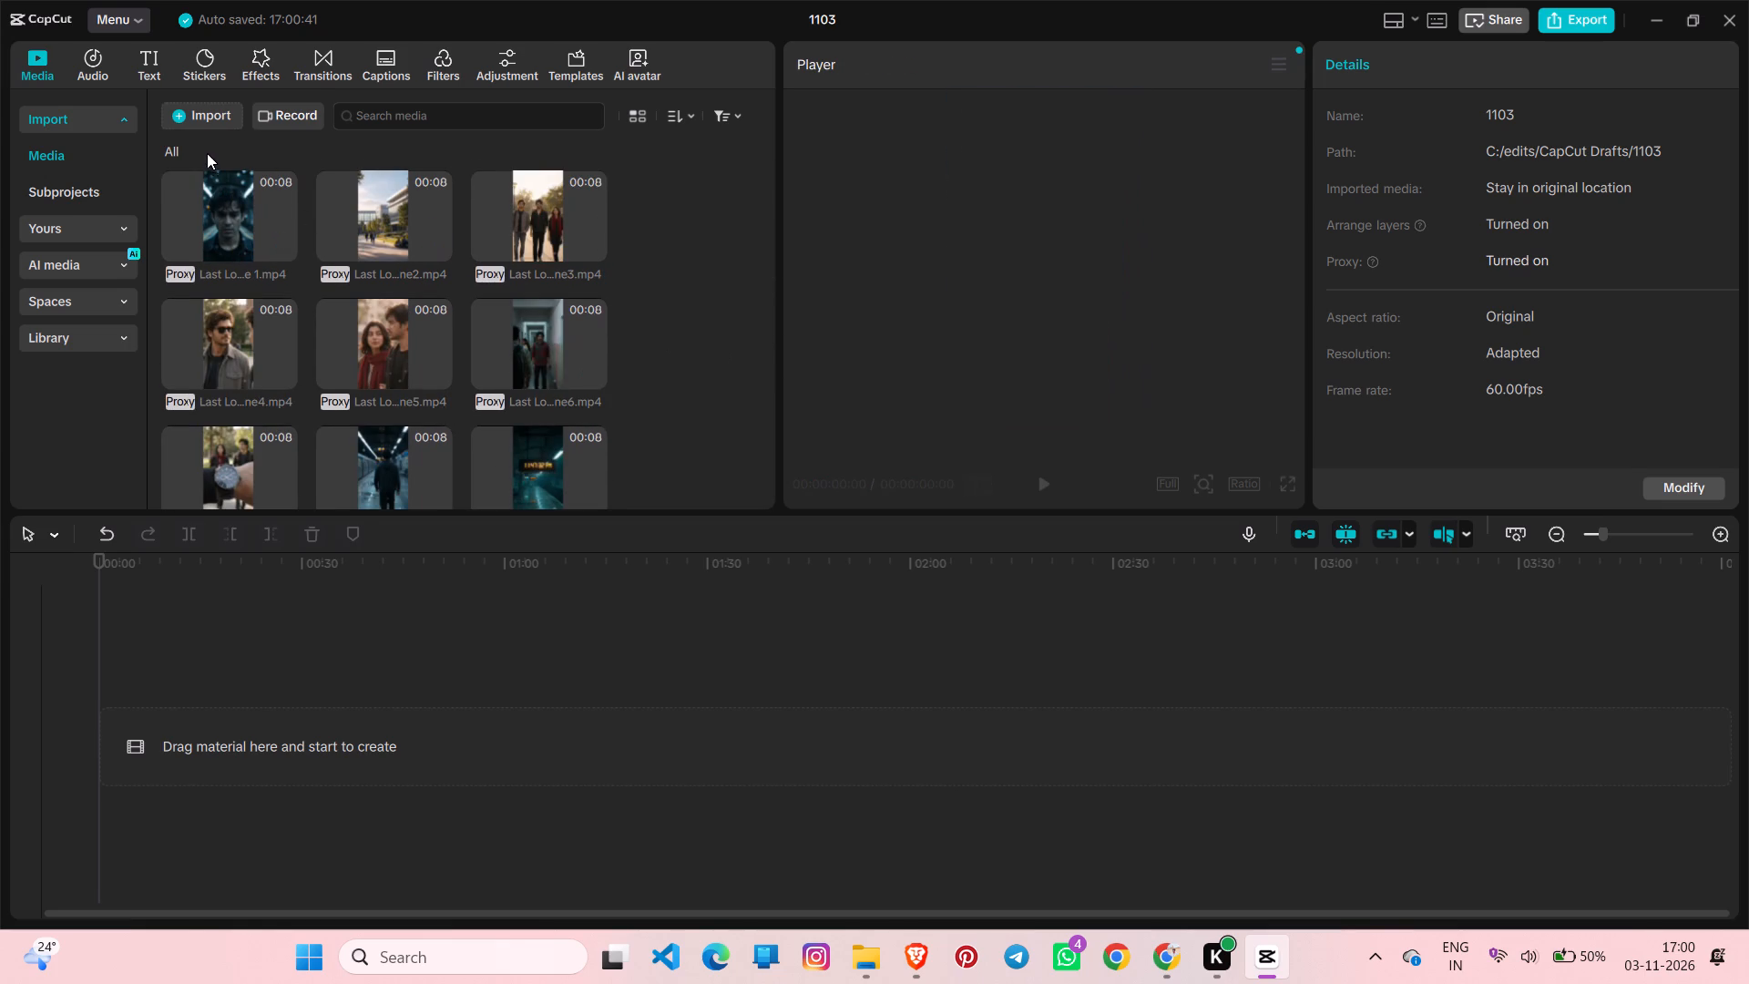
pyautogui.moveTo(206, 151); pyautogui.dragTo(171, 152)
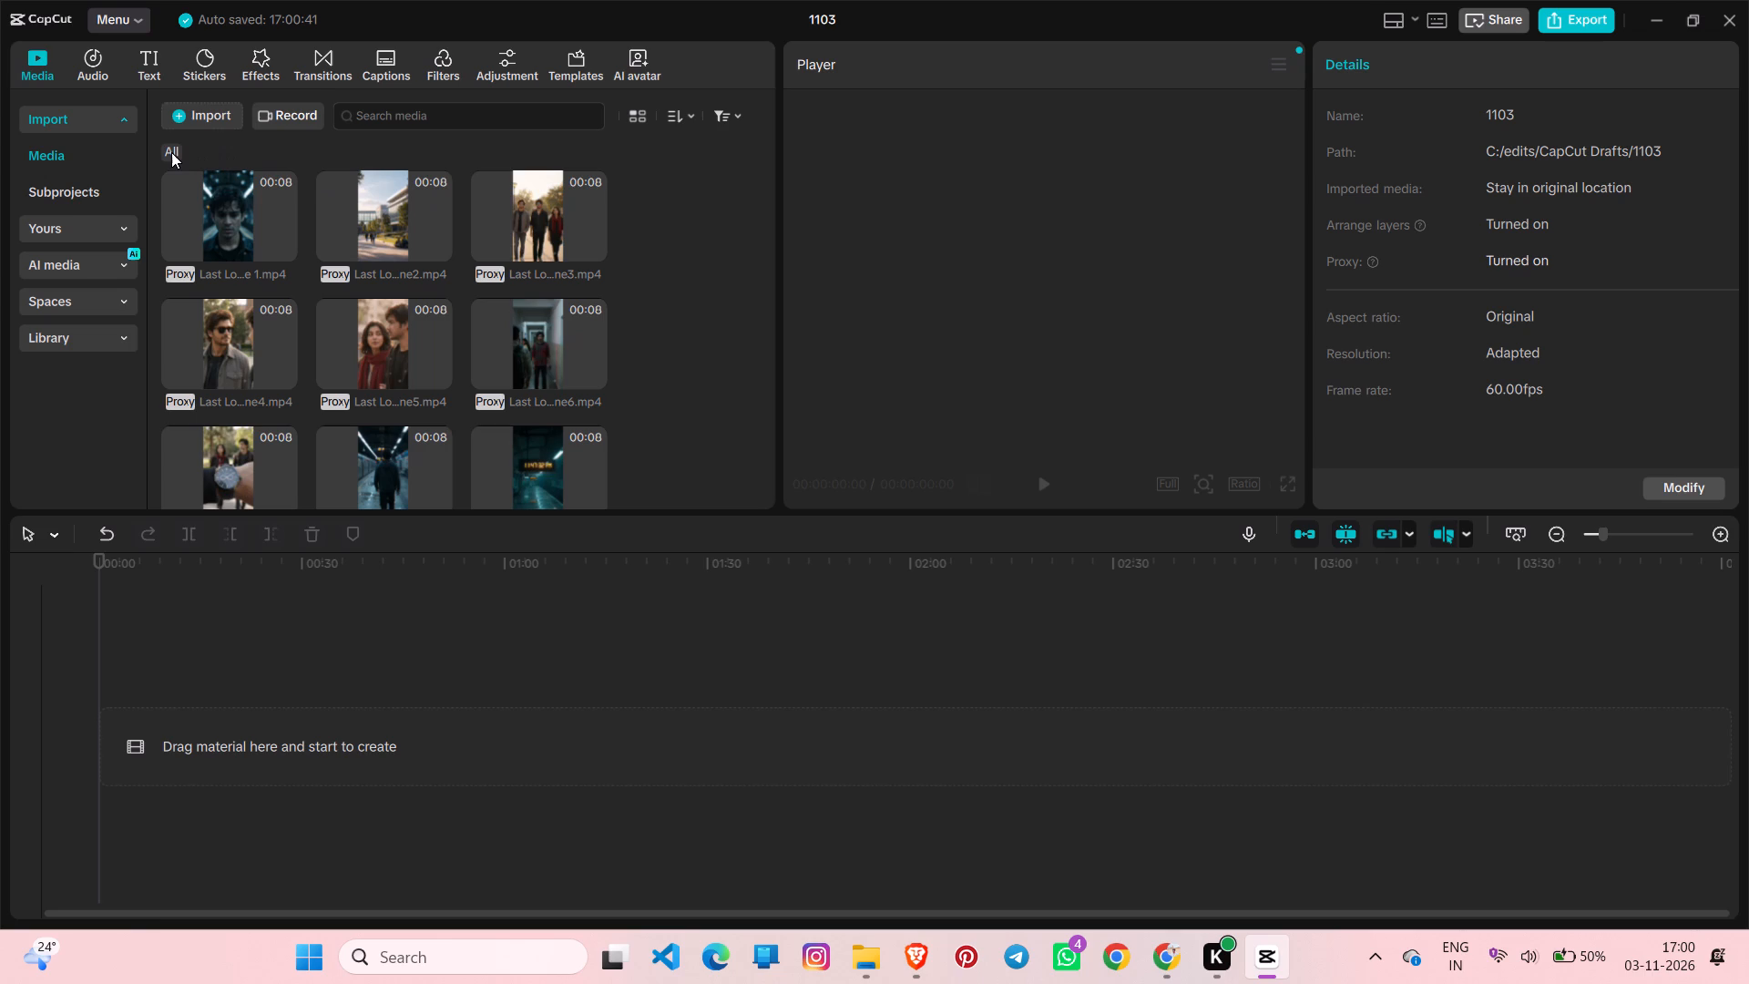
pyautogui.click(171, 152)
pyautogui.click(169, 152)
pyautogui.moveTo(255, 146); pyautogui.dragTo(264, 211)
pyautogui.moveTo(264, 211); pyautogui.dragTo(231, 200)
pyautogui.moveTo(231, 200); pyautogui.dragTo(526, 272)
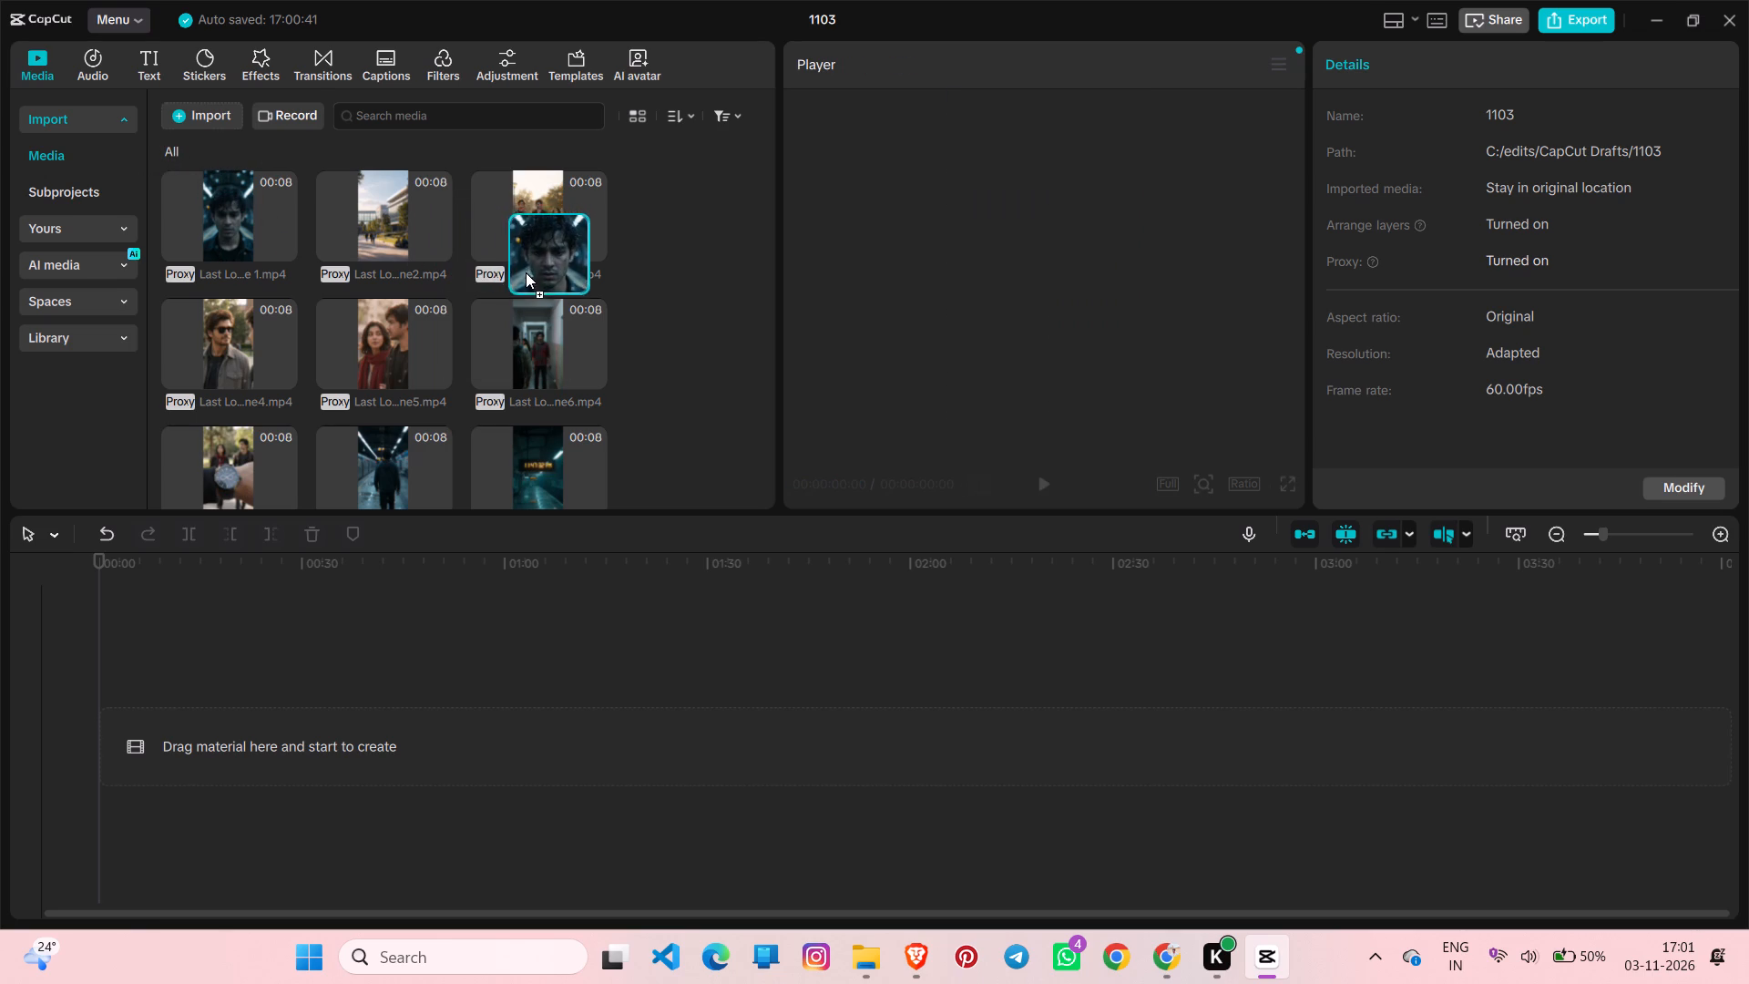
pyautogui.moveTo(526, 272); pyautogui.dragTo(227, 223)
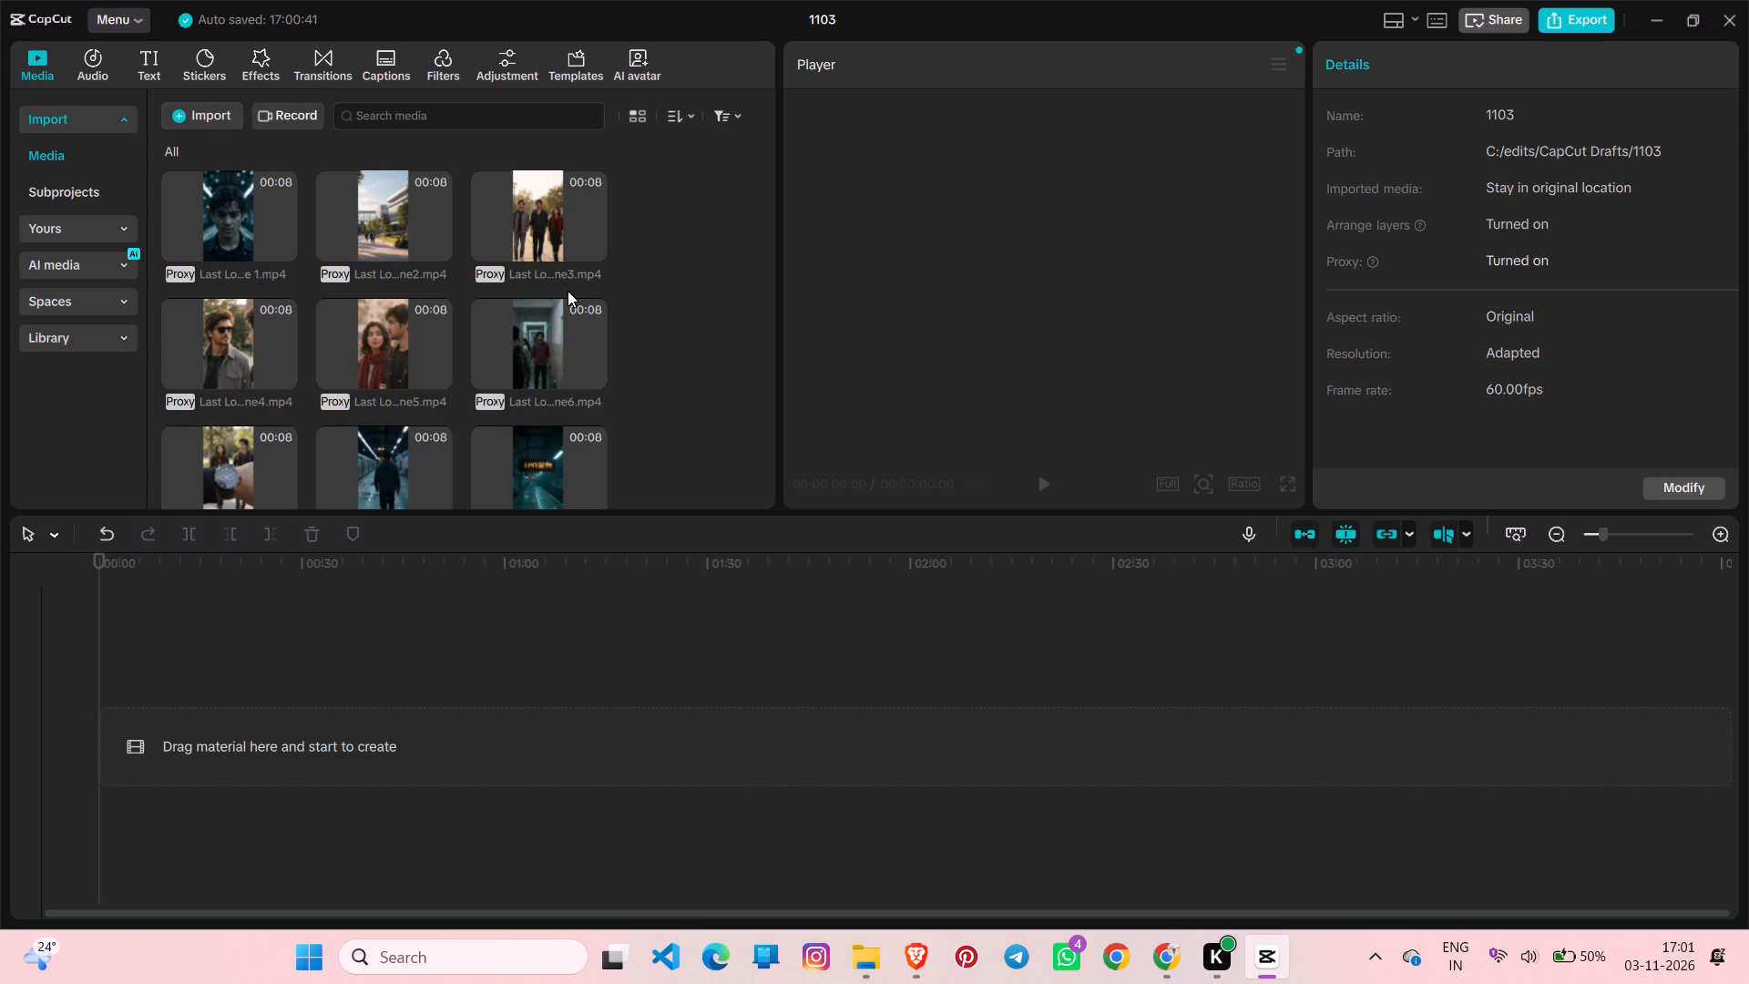
# Add Last Loop scene 1 and Last Loop scene2 to the timeline, placing scene2 directly after scene 1.
pyautogui.click(285, 241)
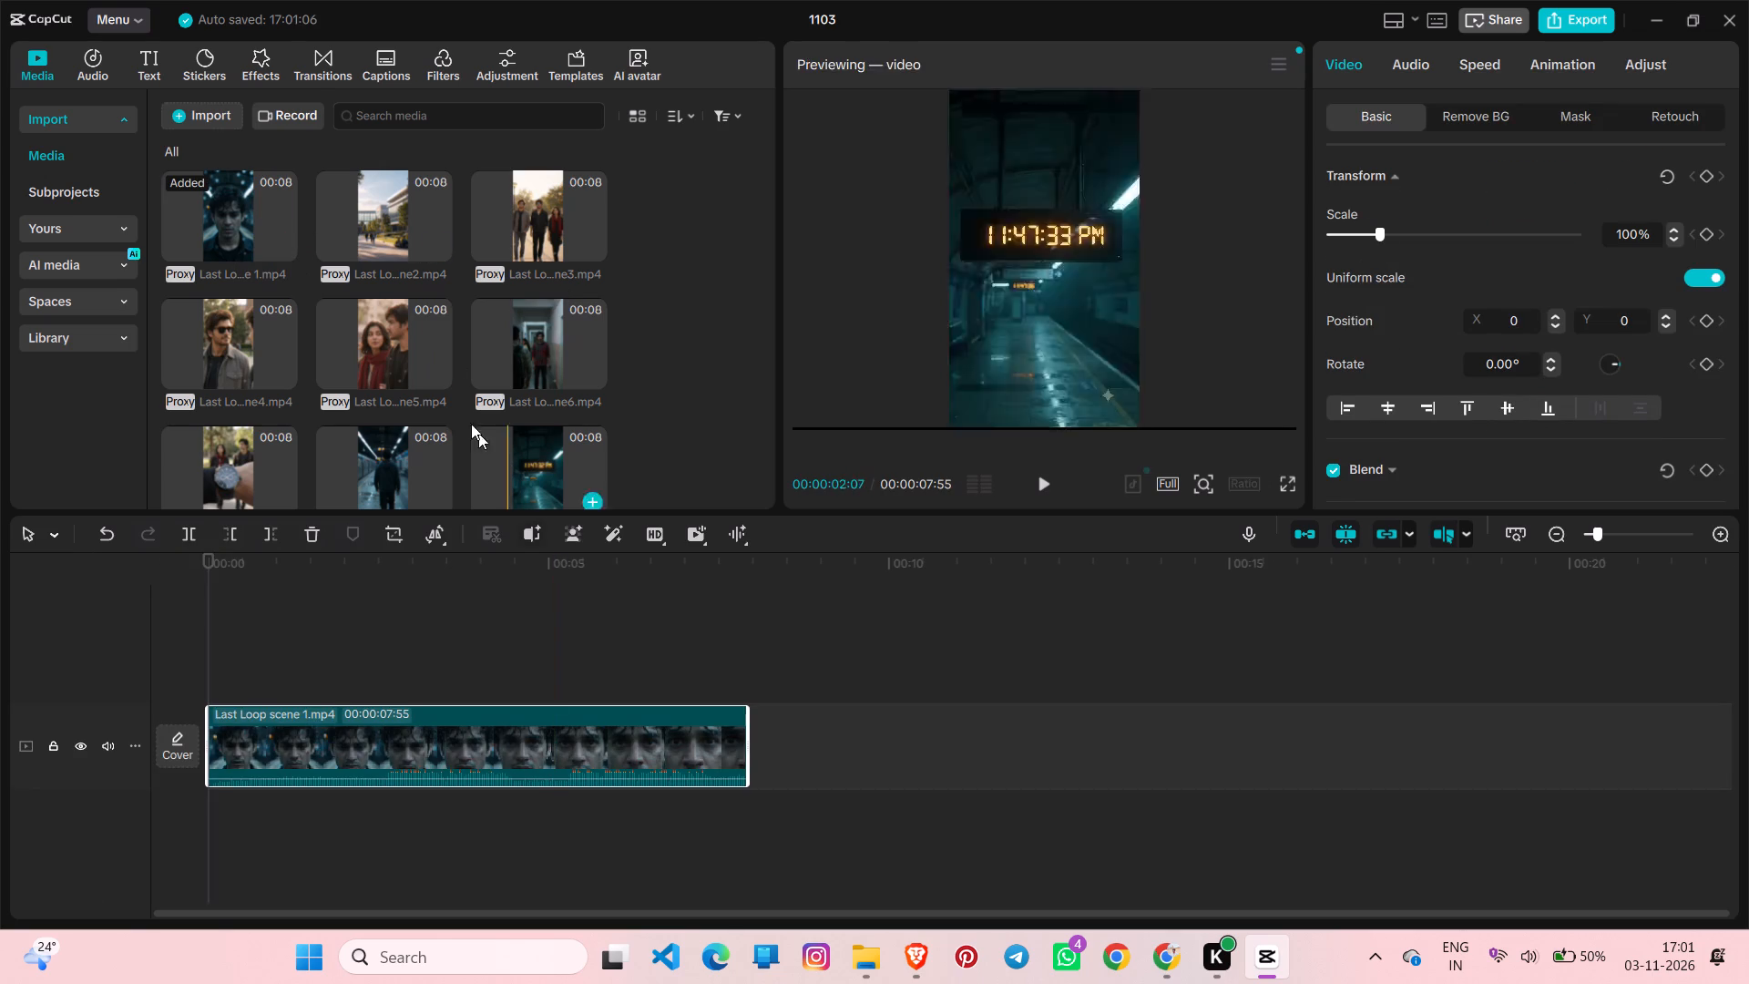
pyautogui.click(436, 245)
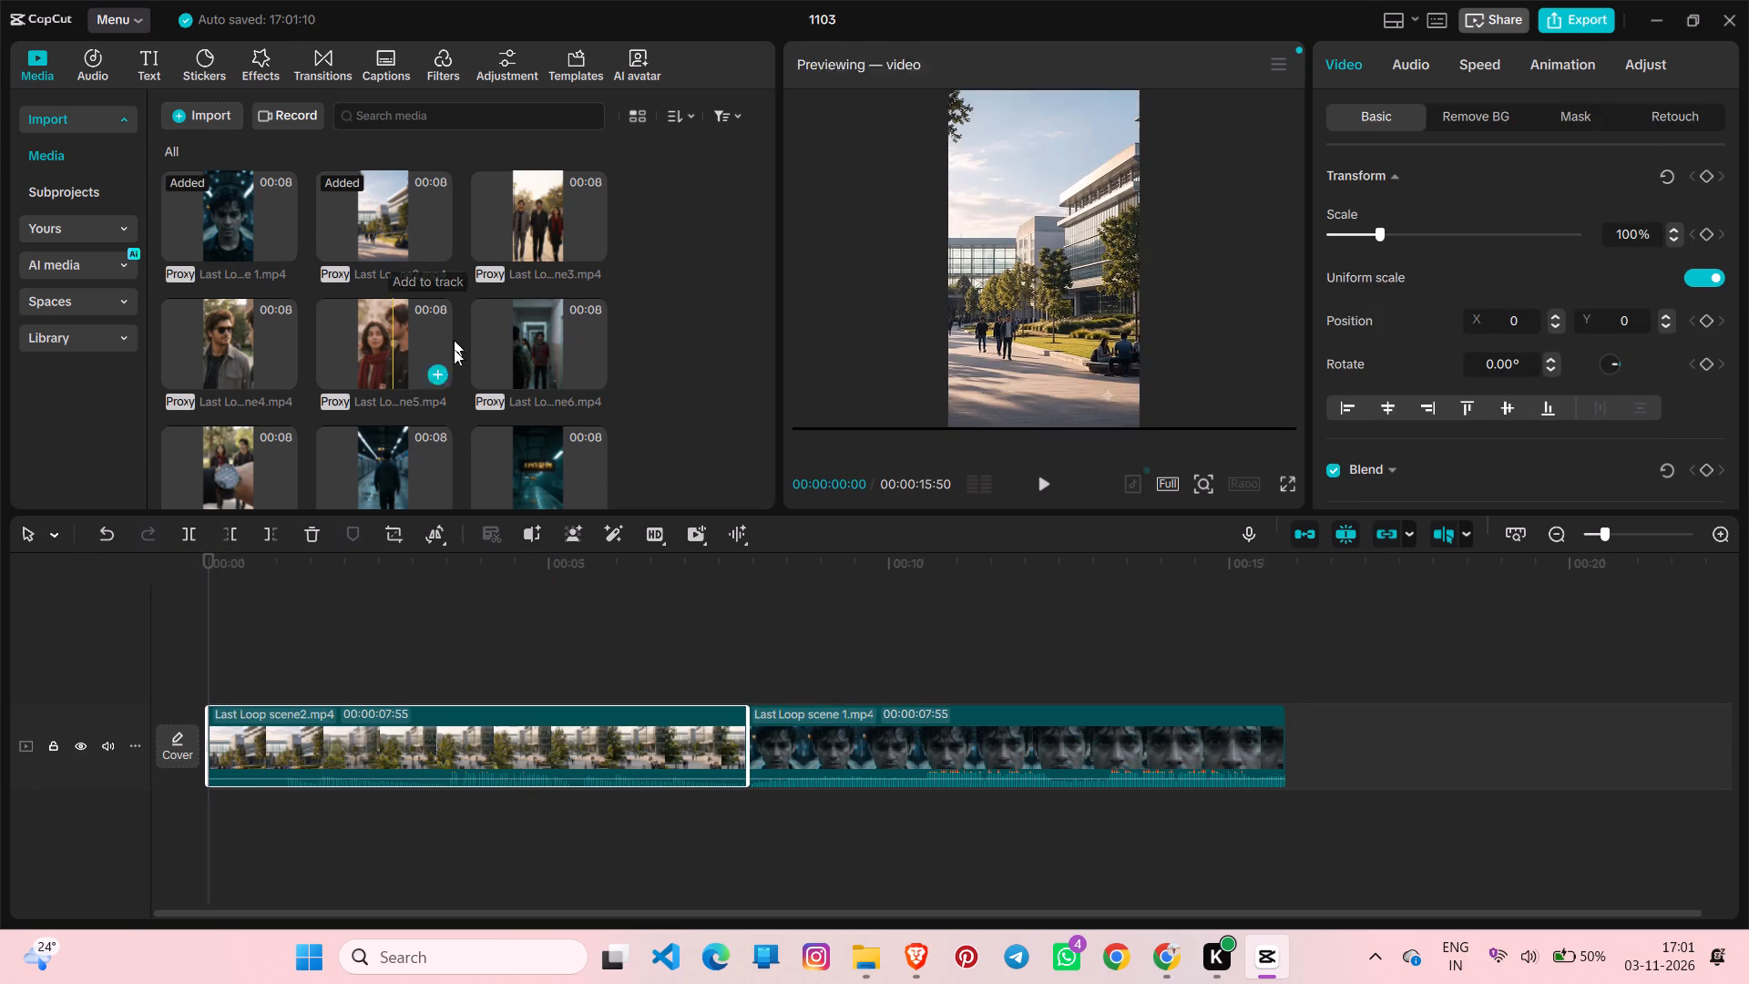
pyautogui.moveTo(517, 732); pyautogui.dragTo(921, 710)
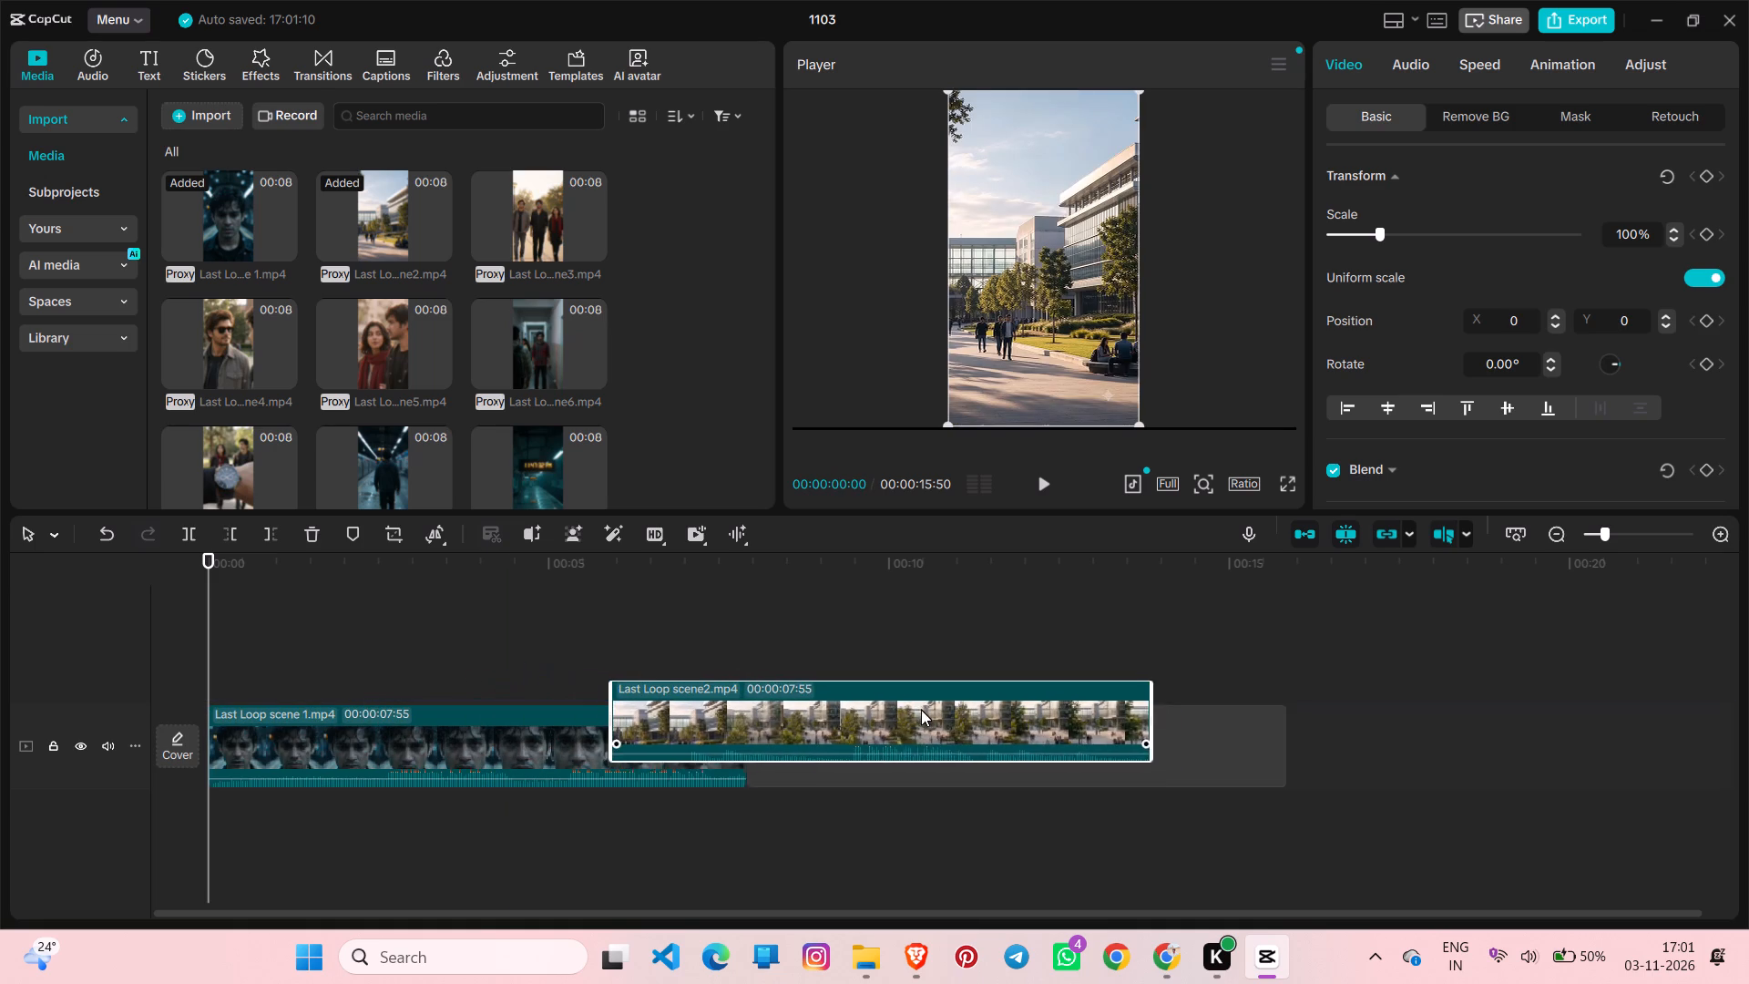
pyautogui.moveTo(921, 710); pyautogui.dragTo(1016, 731)
# Add Last Loop scene3 at the end of the timeline, directly after scene2.
pyautogui.click(1293, 708)
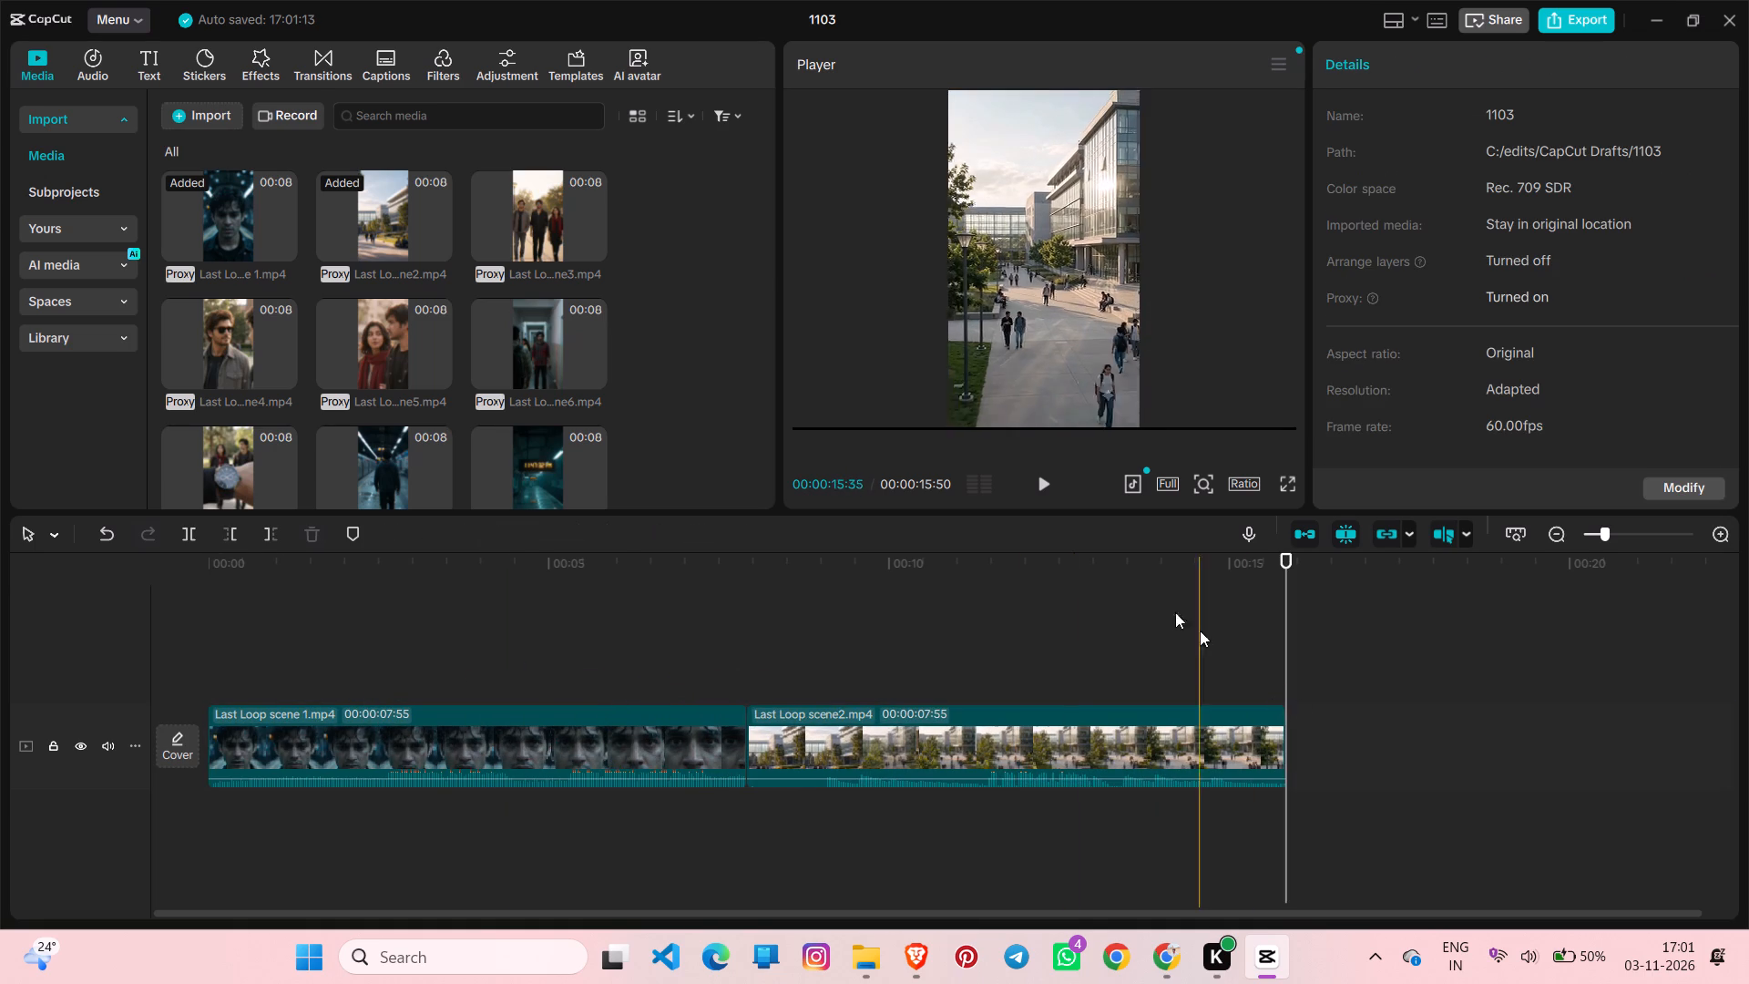
pyautogui.click(590, 248)
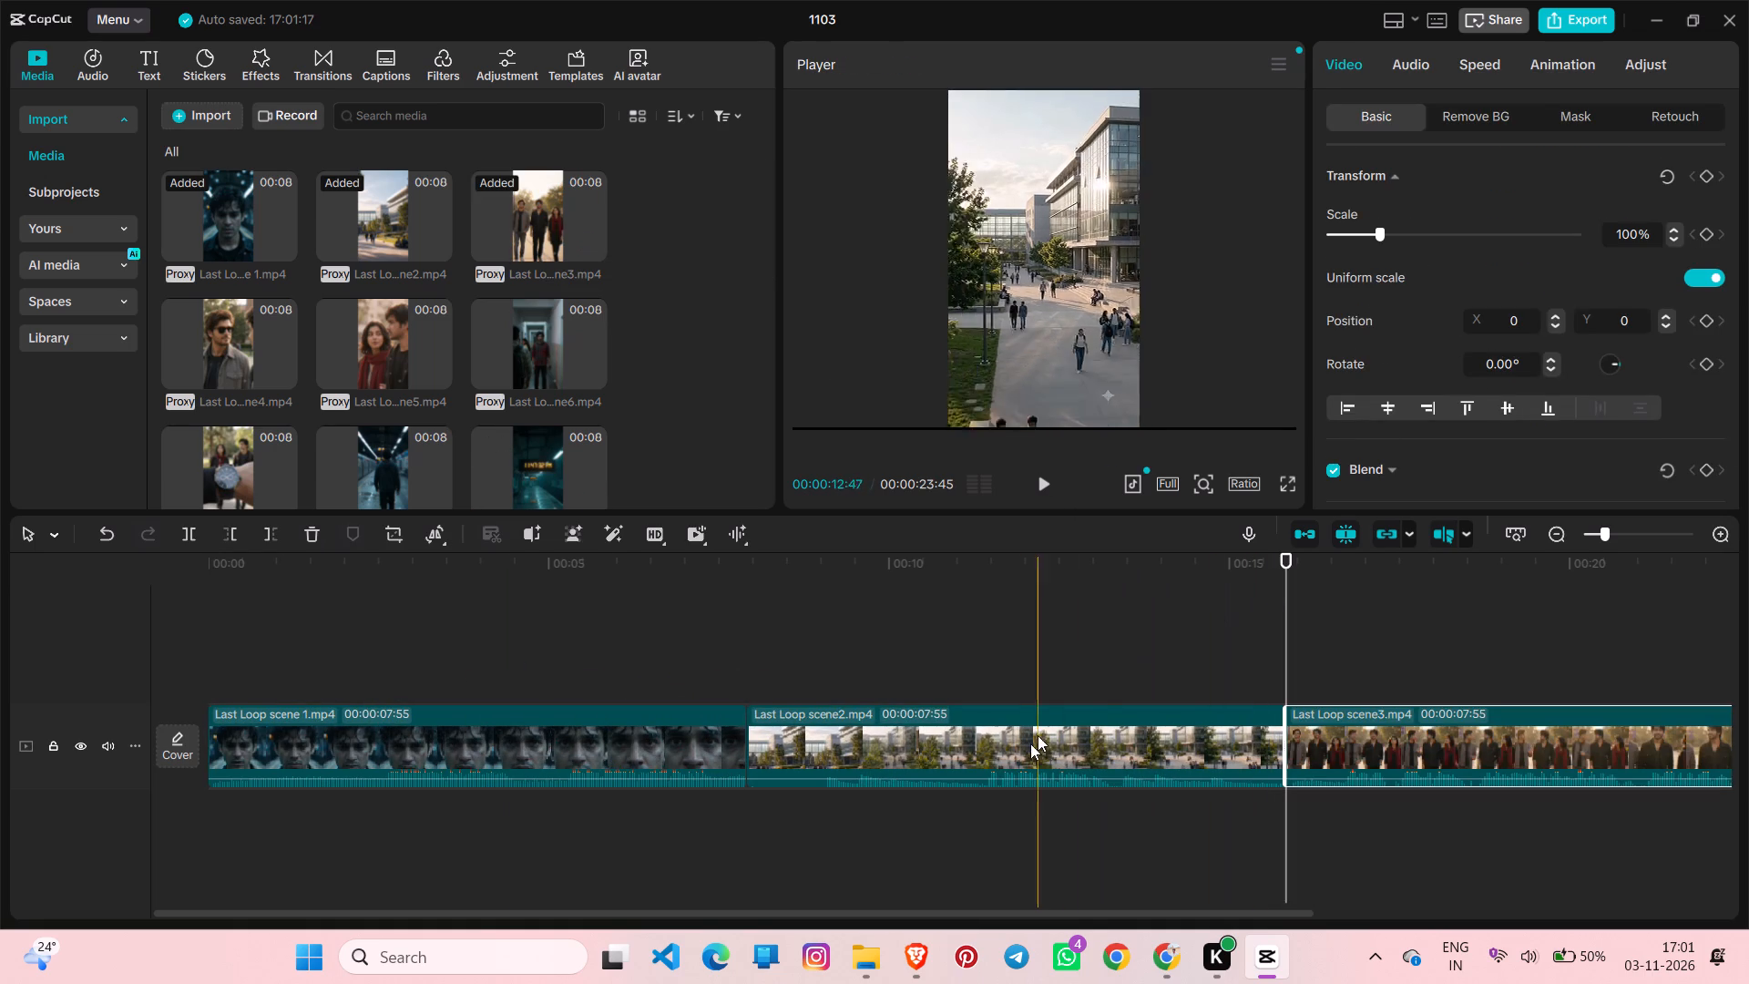
# Add Last Loop scene4, scene5 and scene6 to the timeline in order, each directly after the previous clip, starting after scene3.
pyautogui.keyDown('ctrl'); pyautogui.scroll(-15, 1019, 760); pyautogui.keyUp('ctrl')
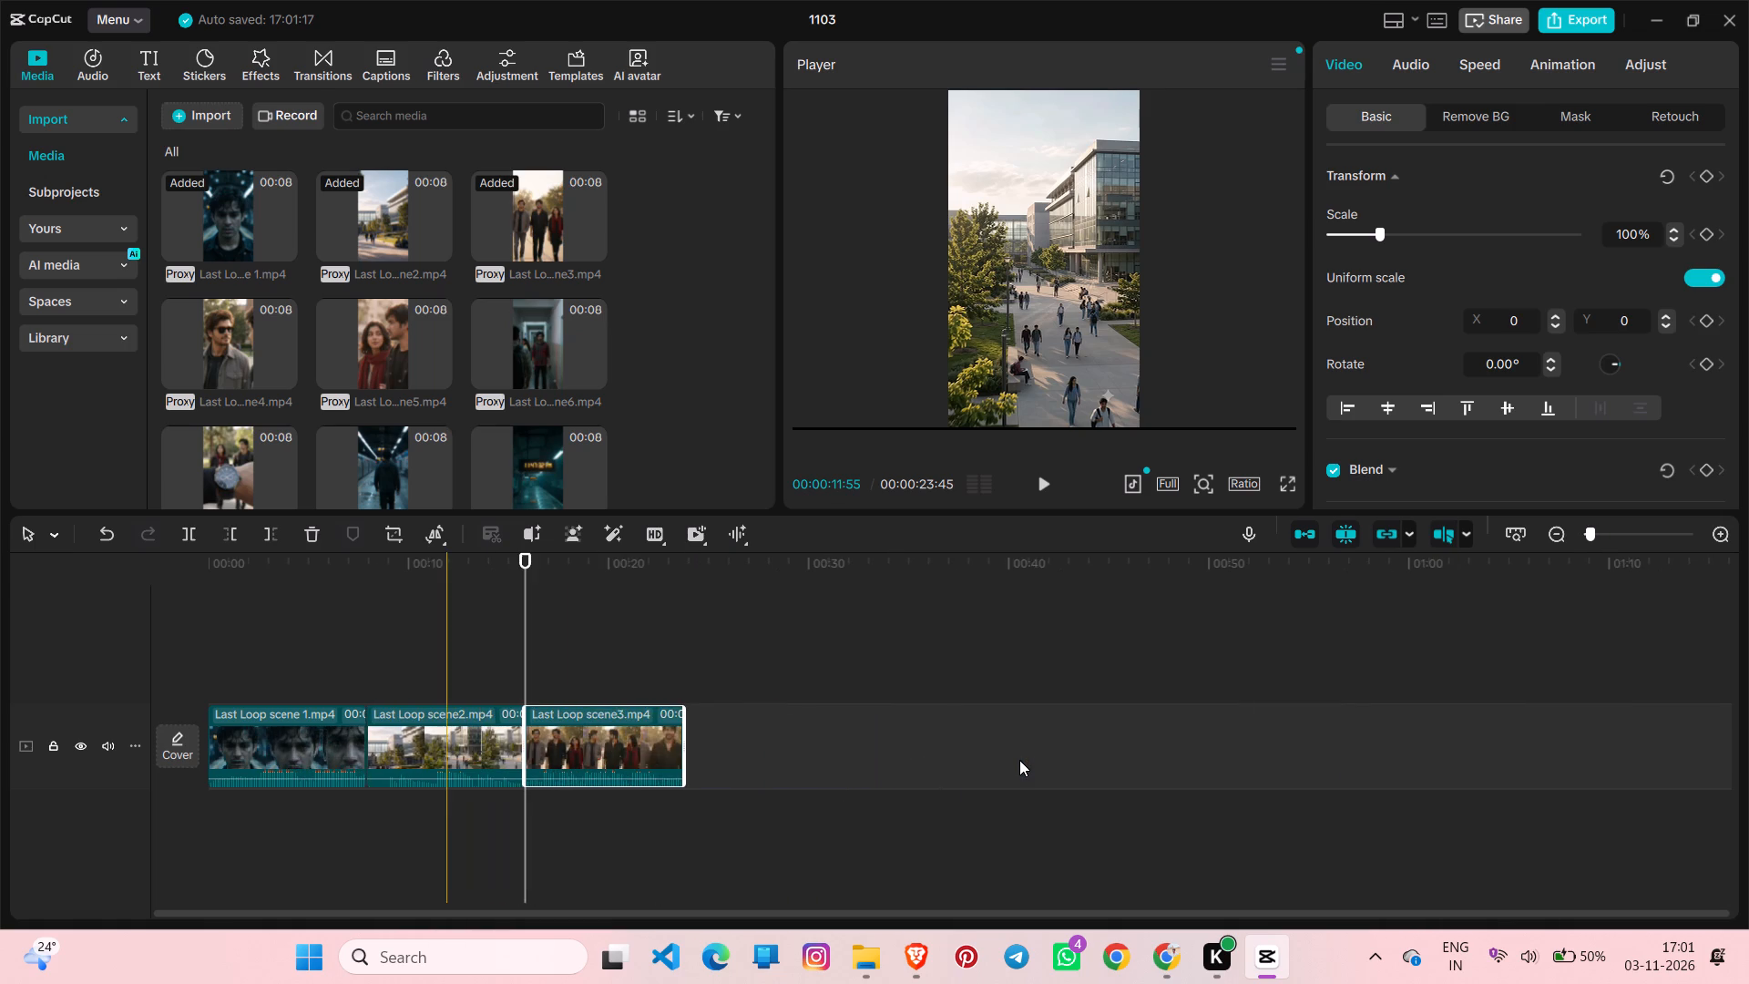
pyautogui.keyDown('ctrl'); pyautogui.scroll(-11, 1019, 760); pyautogui.keyUp('ctrl')
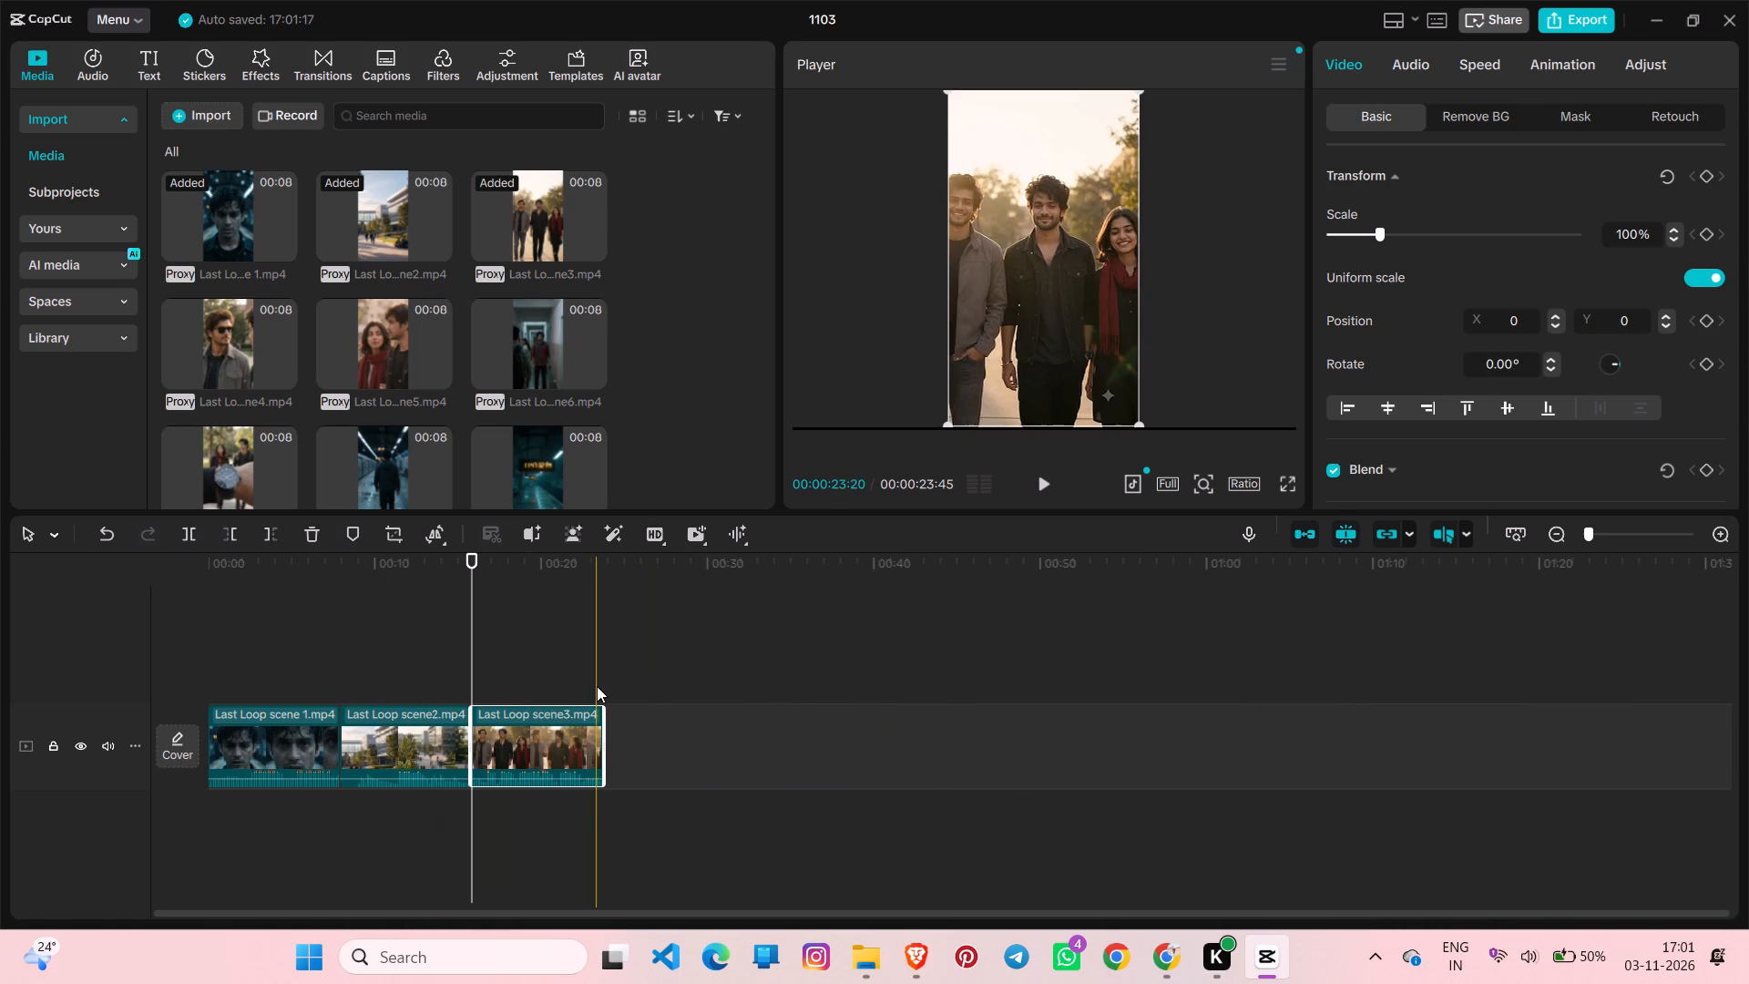
pyautogui.click(625, 683)
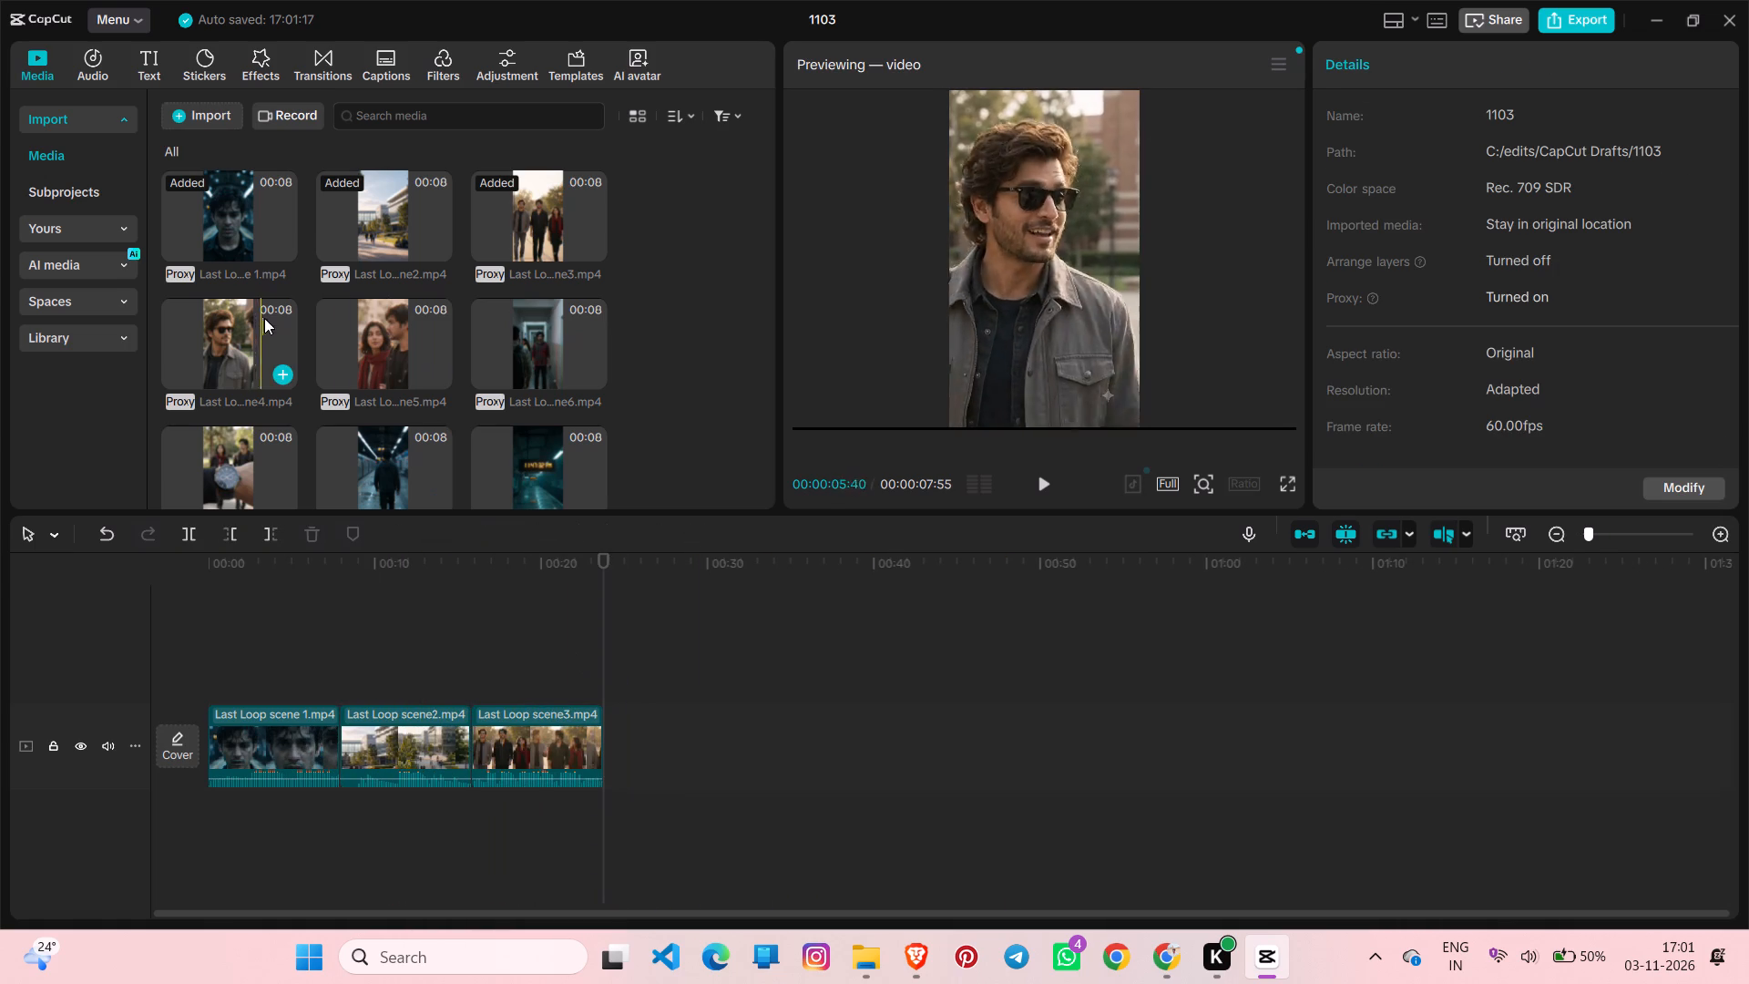
pyautogui.click(277, 379)
pyautogui.click(770, 630)
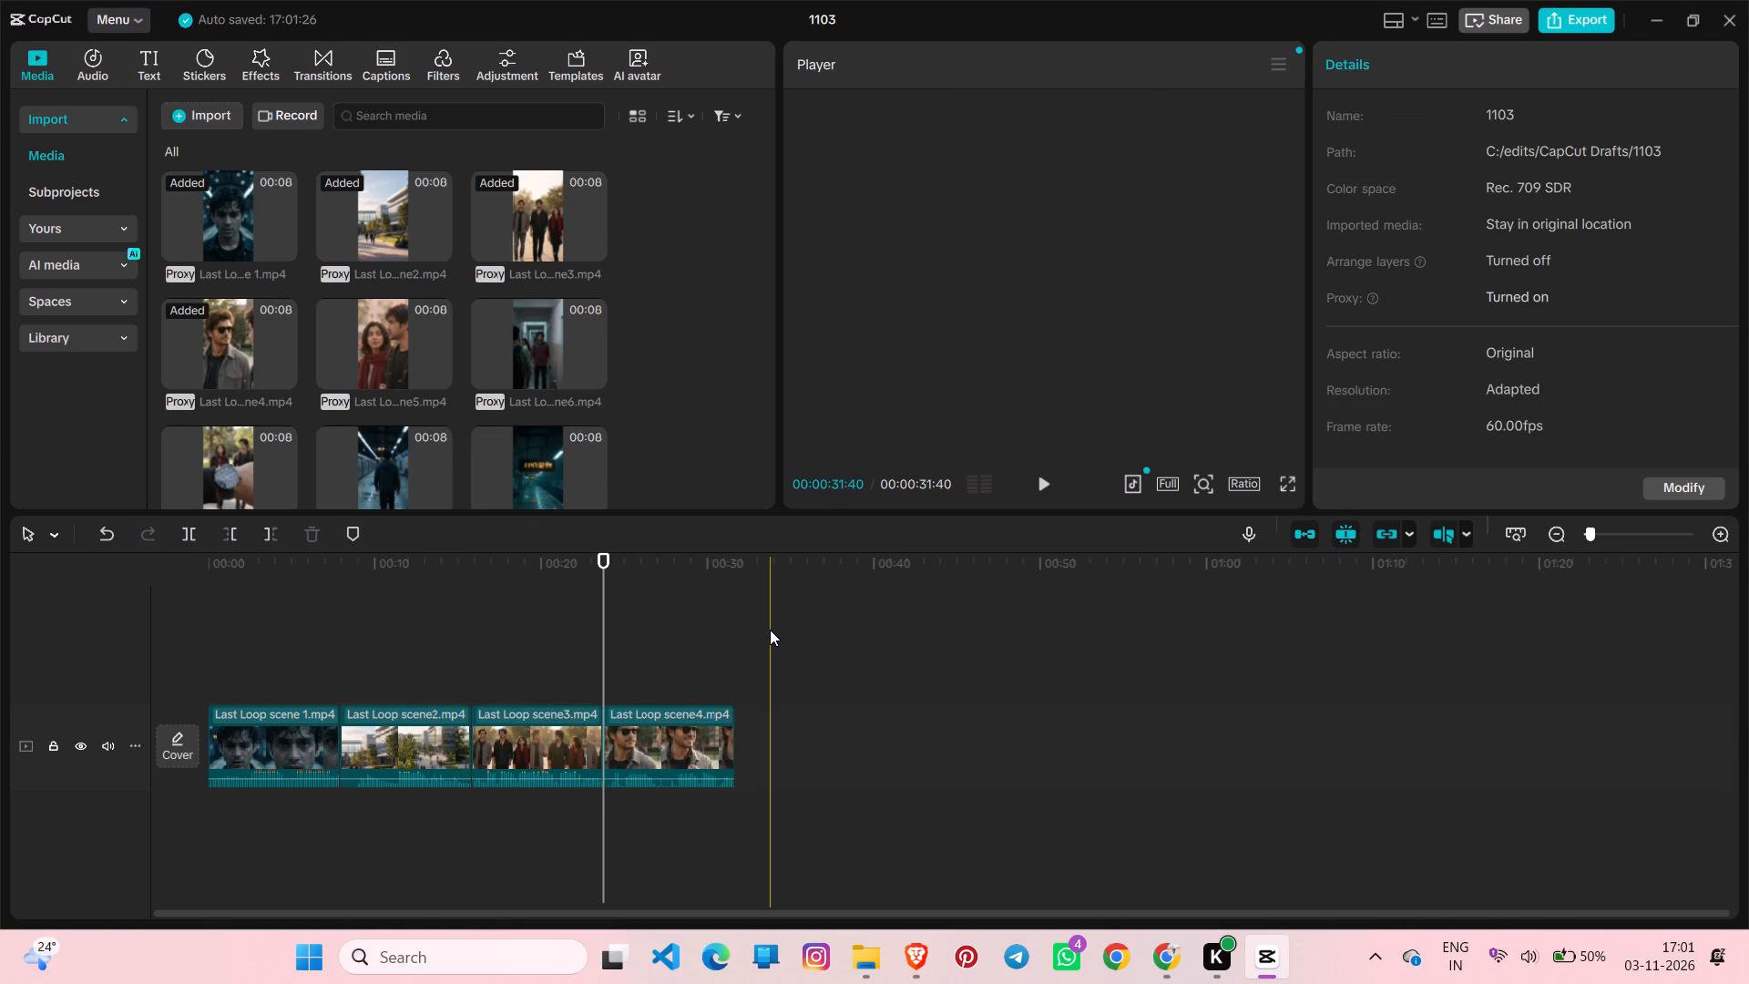
pyautogui.click(441, 373)
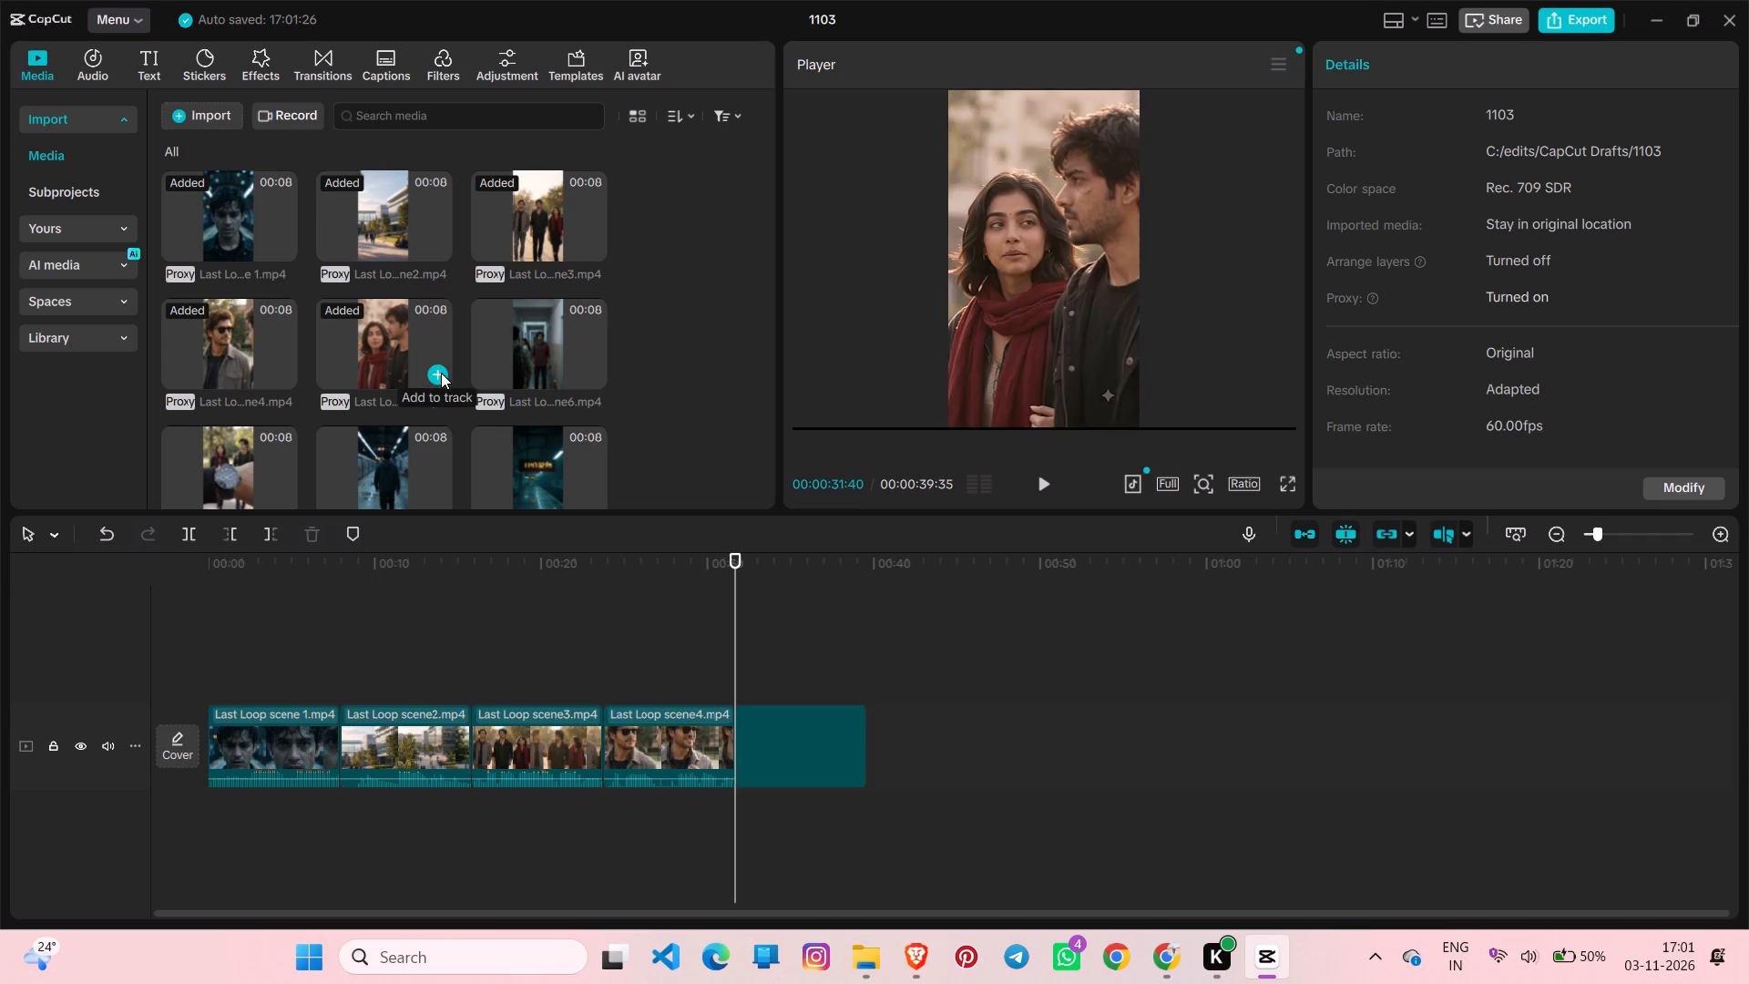
pyautogui.click(963, 649)
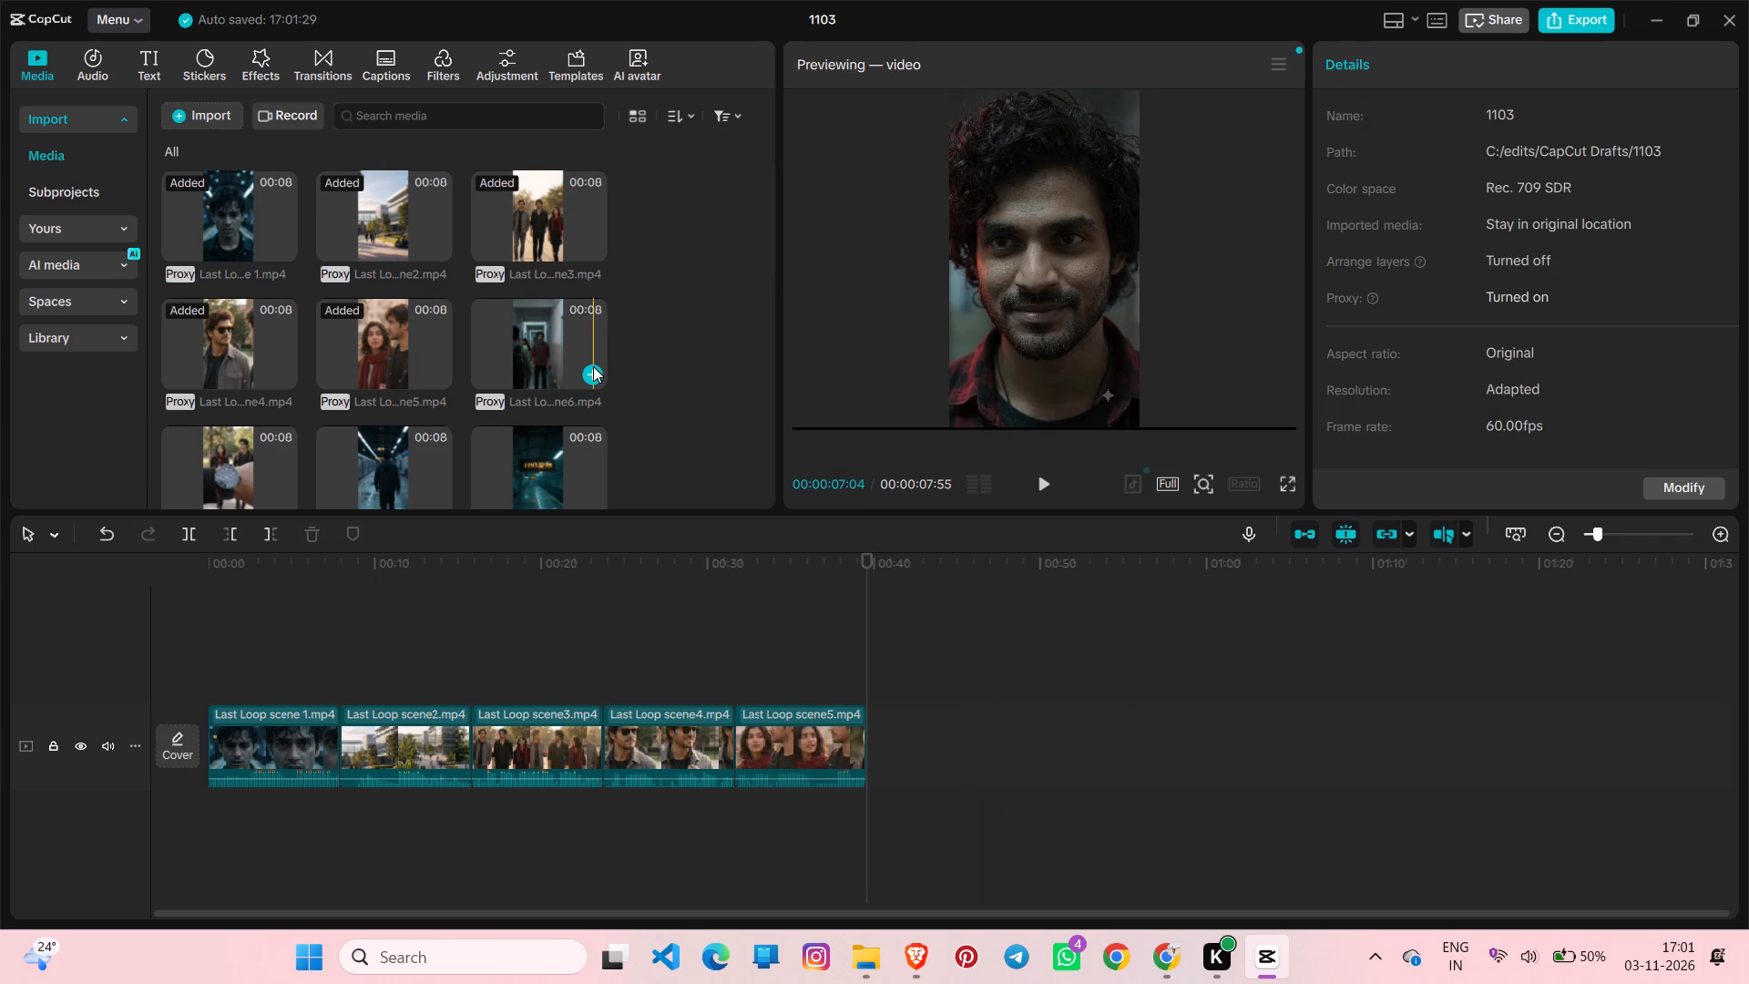
pyautogui.click(593, 366)
# Add Last Loop scene7, scene8 and scene9 in order at the end of the timeline, each directly after the previous clip.
pyautogui.click(1042, 631)
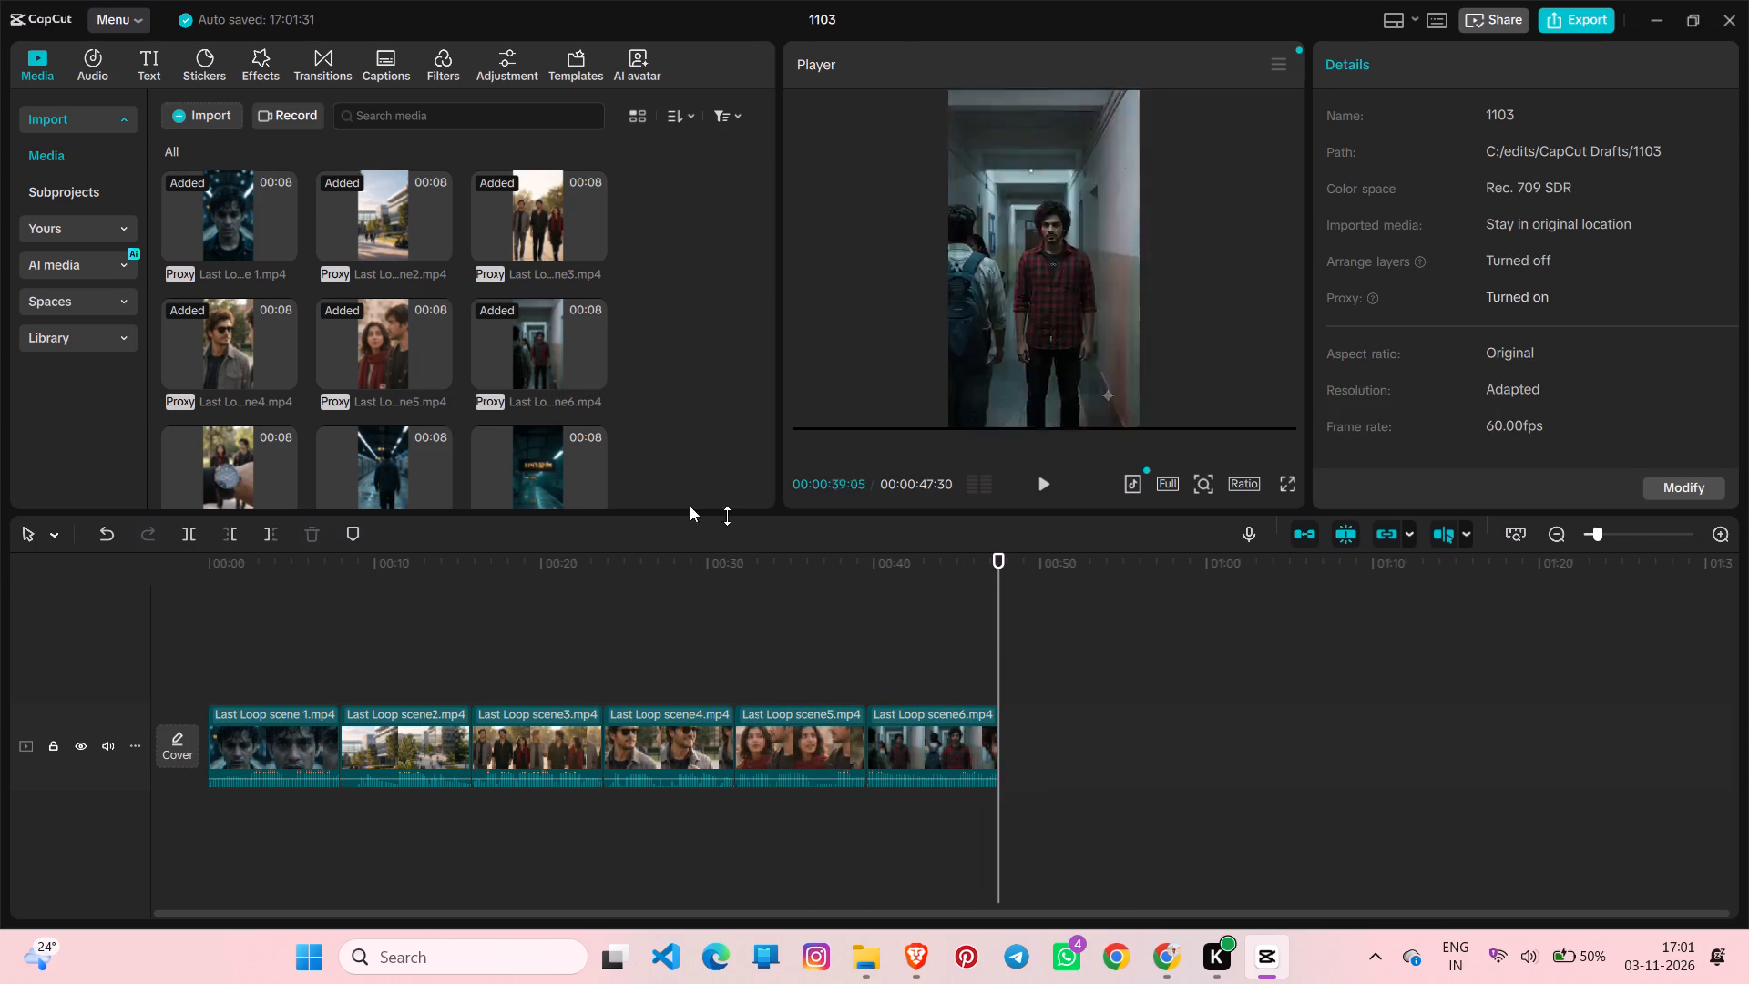
pyautogui.click(283, 500)
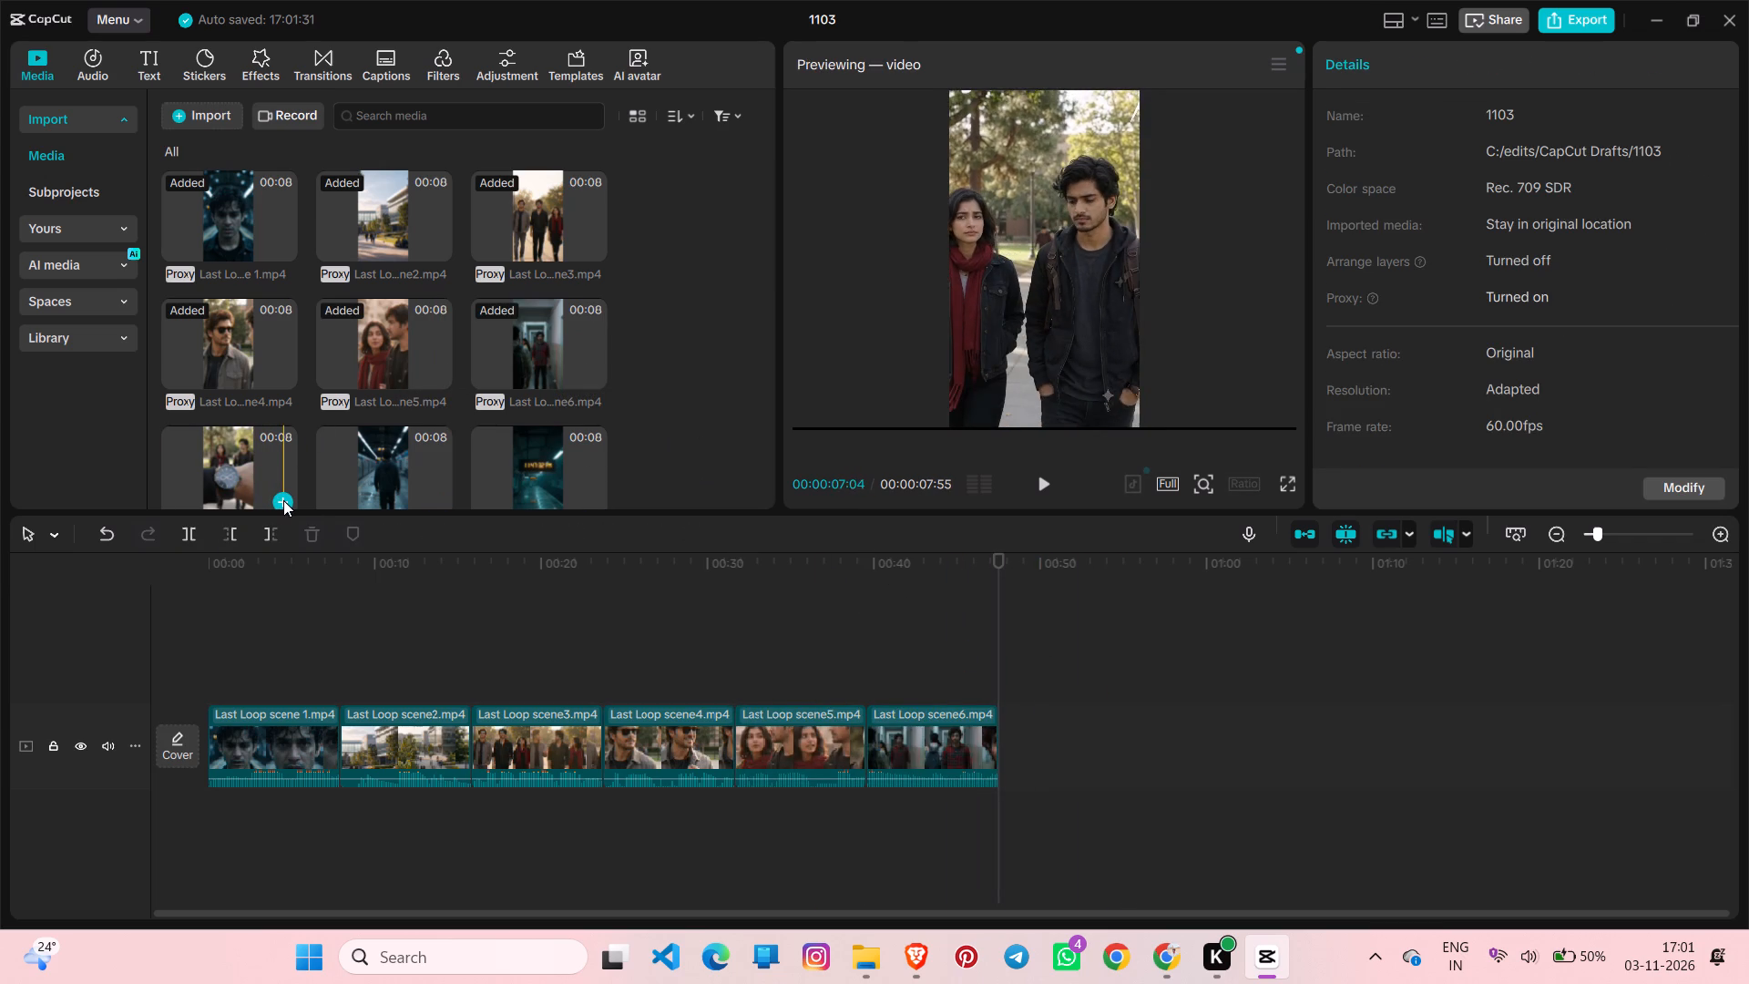
pyautogui.click(1142, 611)
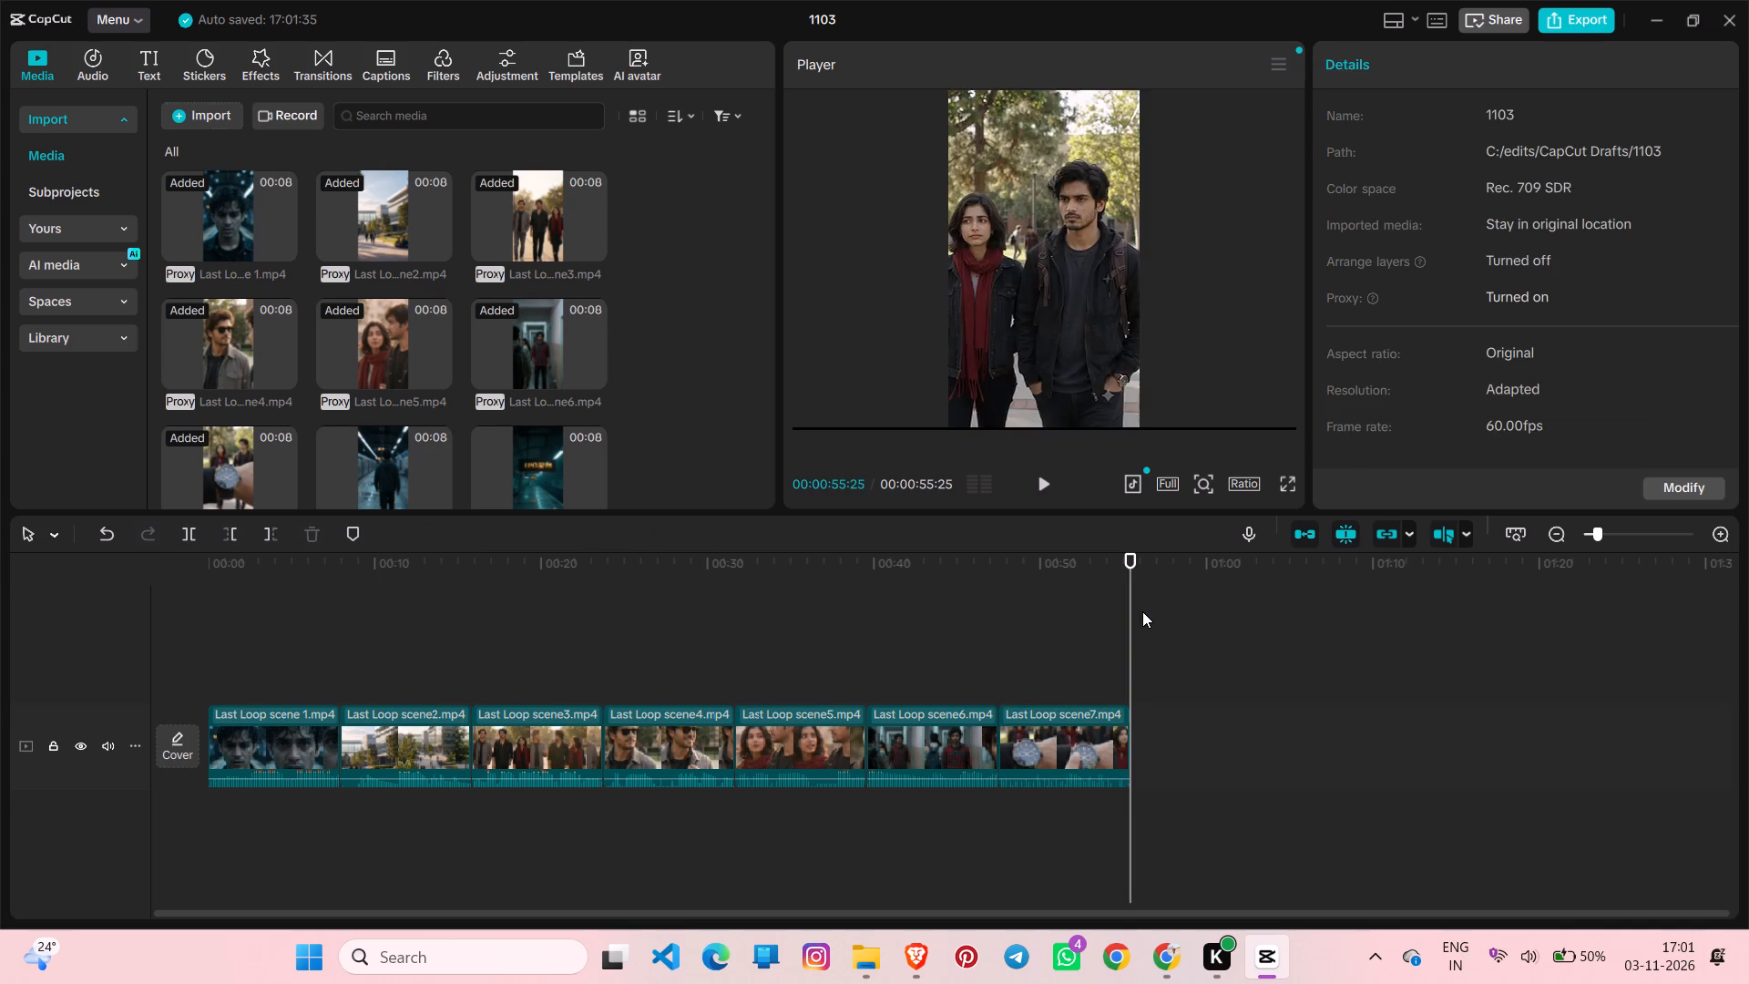
pyautogui.click(439, 497)
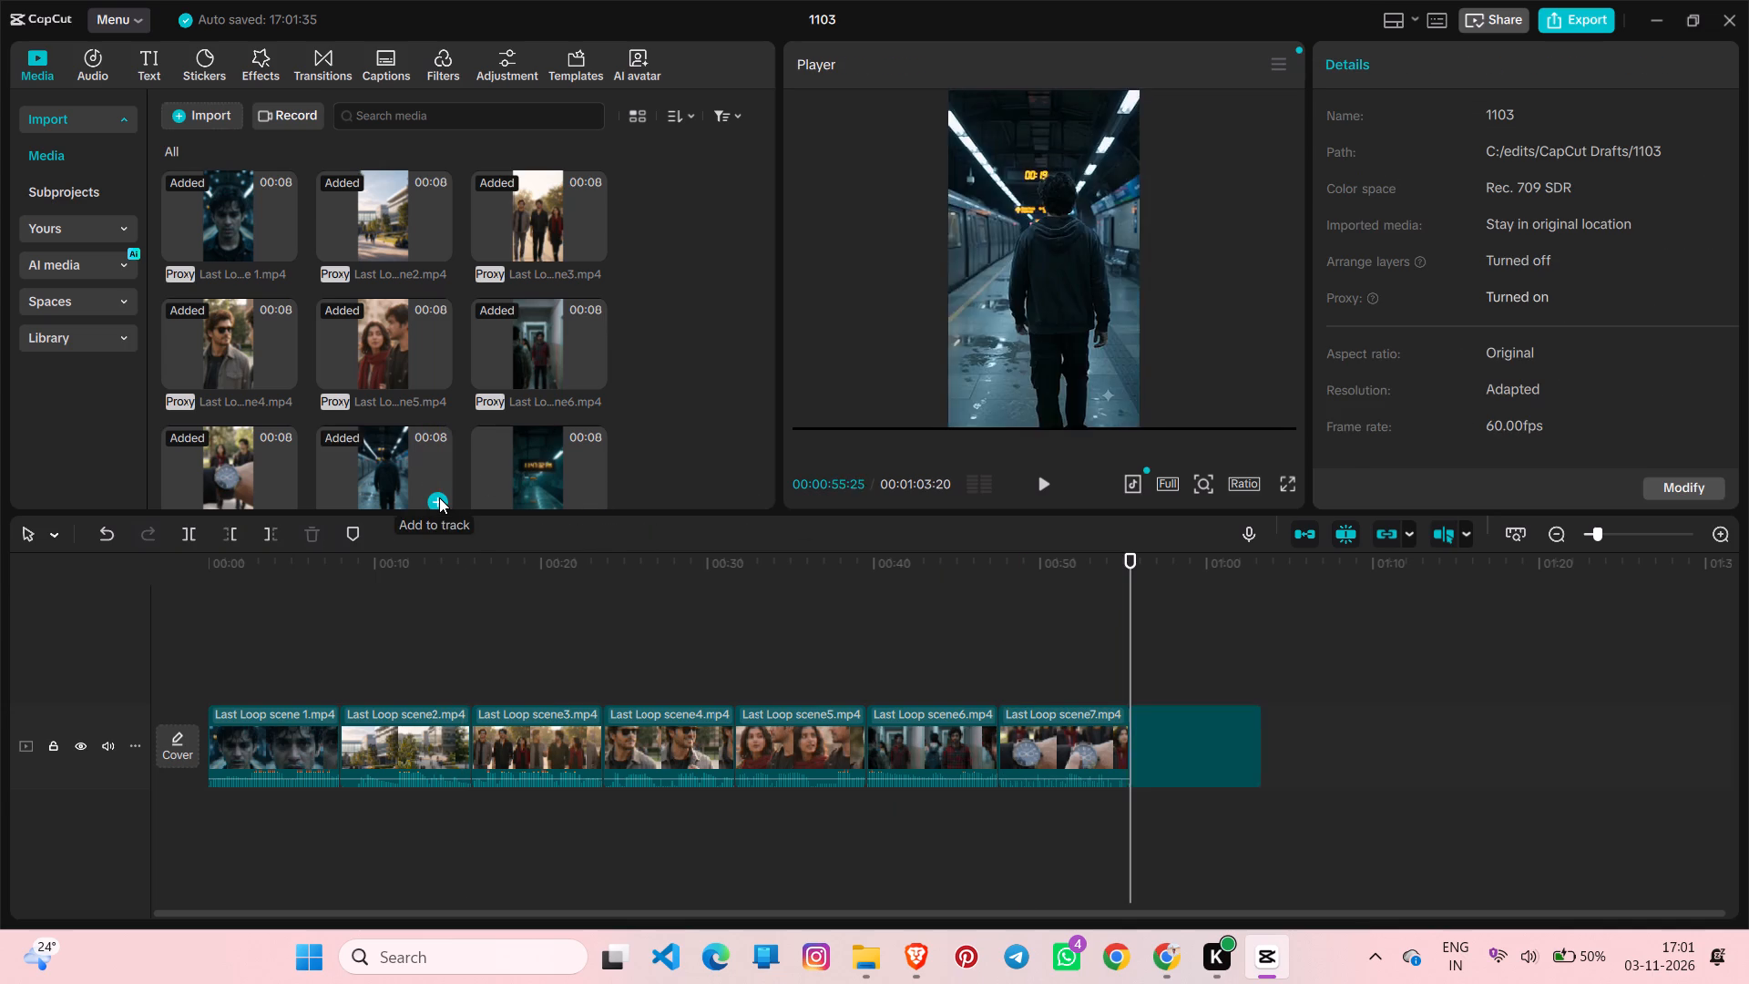
pyautogui.click(1266, 616)
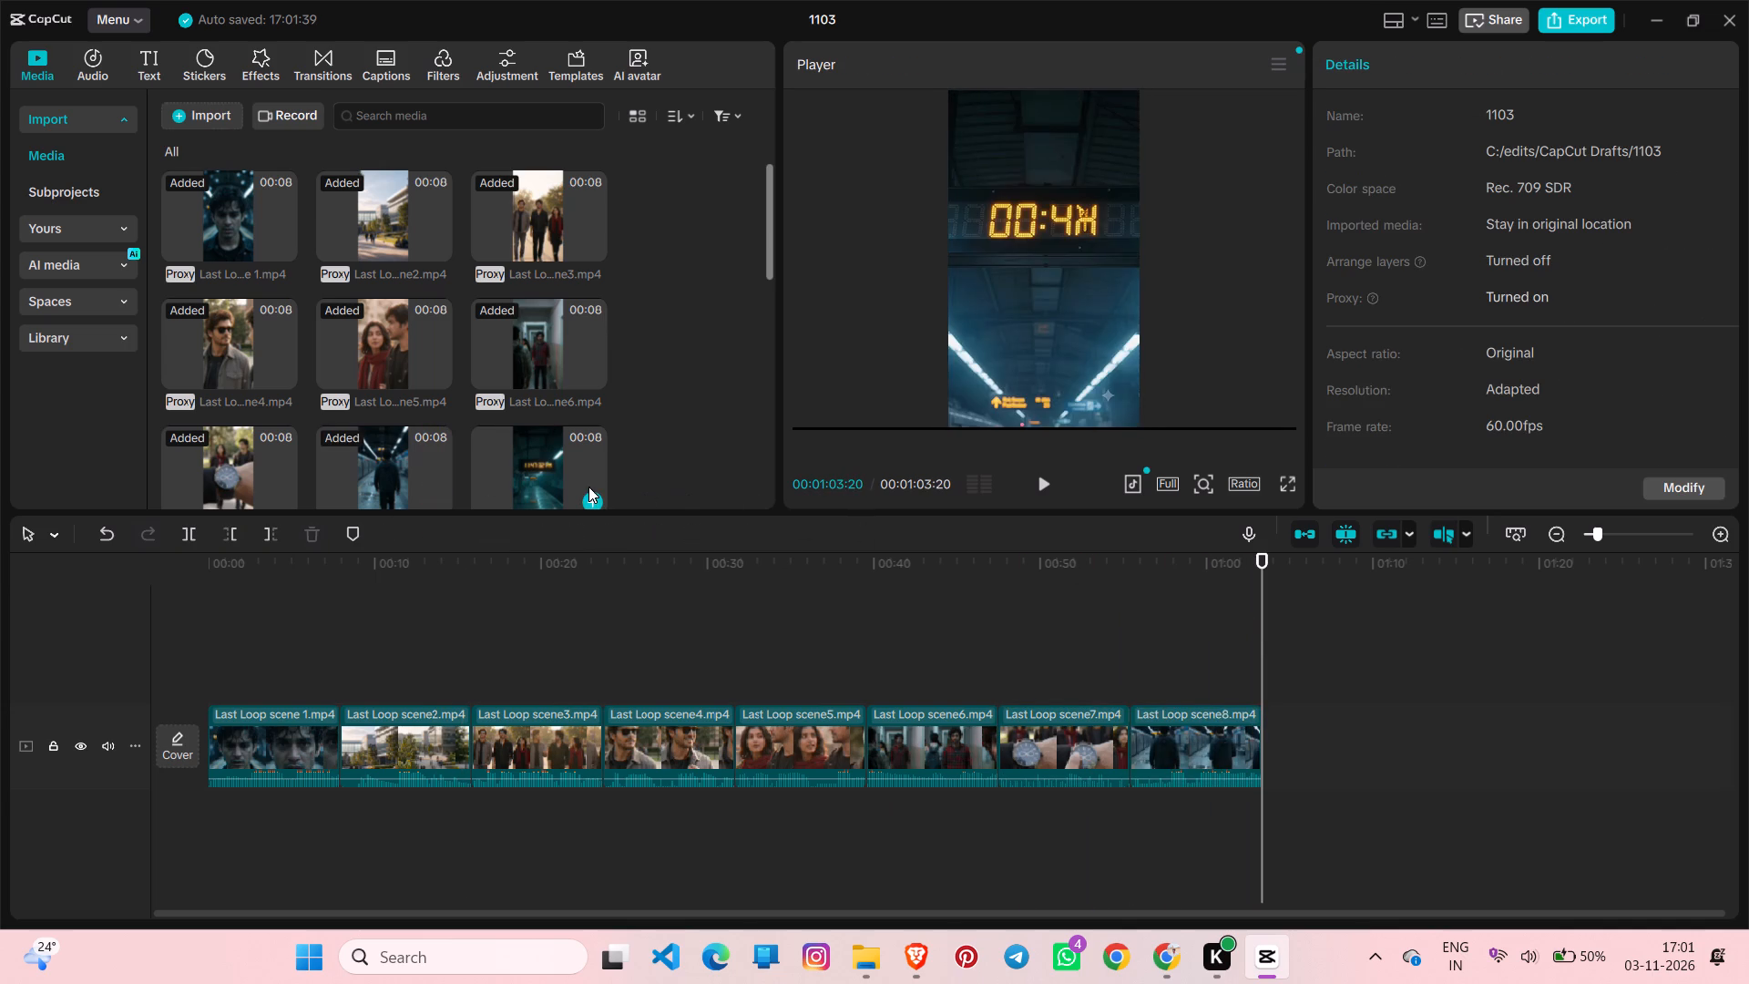
pyautogui.click(591, 501)
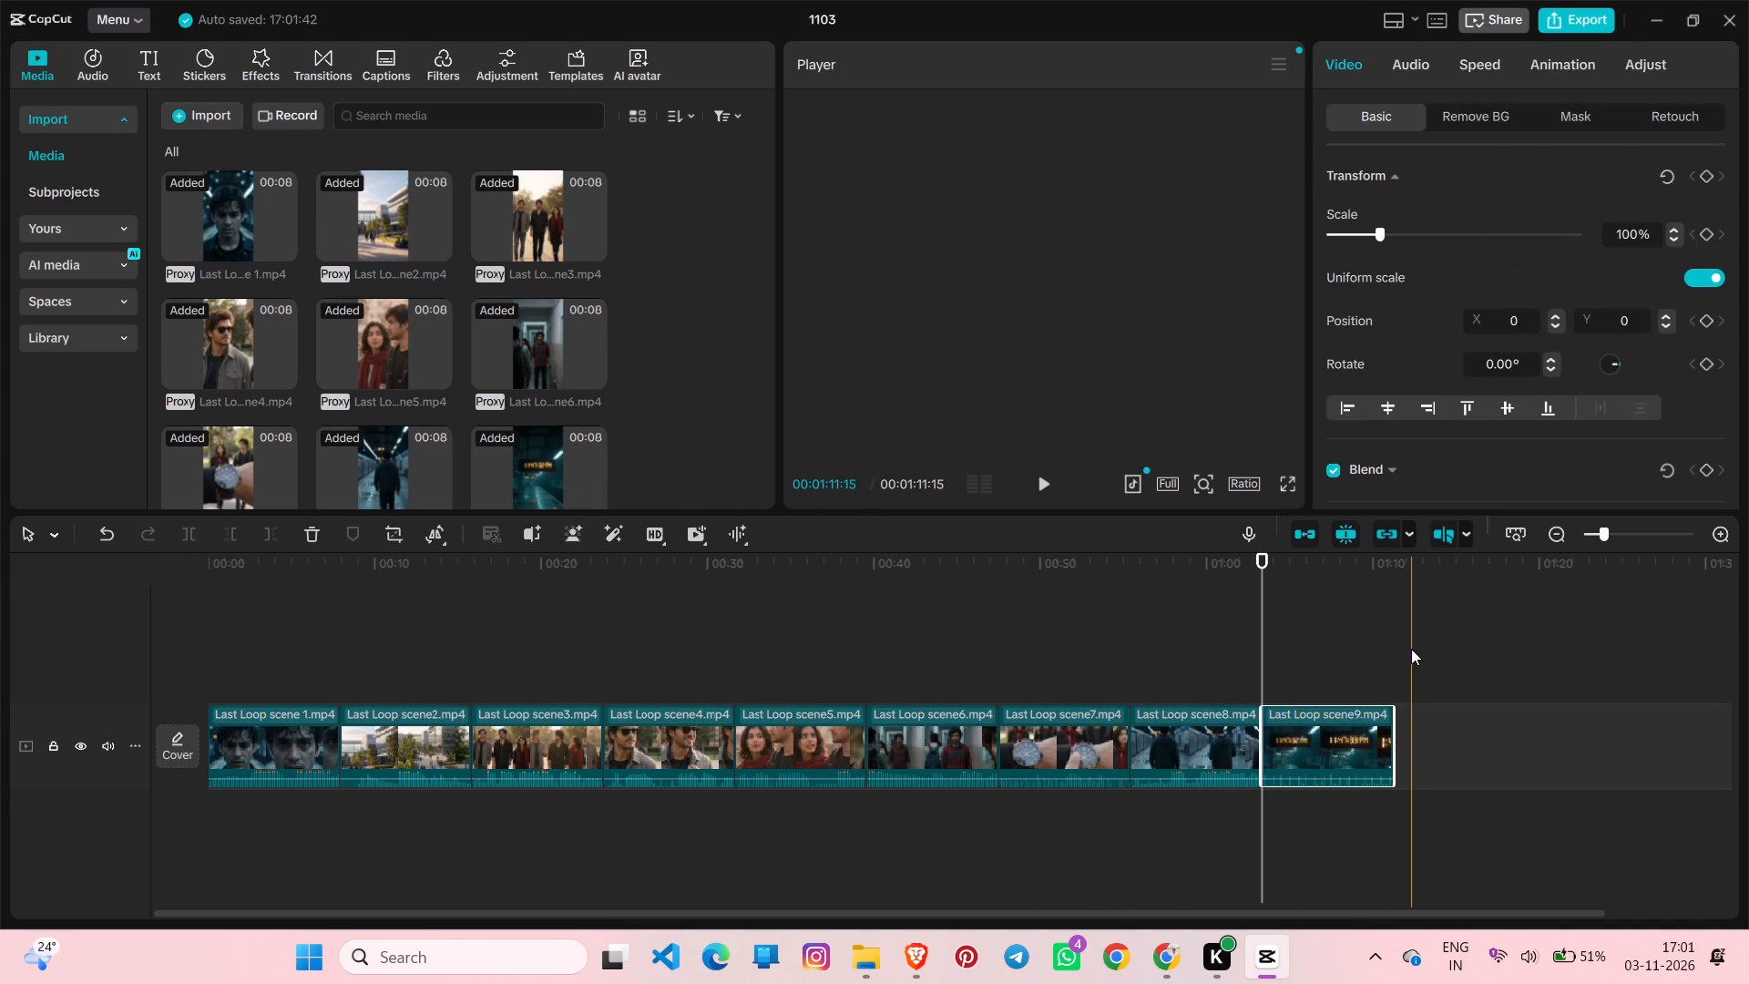
# Add Last Loop scene10, scene11 and scene12 in order at the end of the timeline, continuing directly after scene9.
pyautogui.hscroll(-5, 1361, 655)
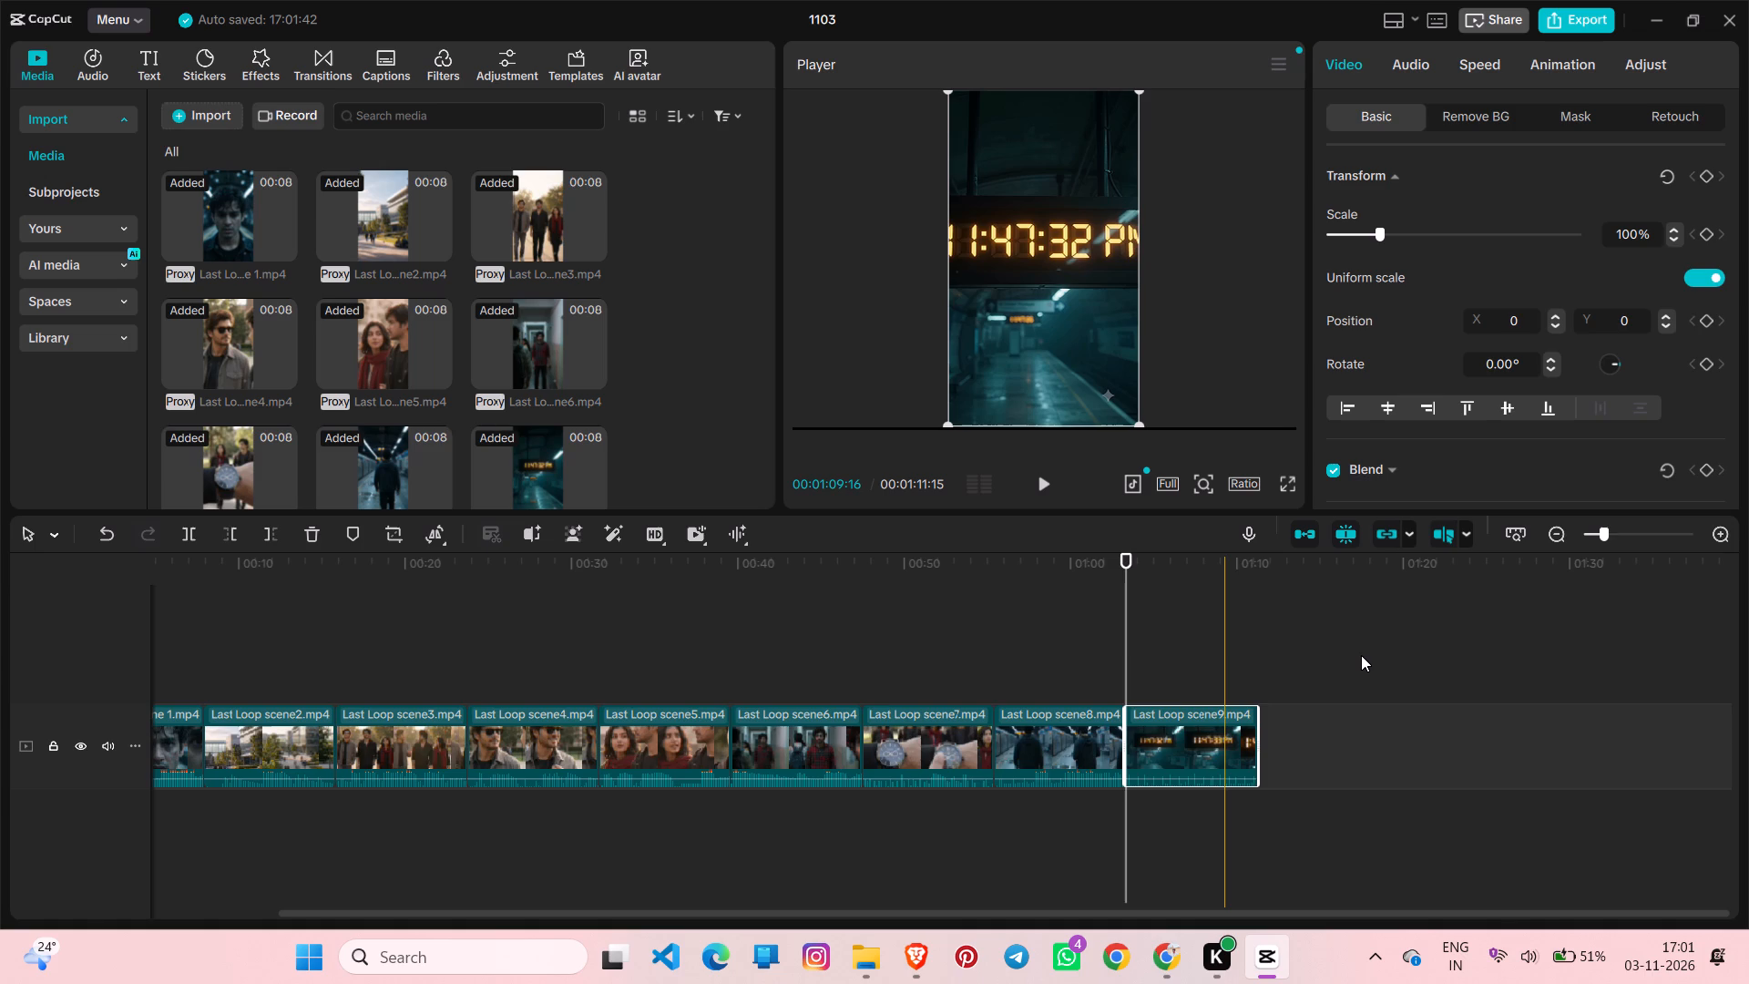
pyautogui.hscroll(-1, 1361, 655)
pyautogui.keyDown('ctrl'); pyautogui.scroll(-7, 1361, 655); pyautogui.keyUp('ctrl')
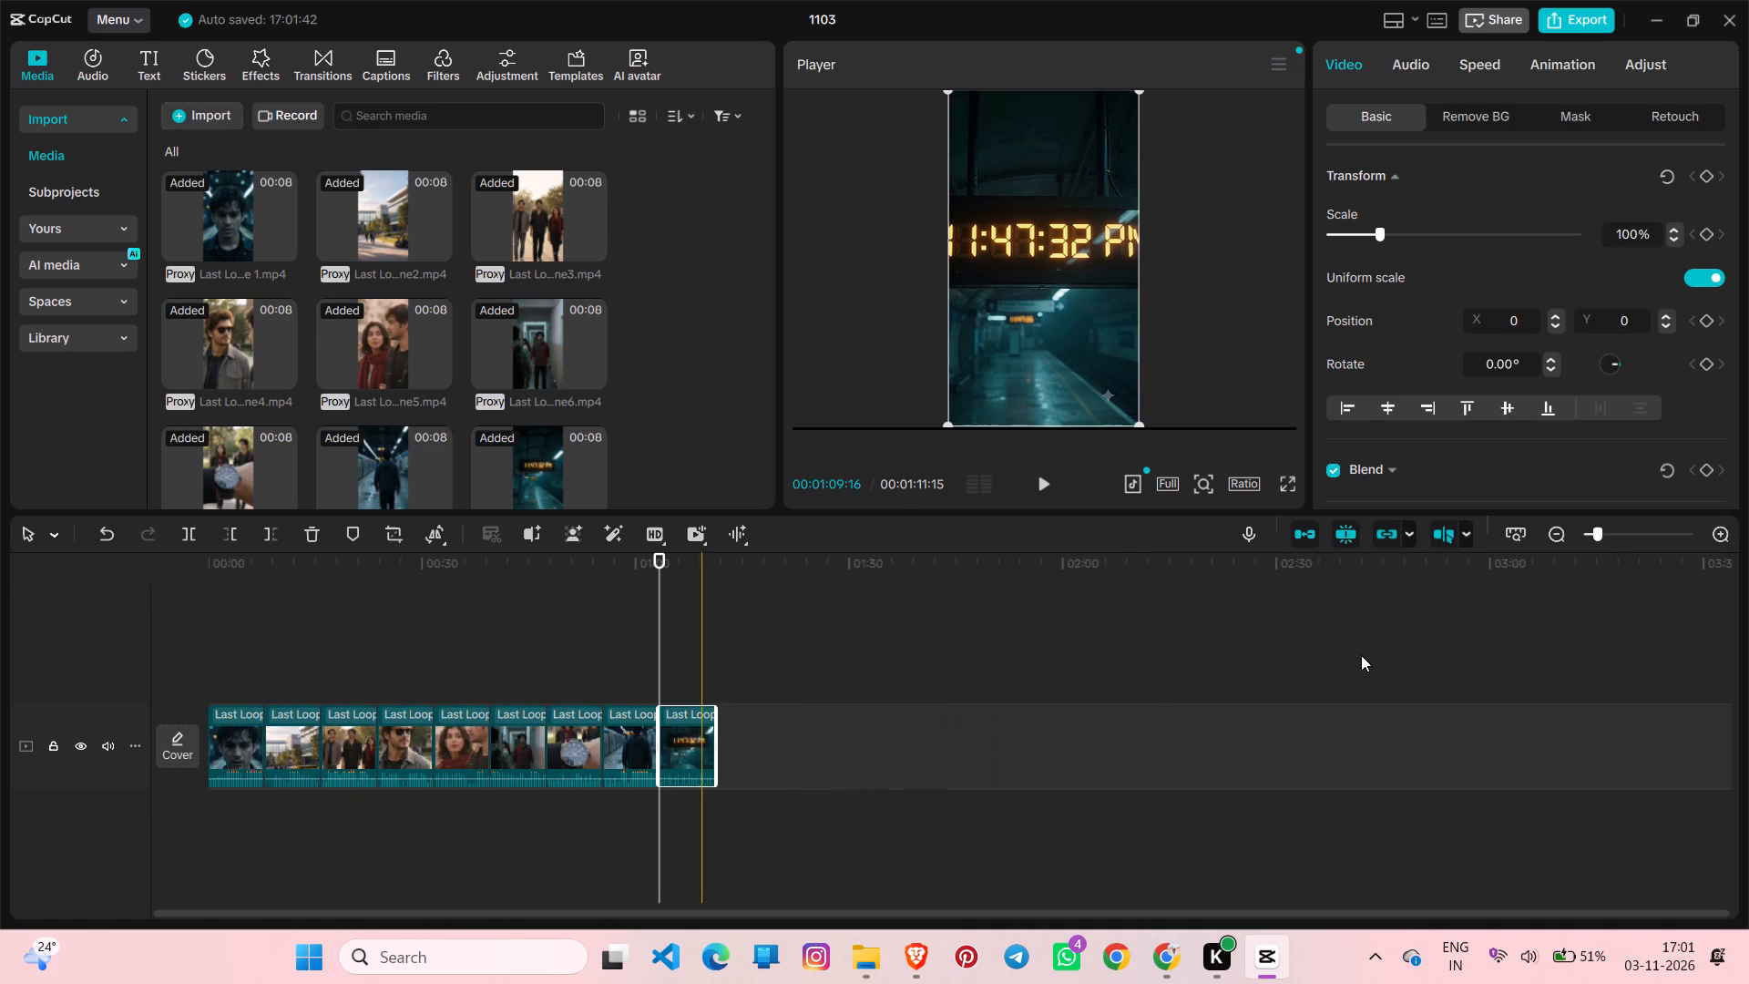
pyautogui.click(729, 633)
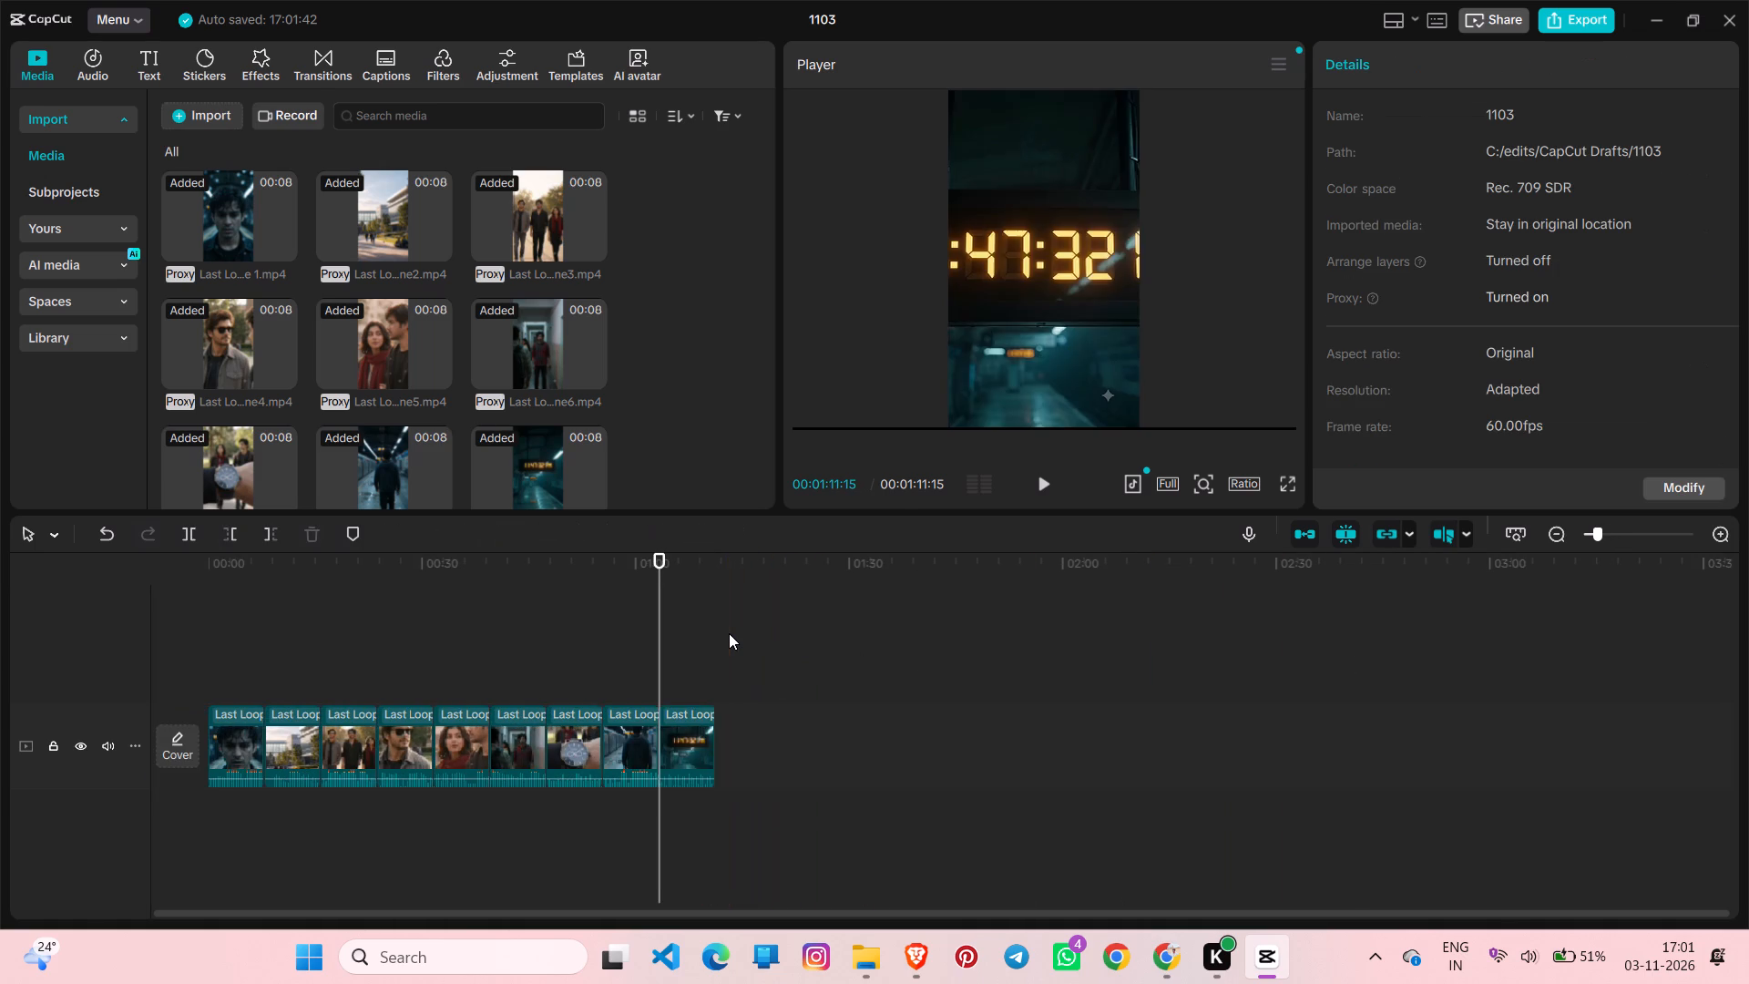
pyautogui.scroll(-1, 510, 372)
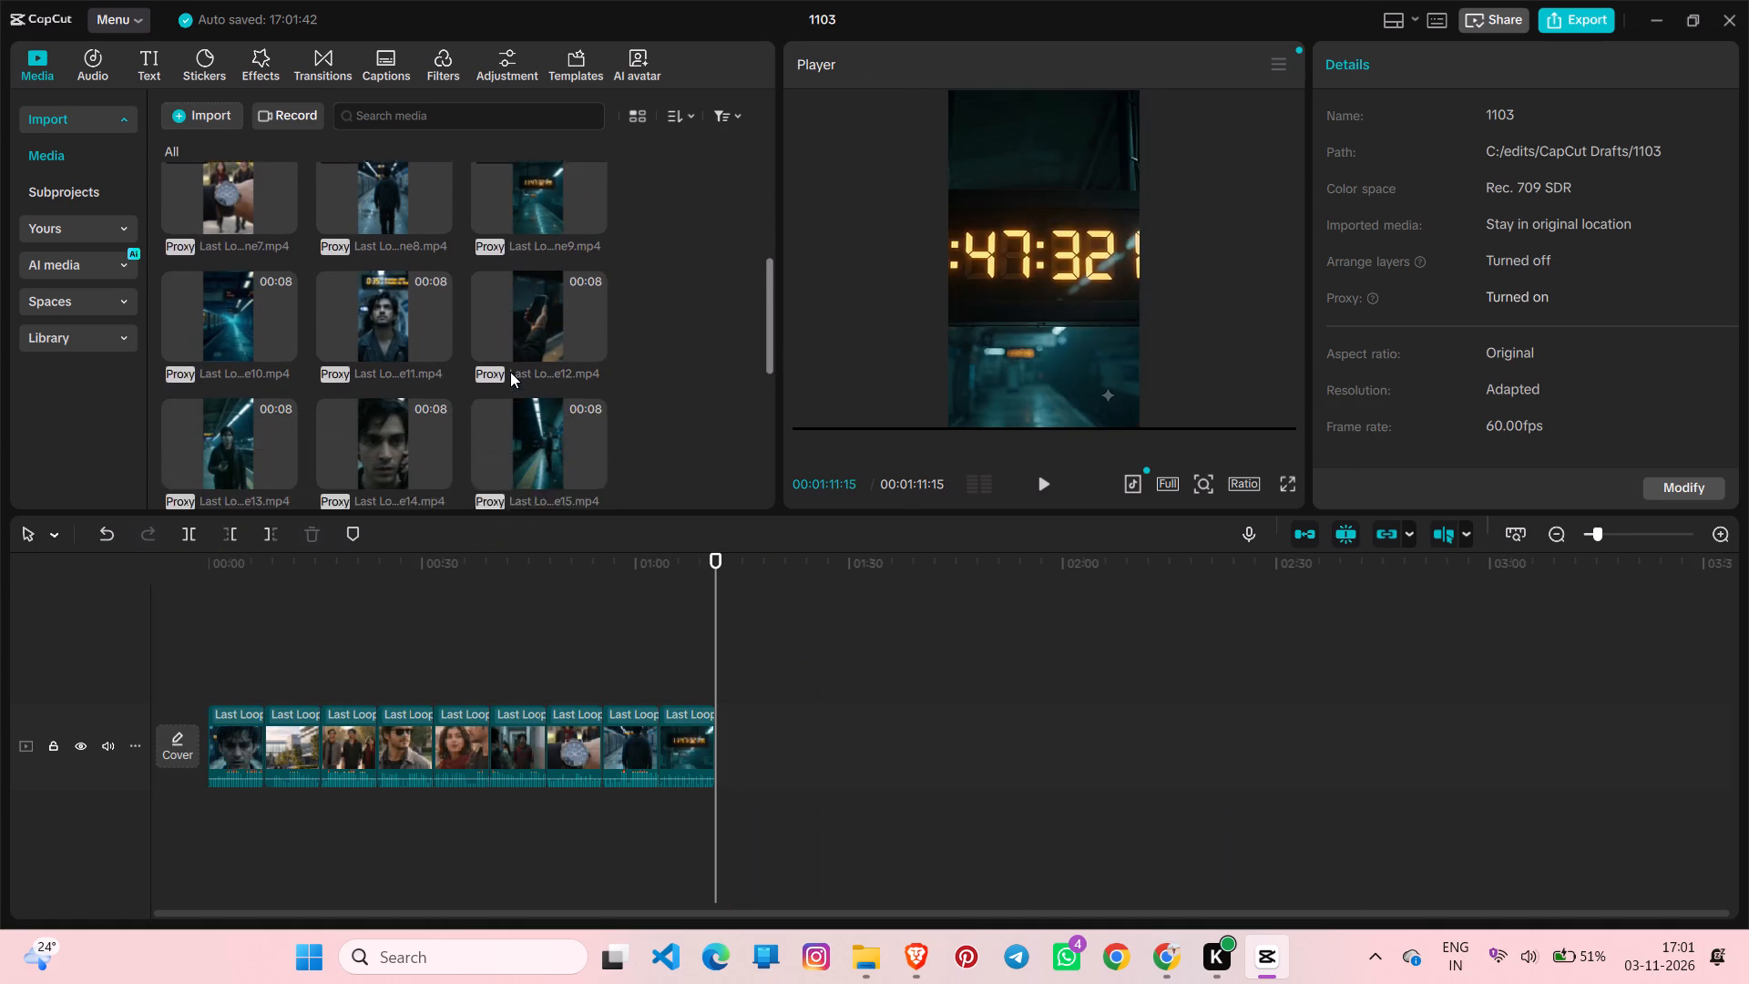
pyautogui.scroll(-2, 510, 372)
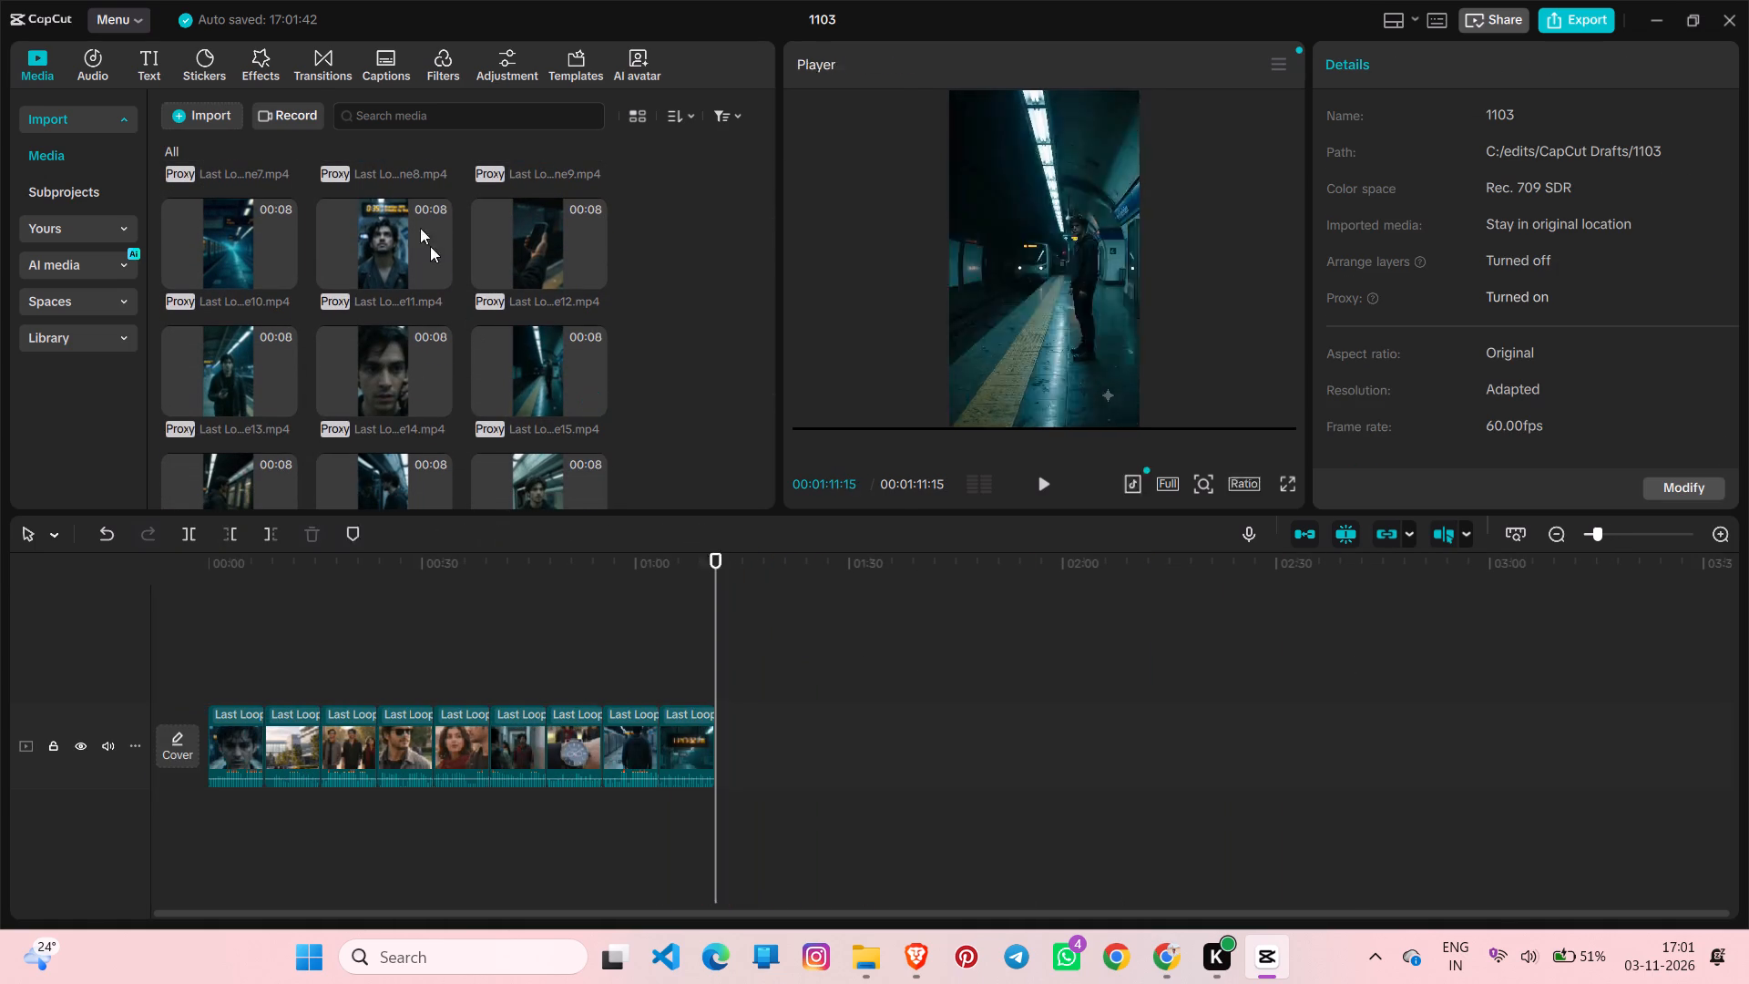
pyautogui.click(281, 265)
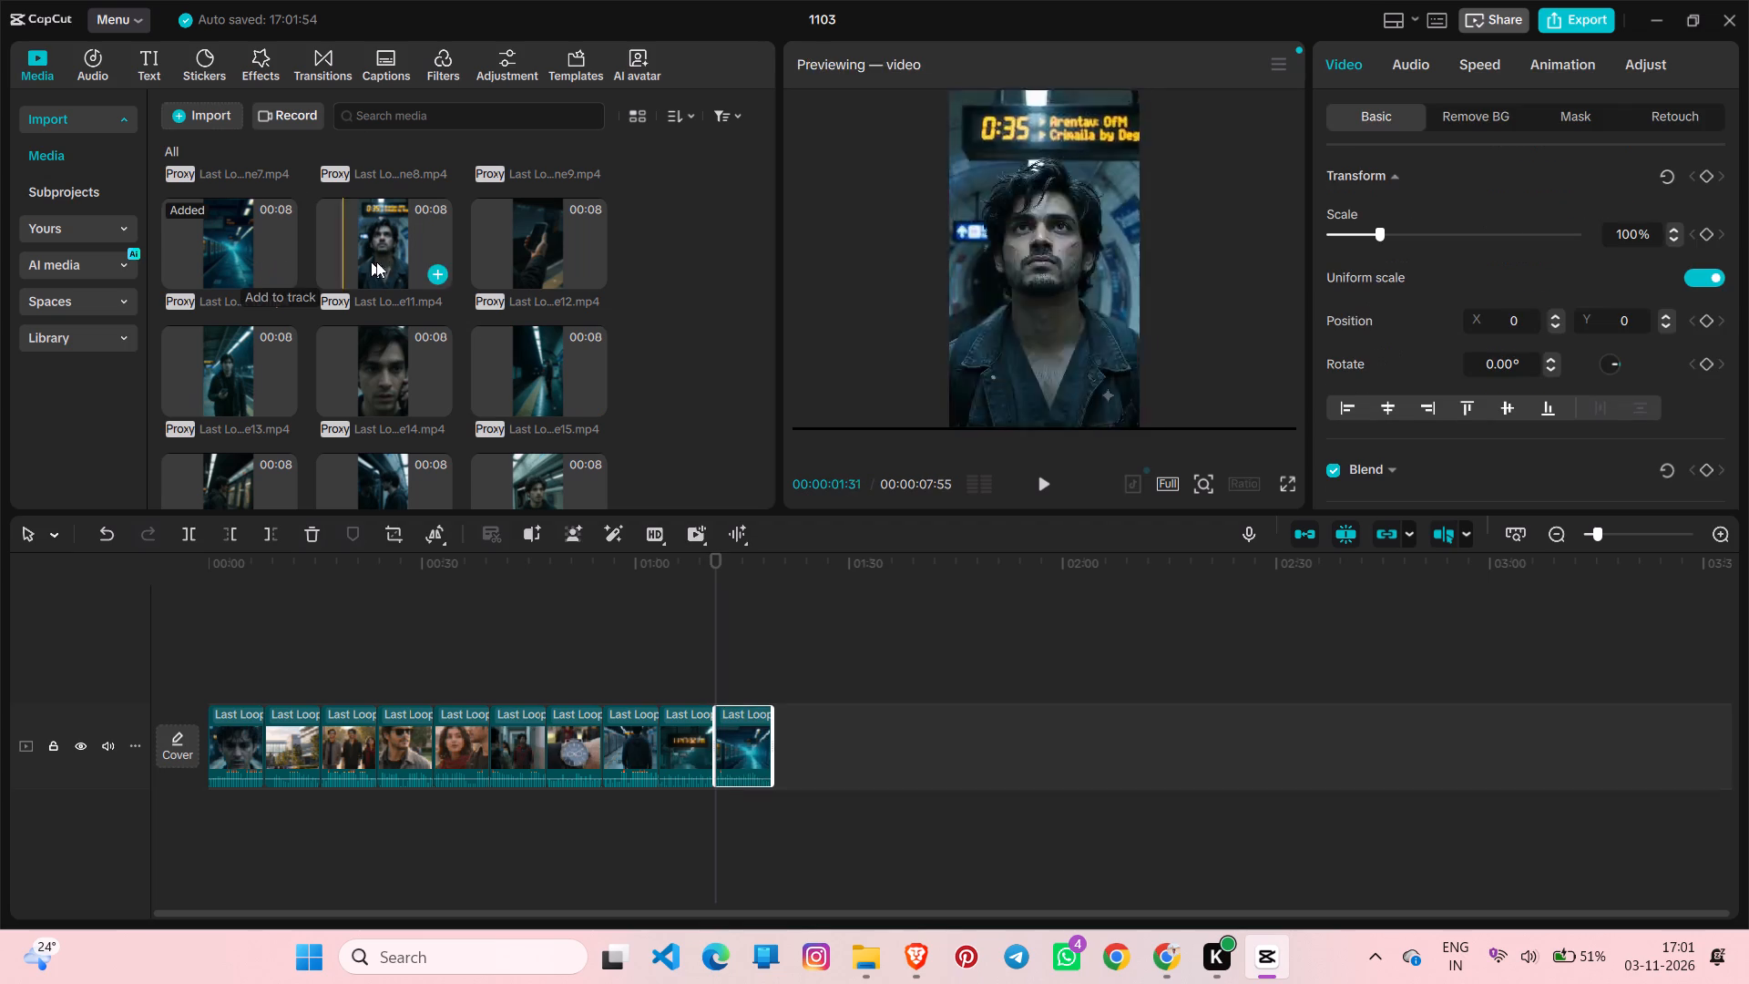
pyautogui.click(789, 615)
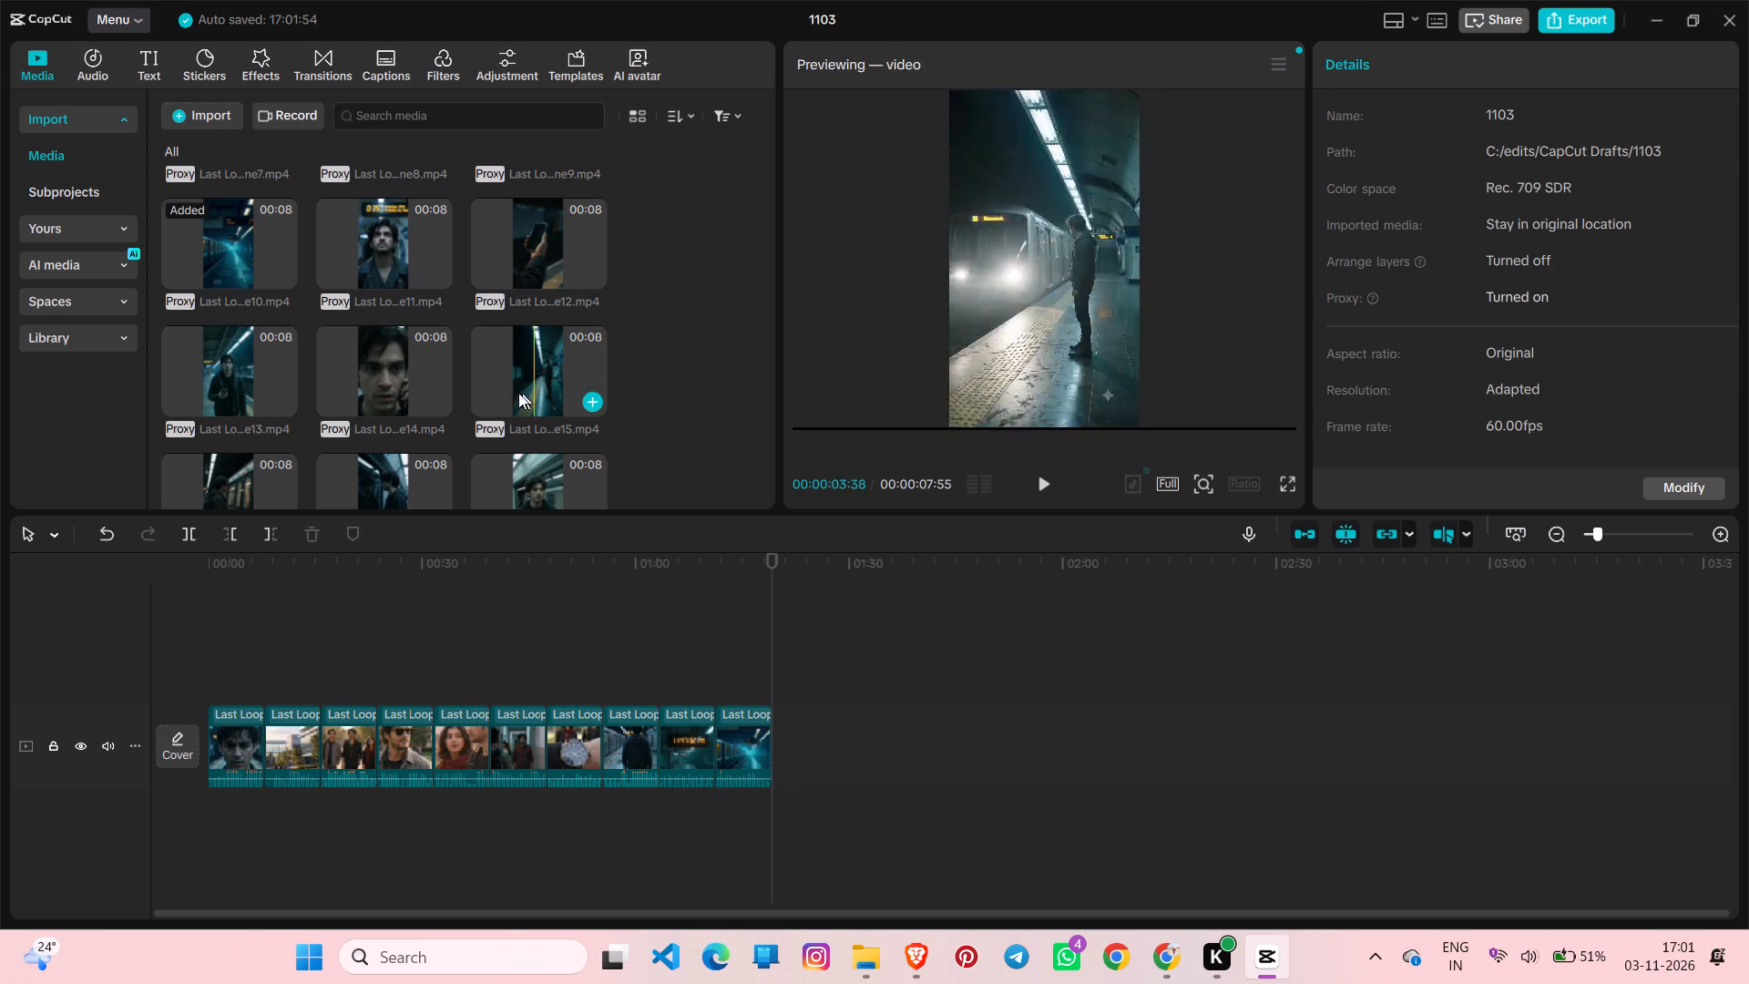
pyautogui.click(444, 274)
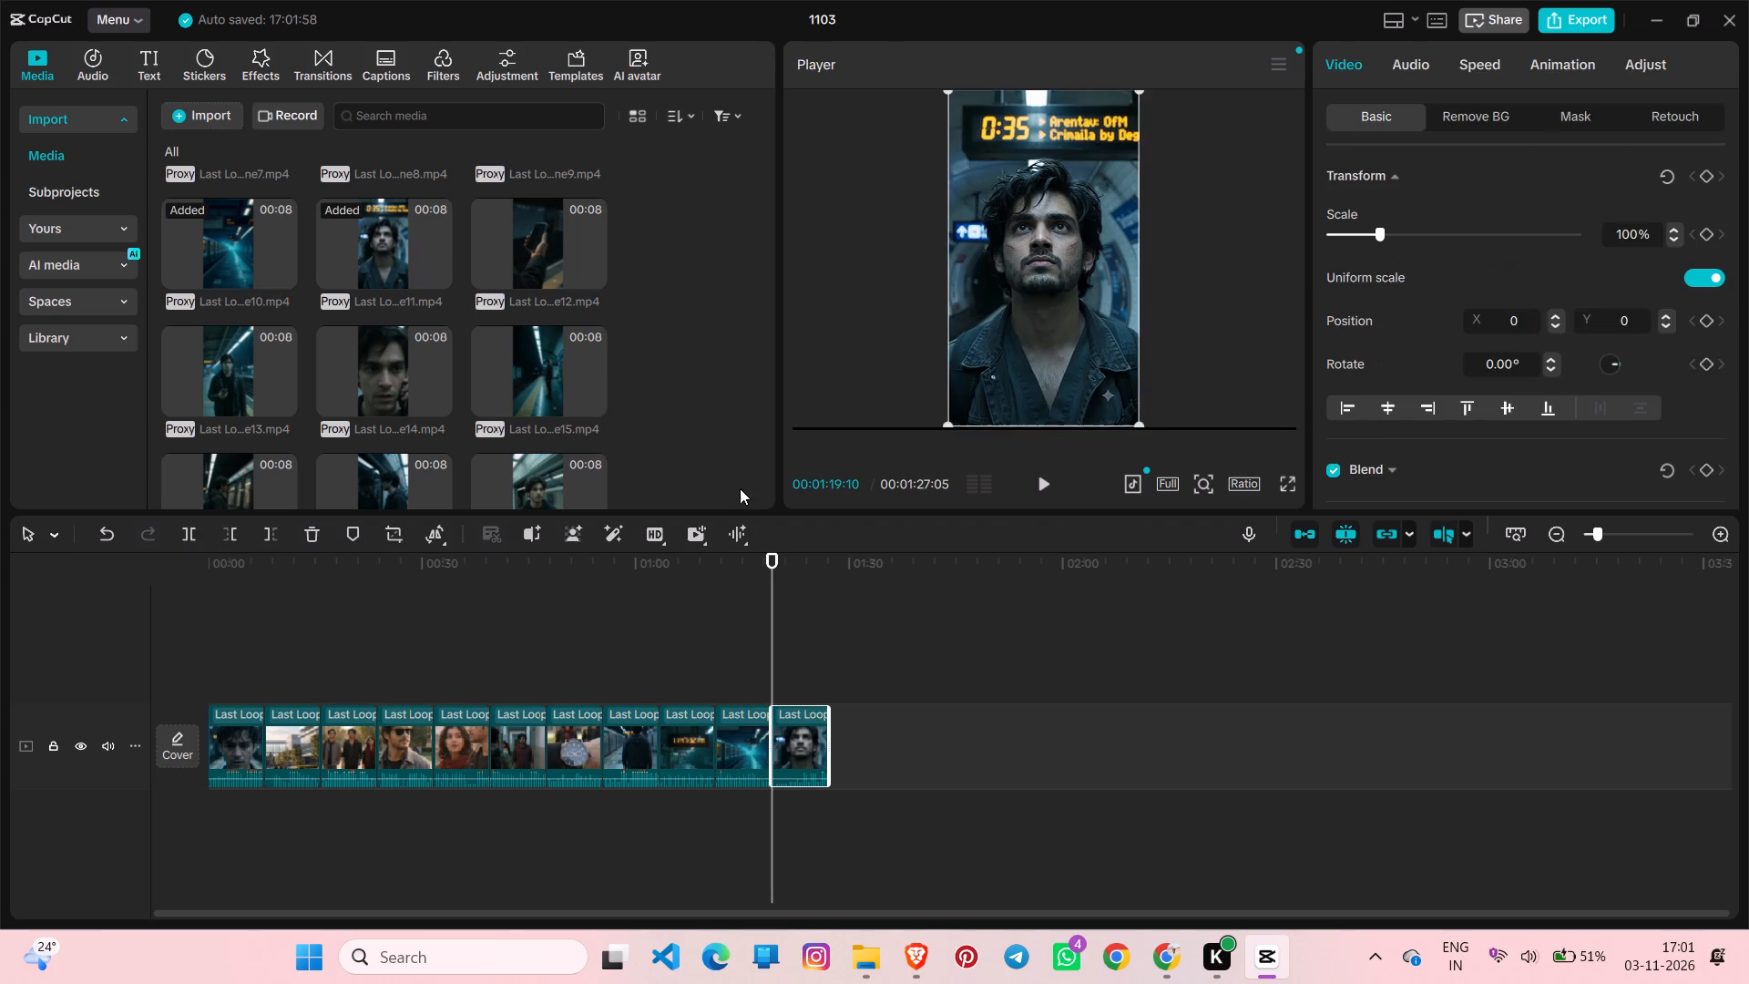
pyautogui.click(849, 613)
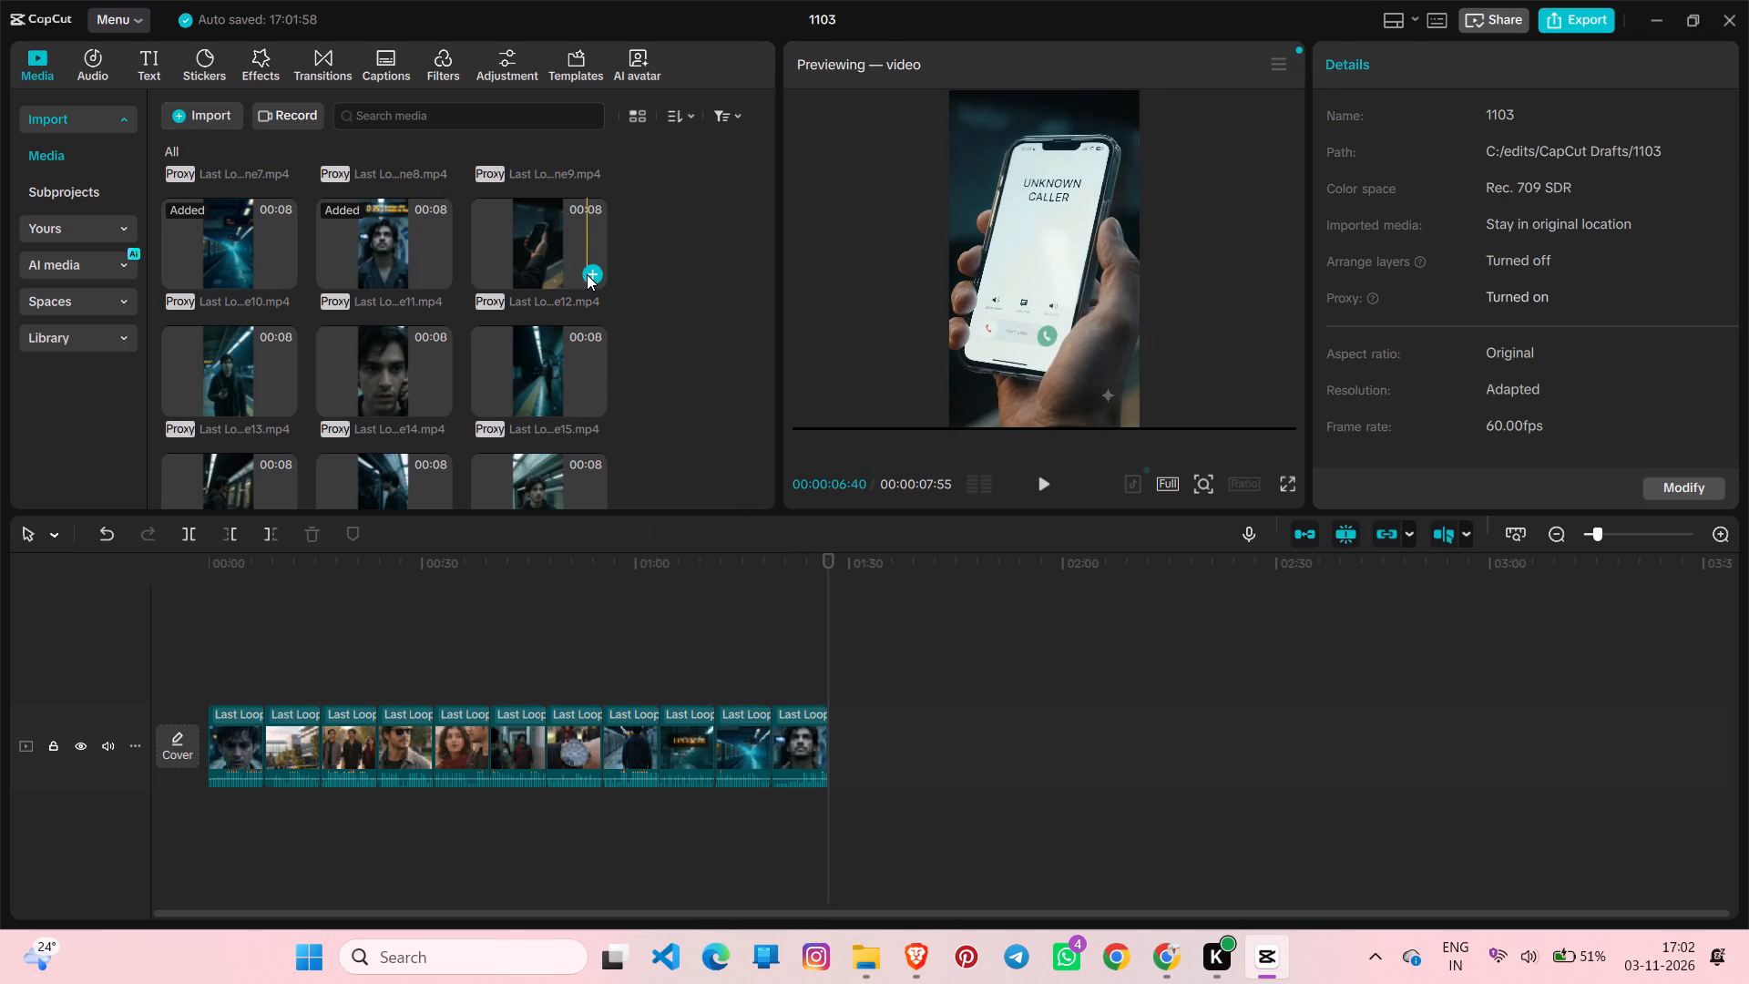
pyautogui.click(587, 274)
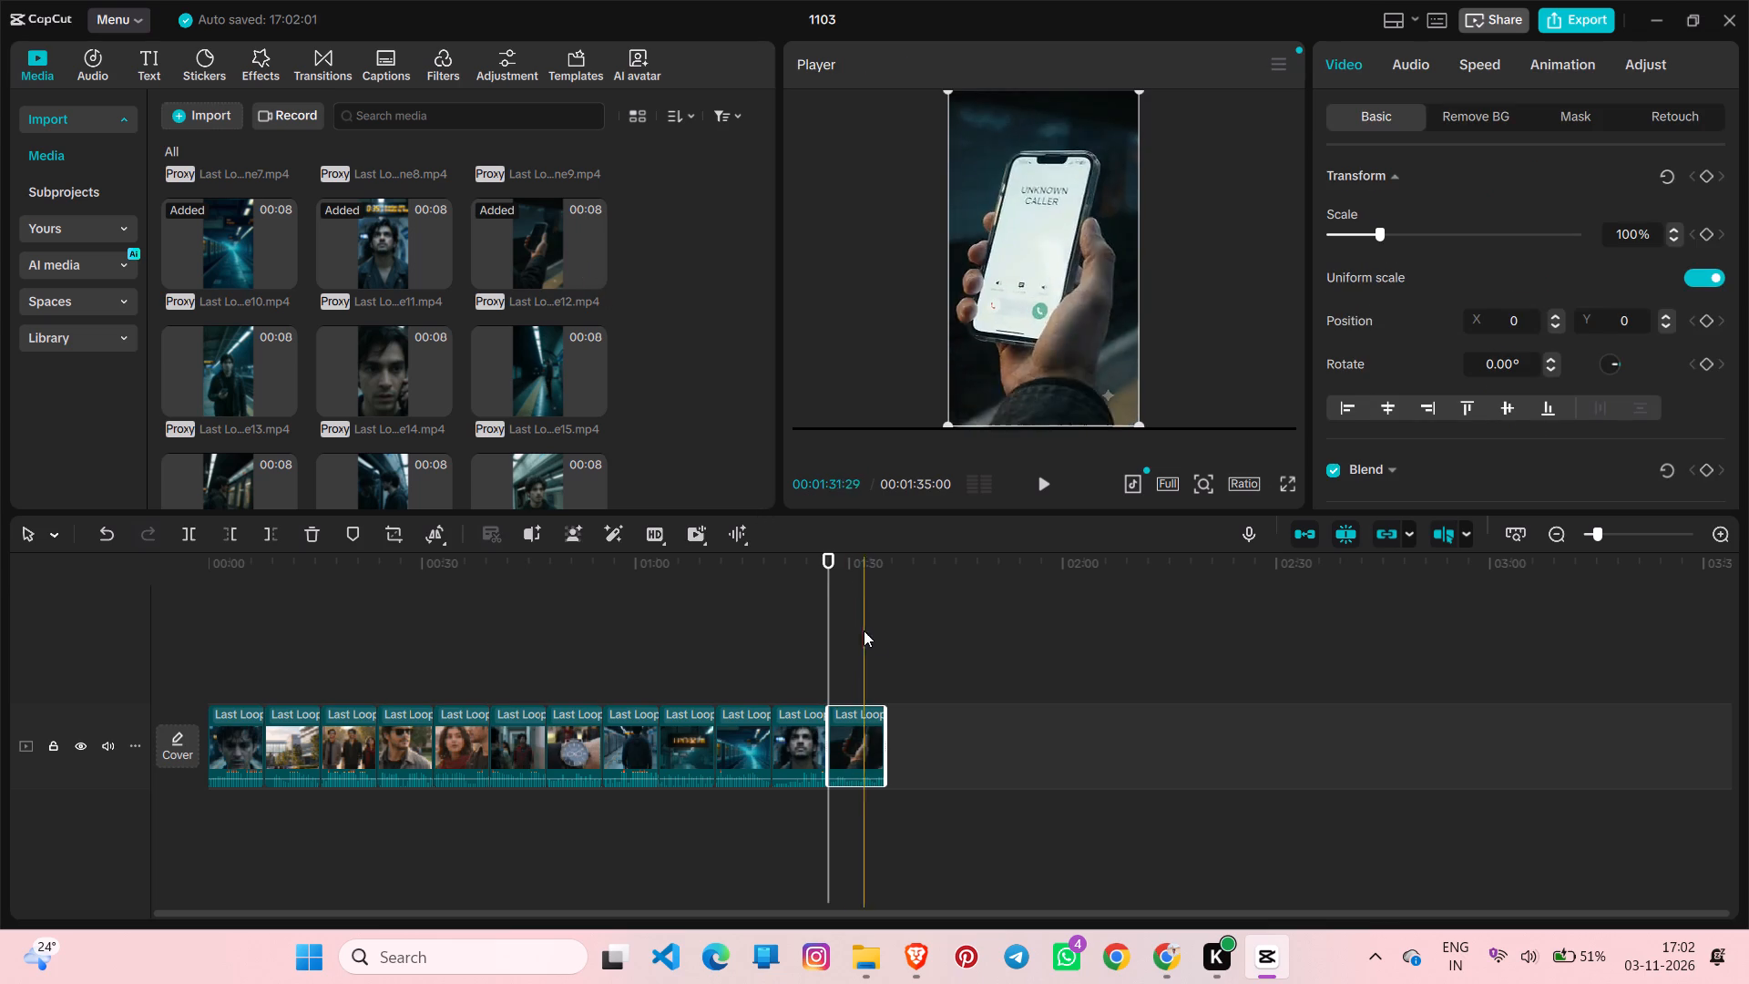
# Add Last Loop scene13, scene14 and scene15 in order at the end of the timeline, continuing directly after scene12.
pyautogui.click(899, 642)
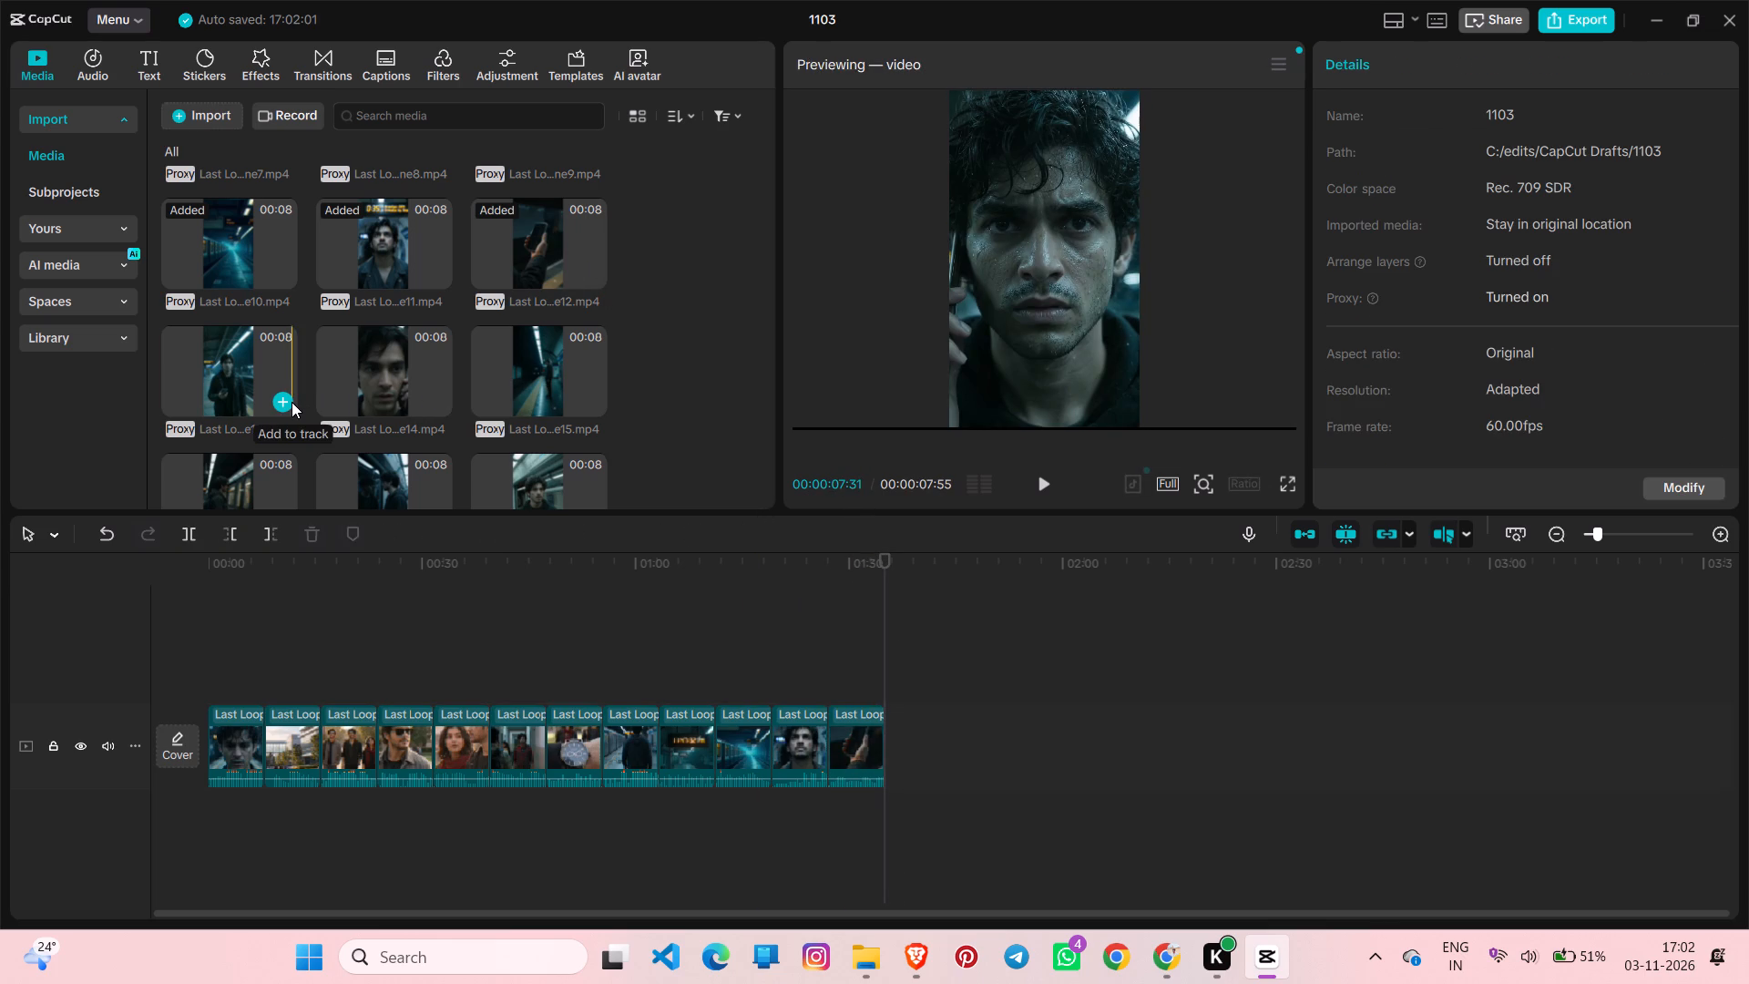
pyautogui.click(281, 401)
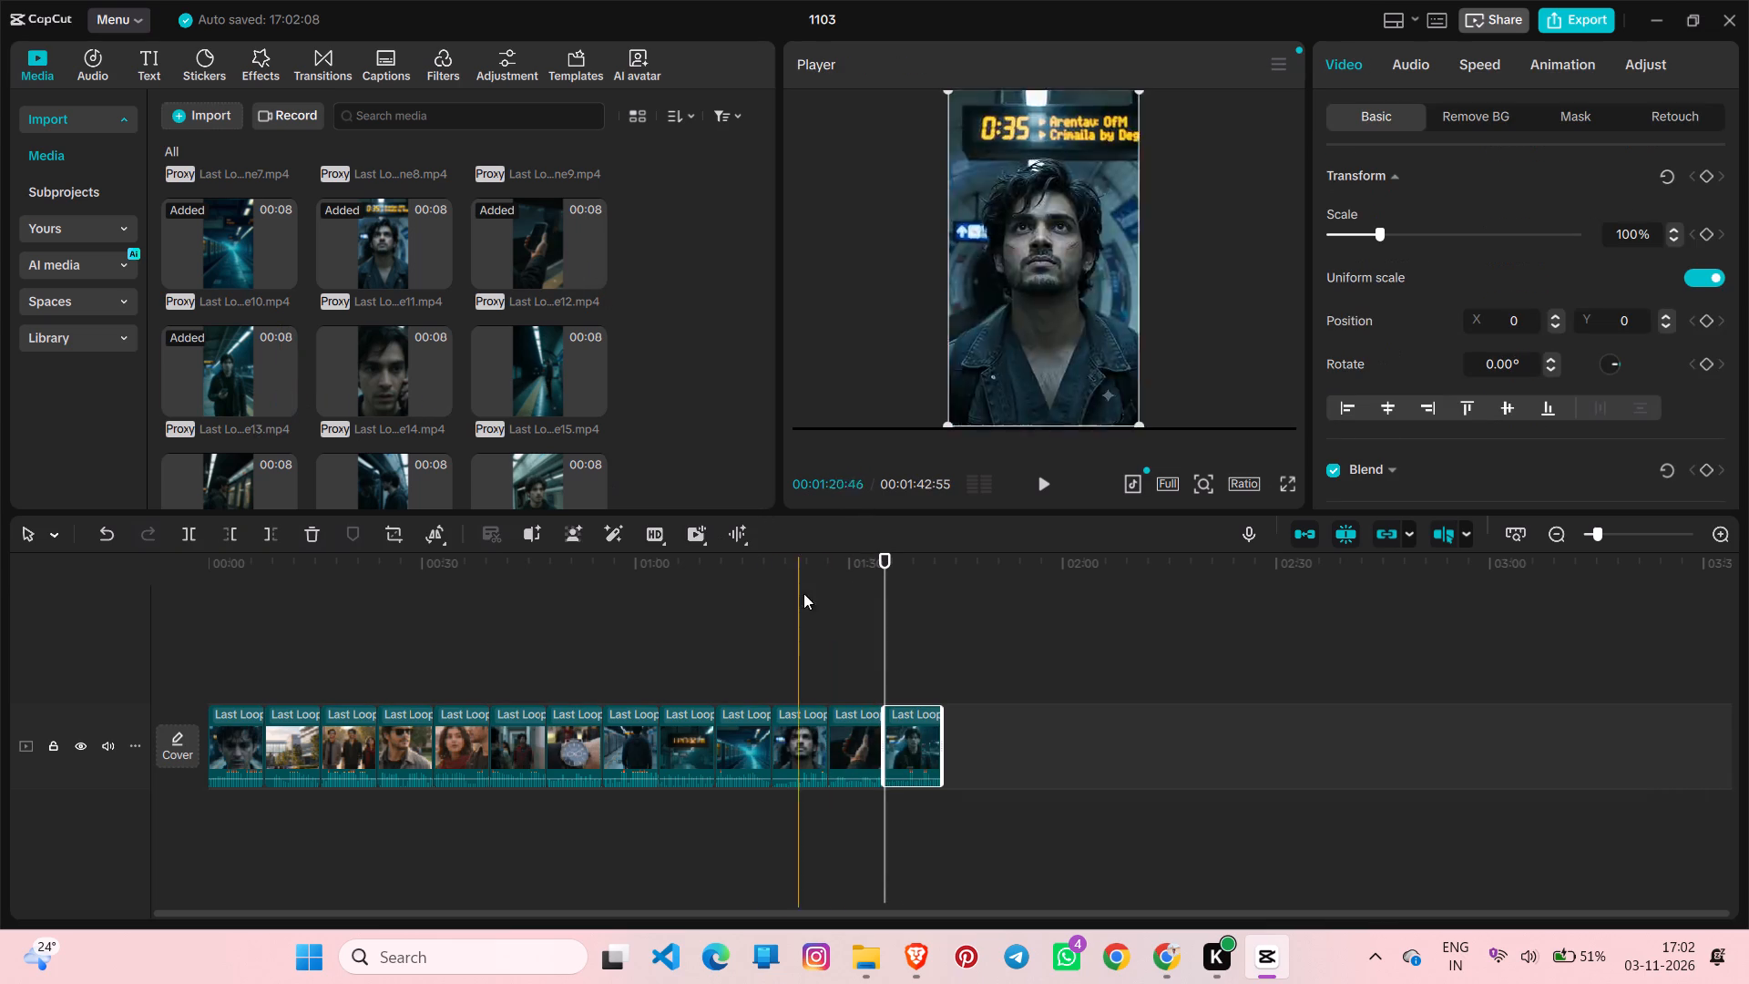
pyautogui.click(941, 653)
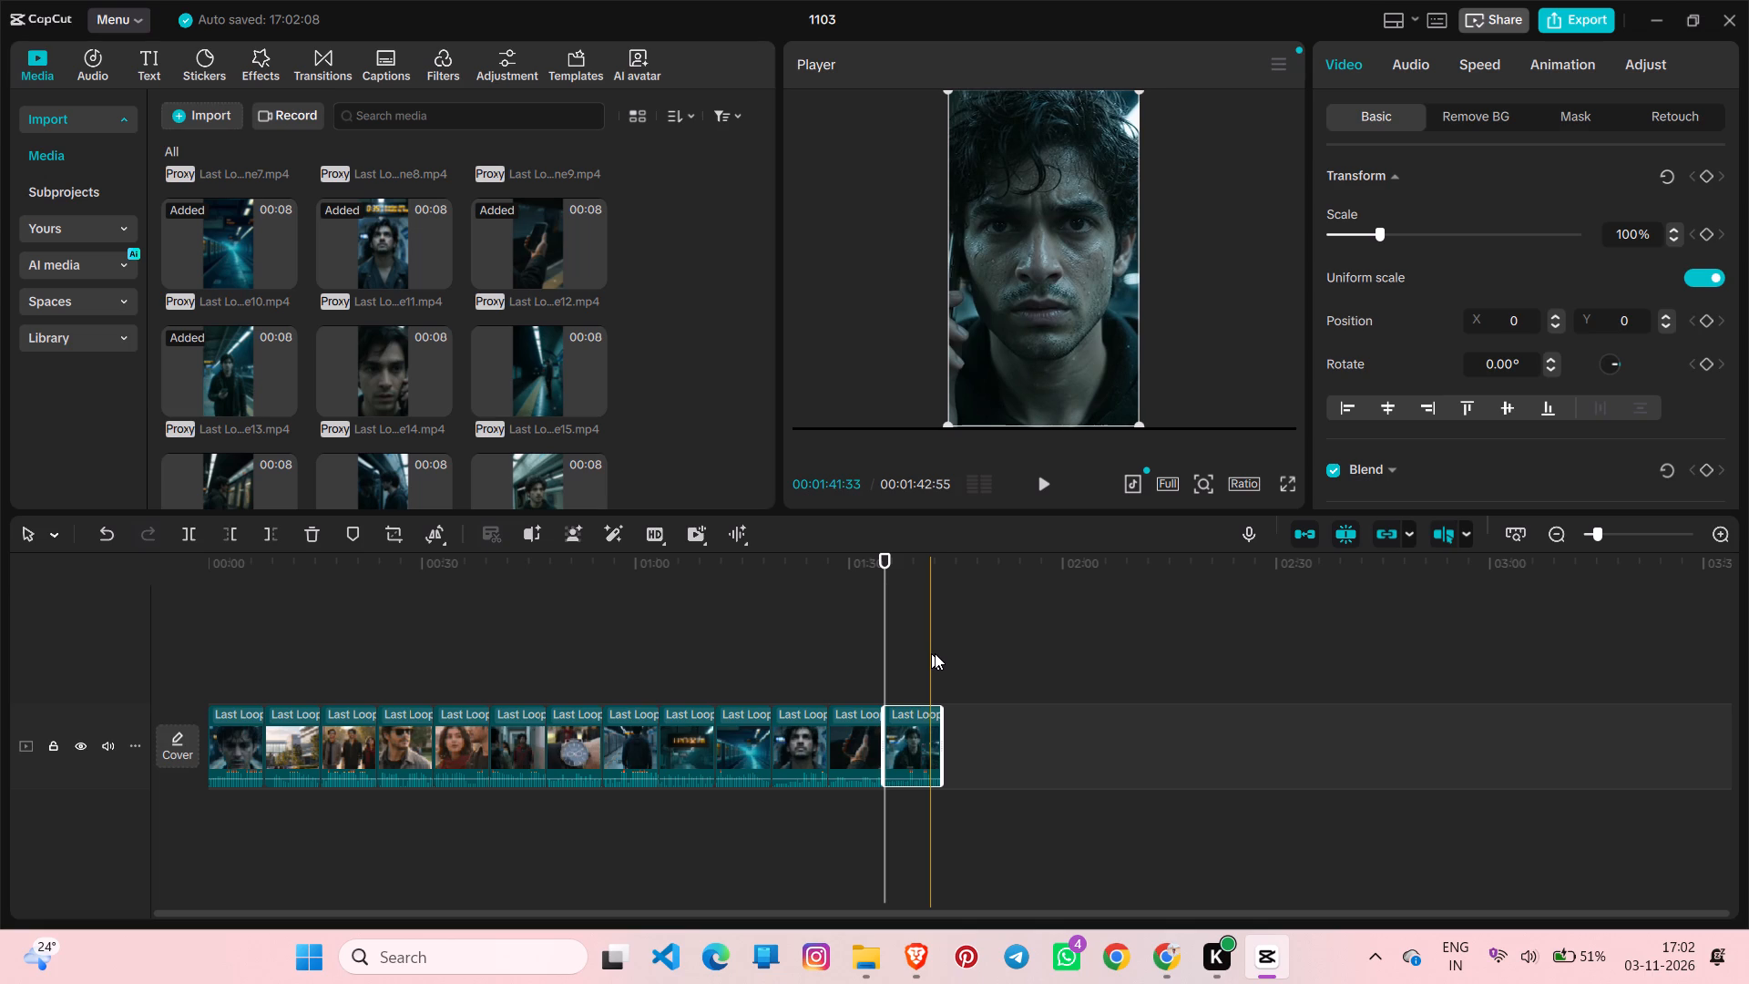
pyautogui.click(442, 398)
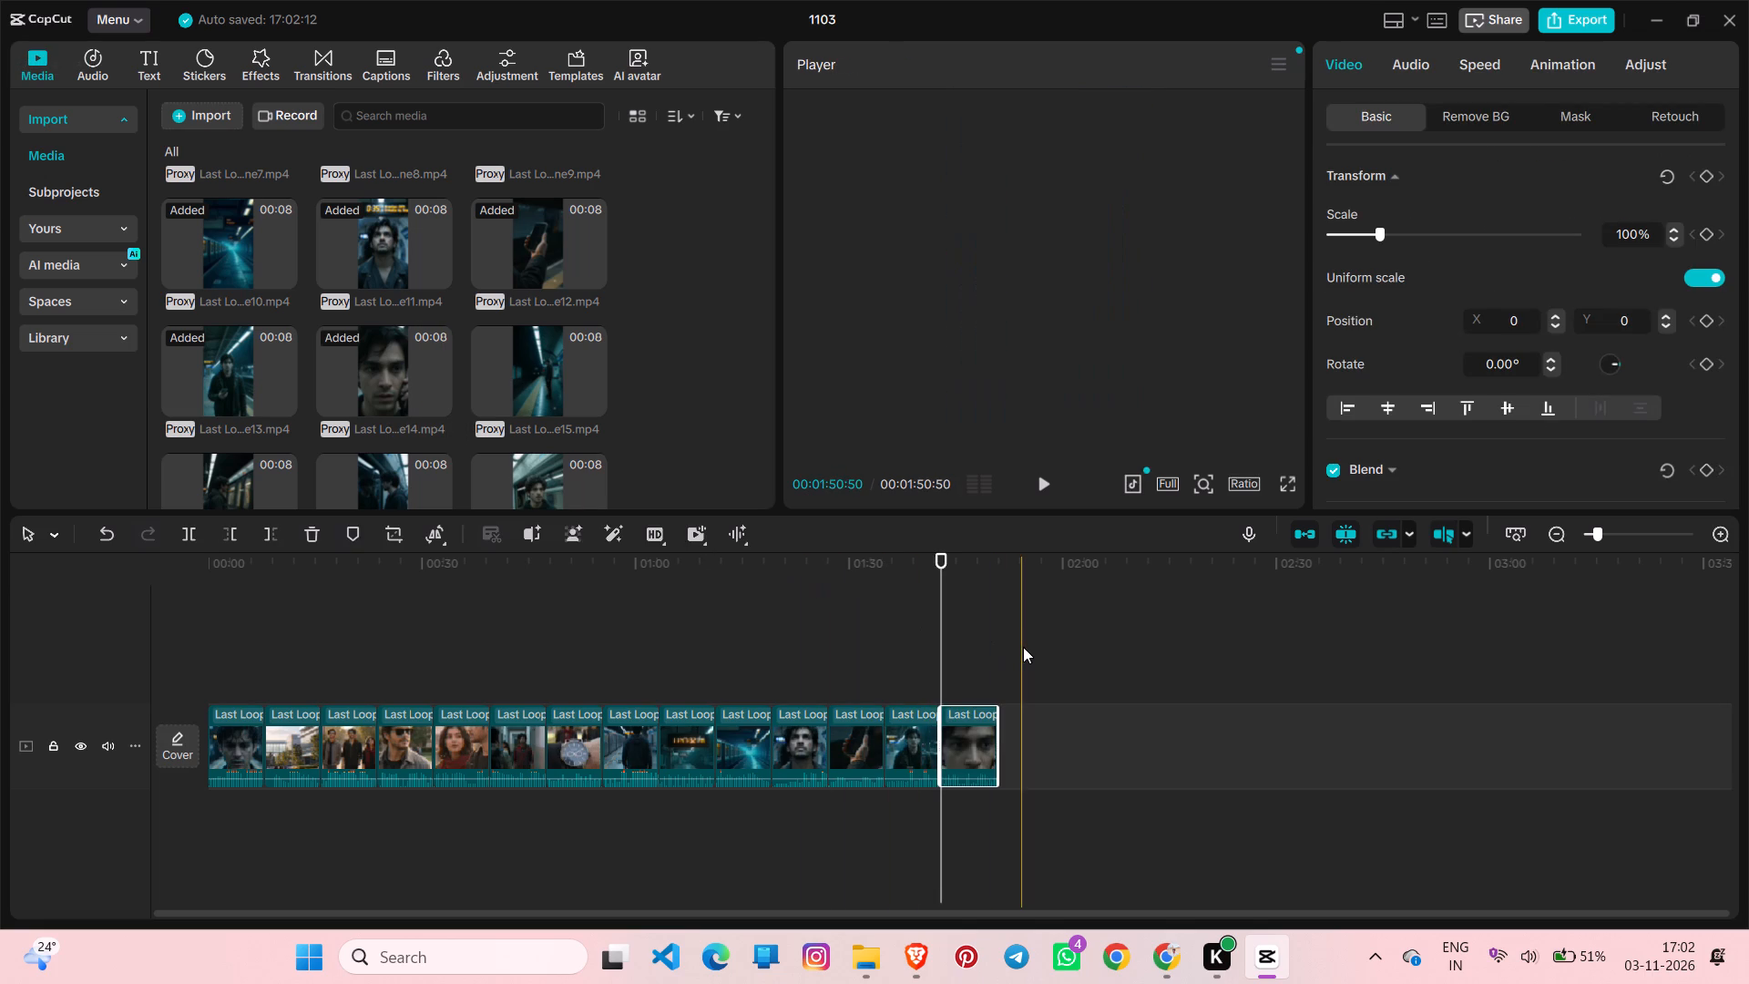
pyautogui.click(1023, 647)
pyautogui.click(596, 409)
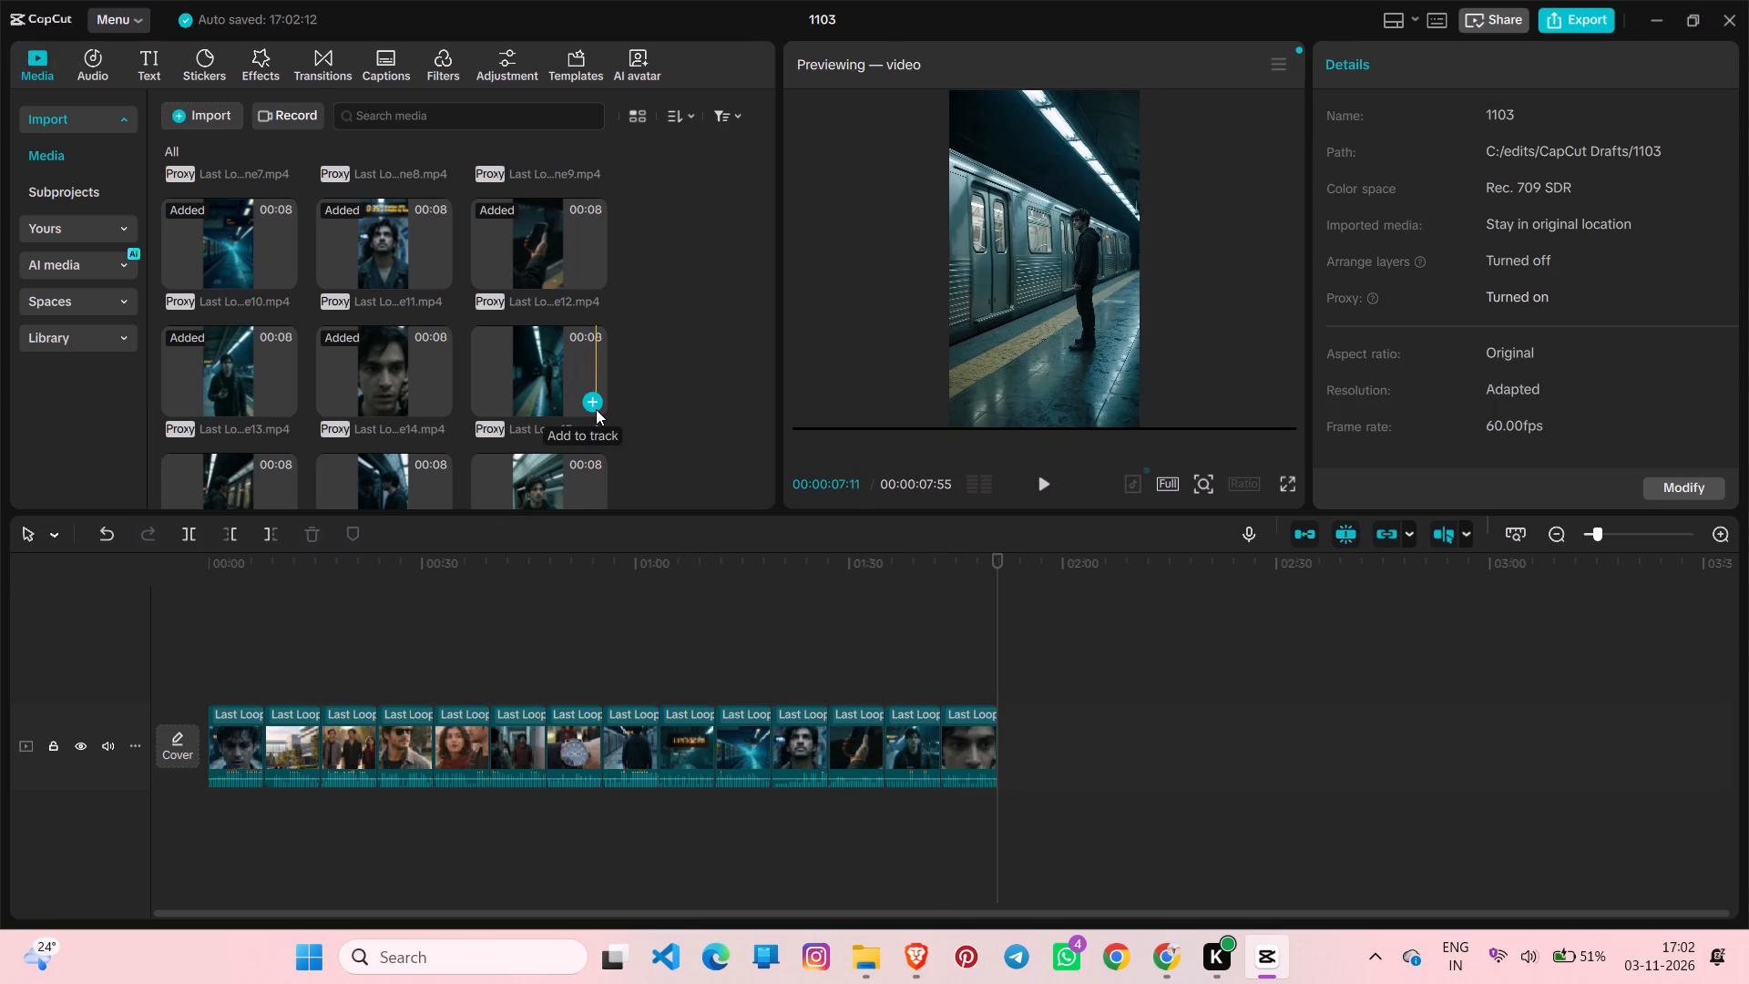
# Add Last Loop scene16 directly after scene15 and undo the accidental second copy so only one is used.
pyautogui.click(1069, 630)
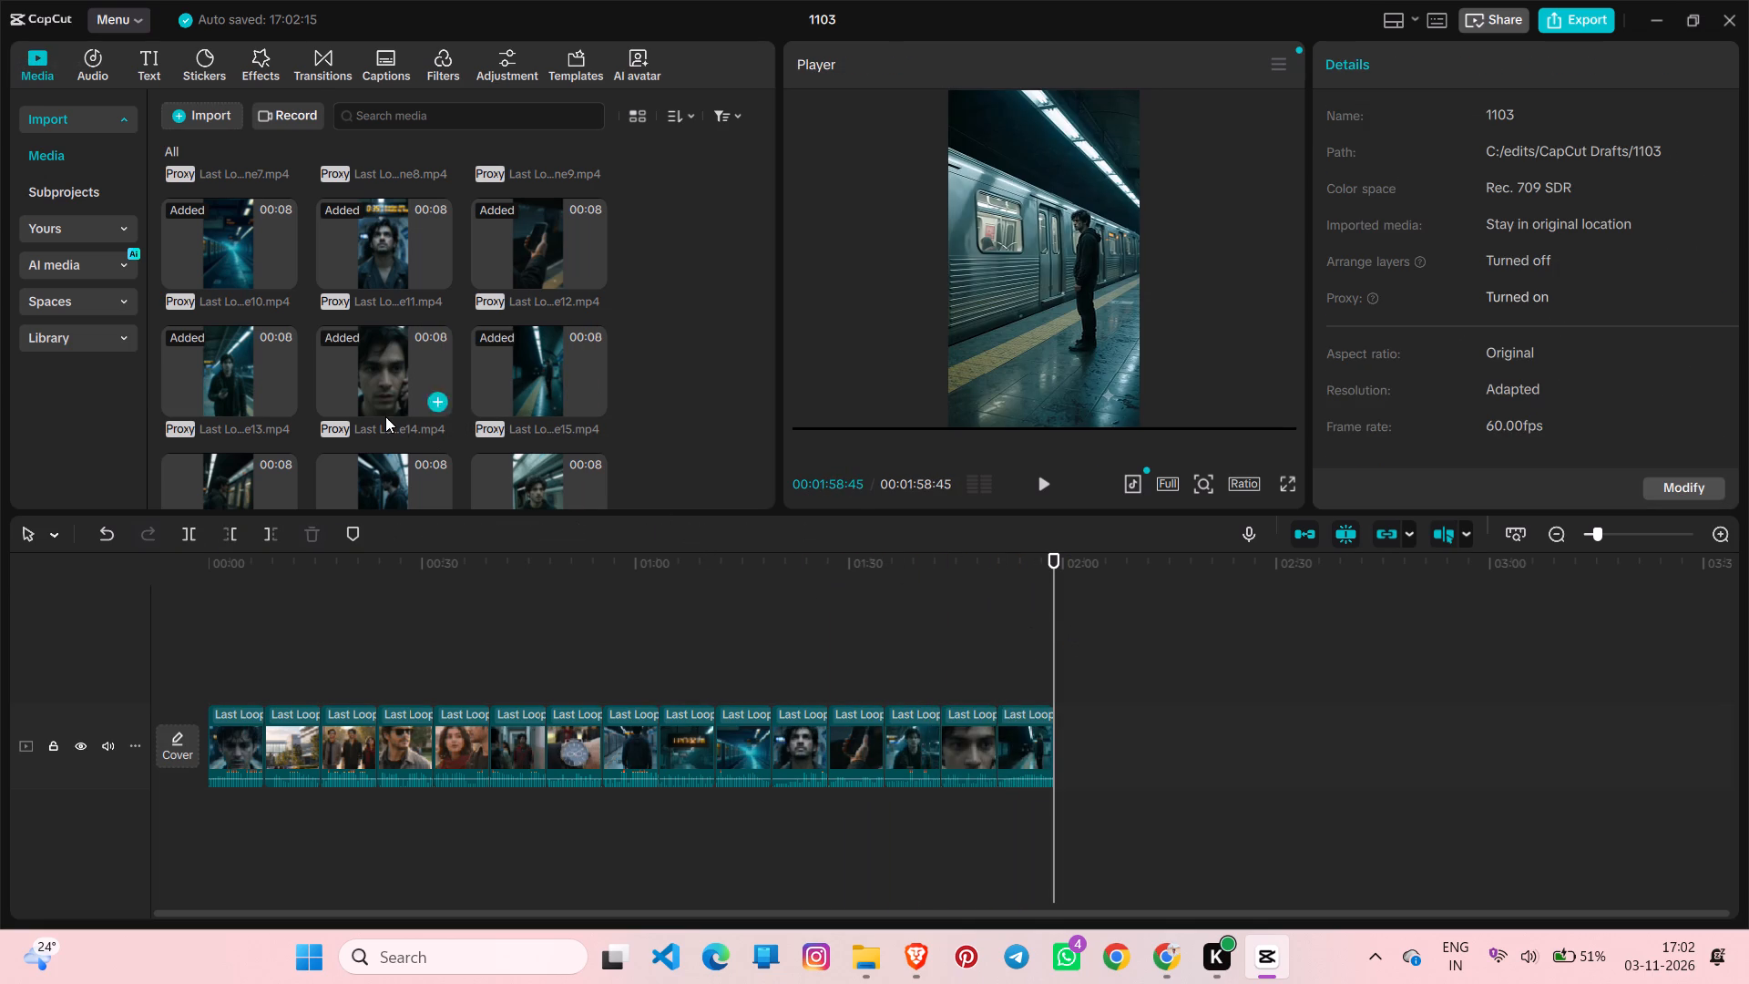
pyautogui.scroll(-1, 385, 416)
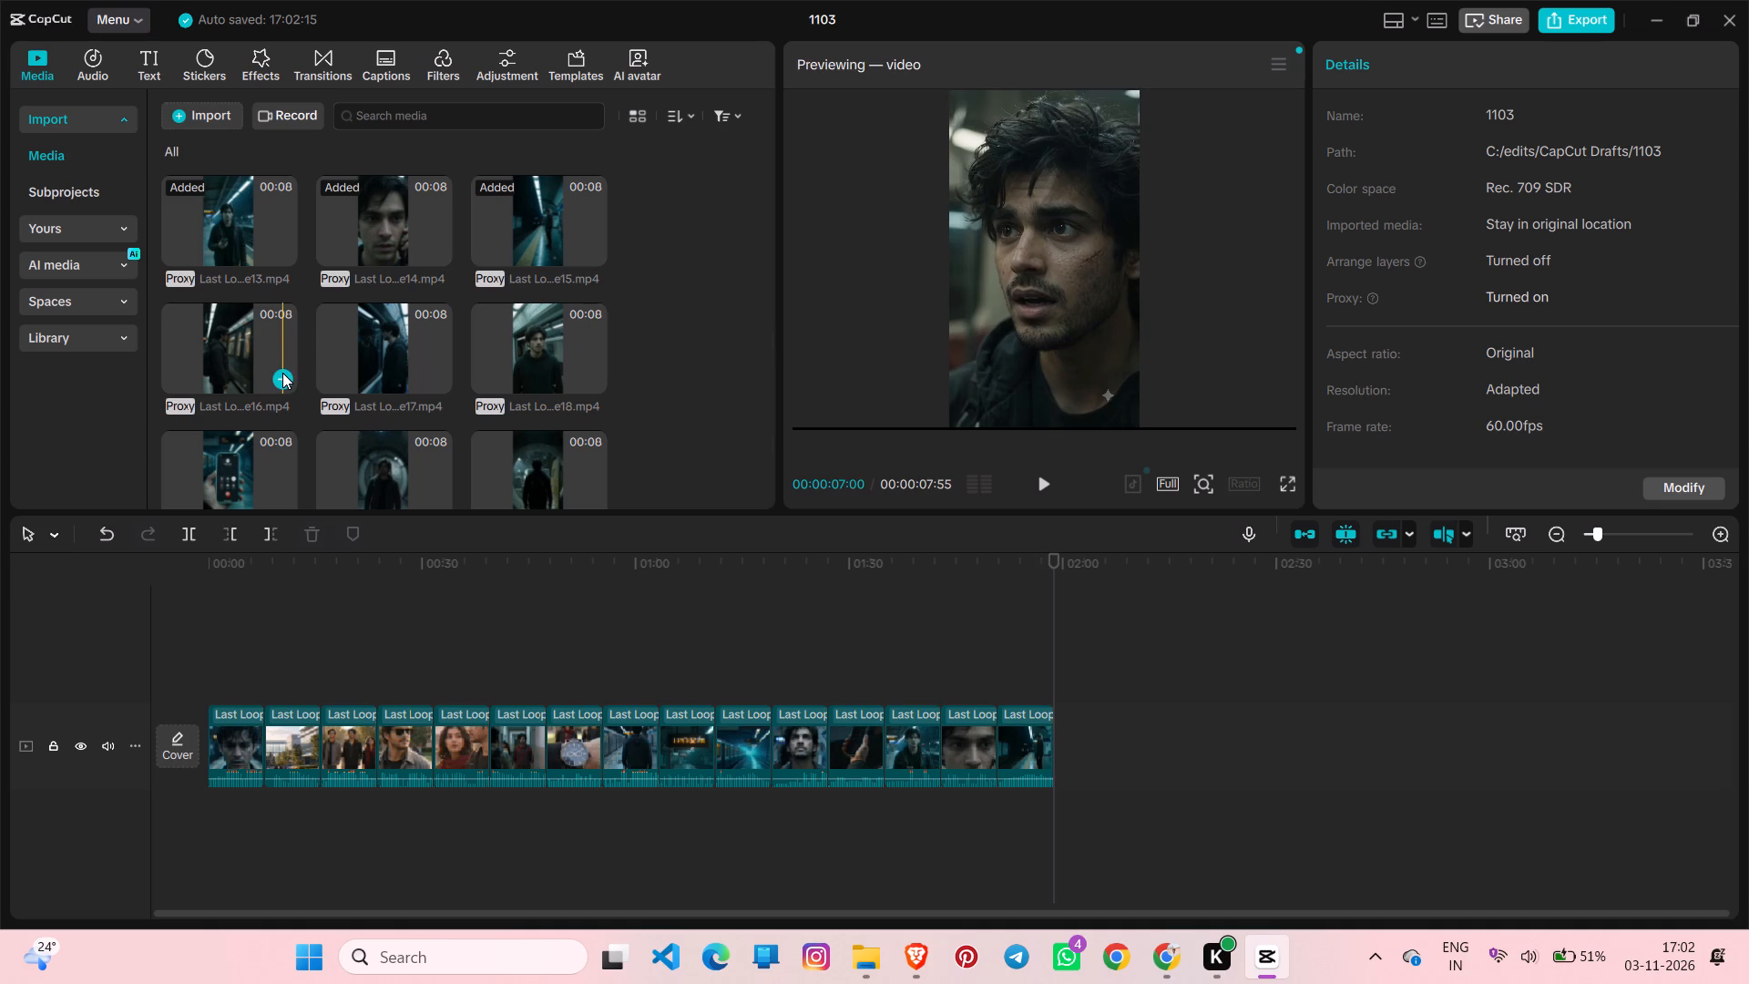
pyautogui.click(282, 373)
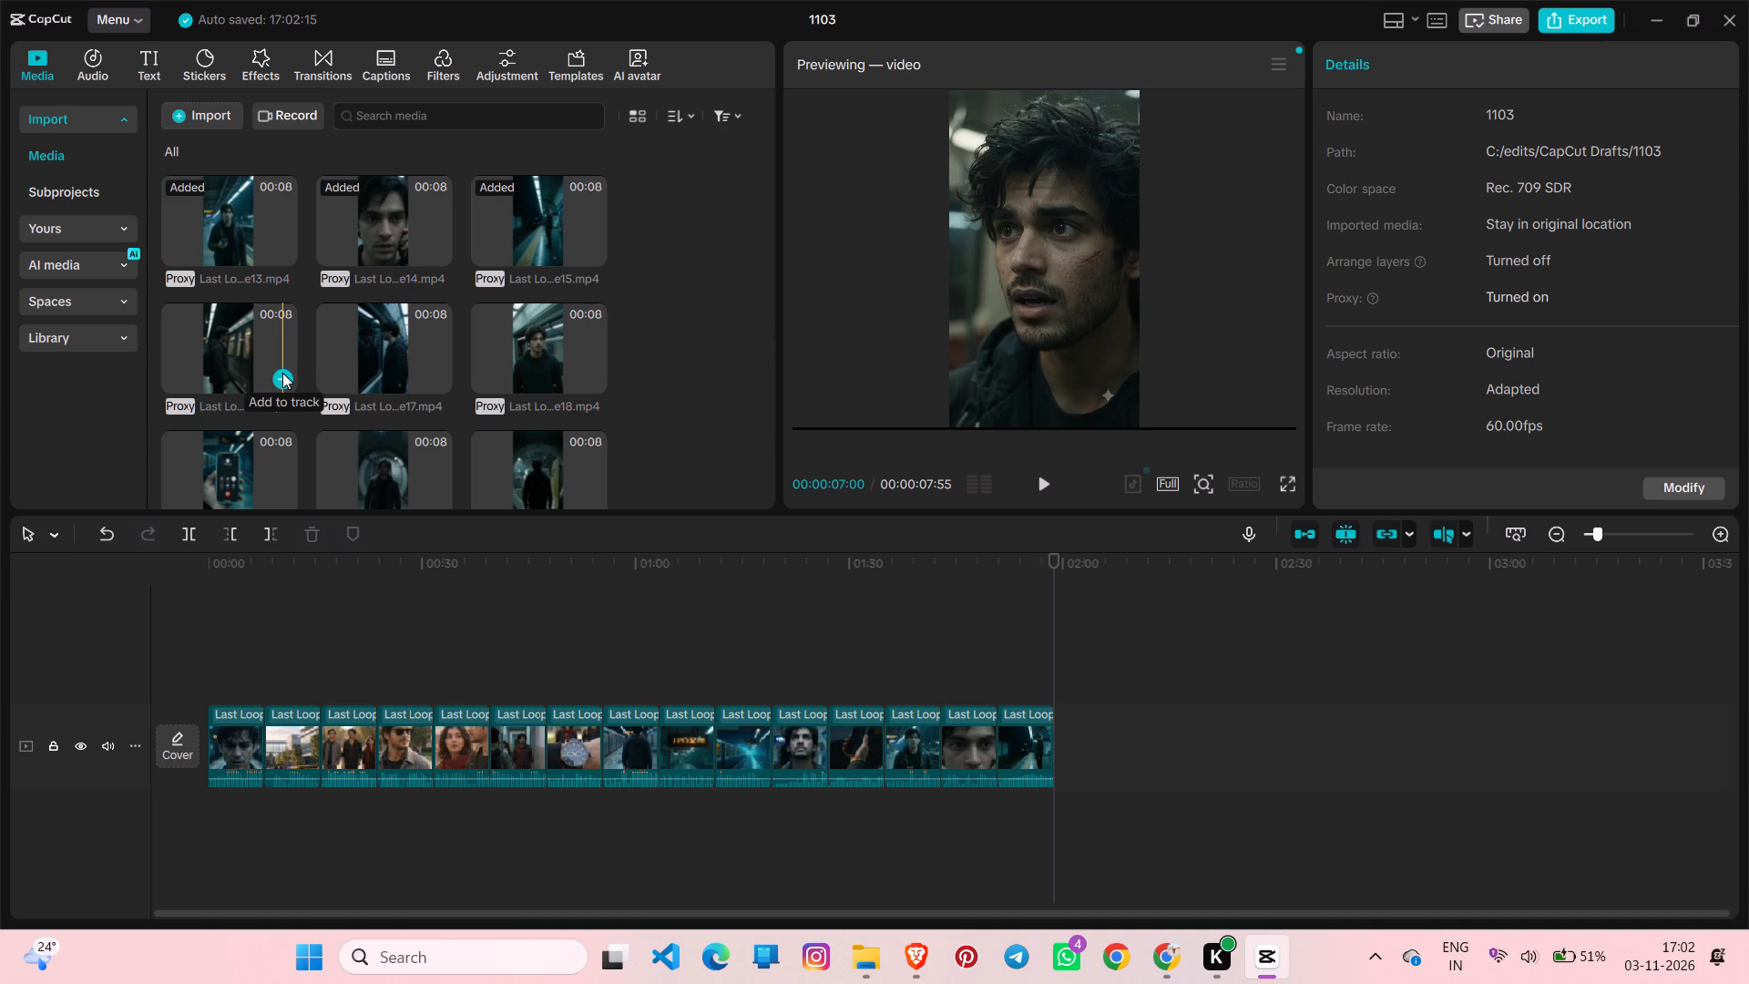
pyautogui.click(288, 382)
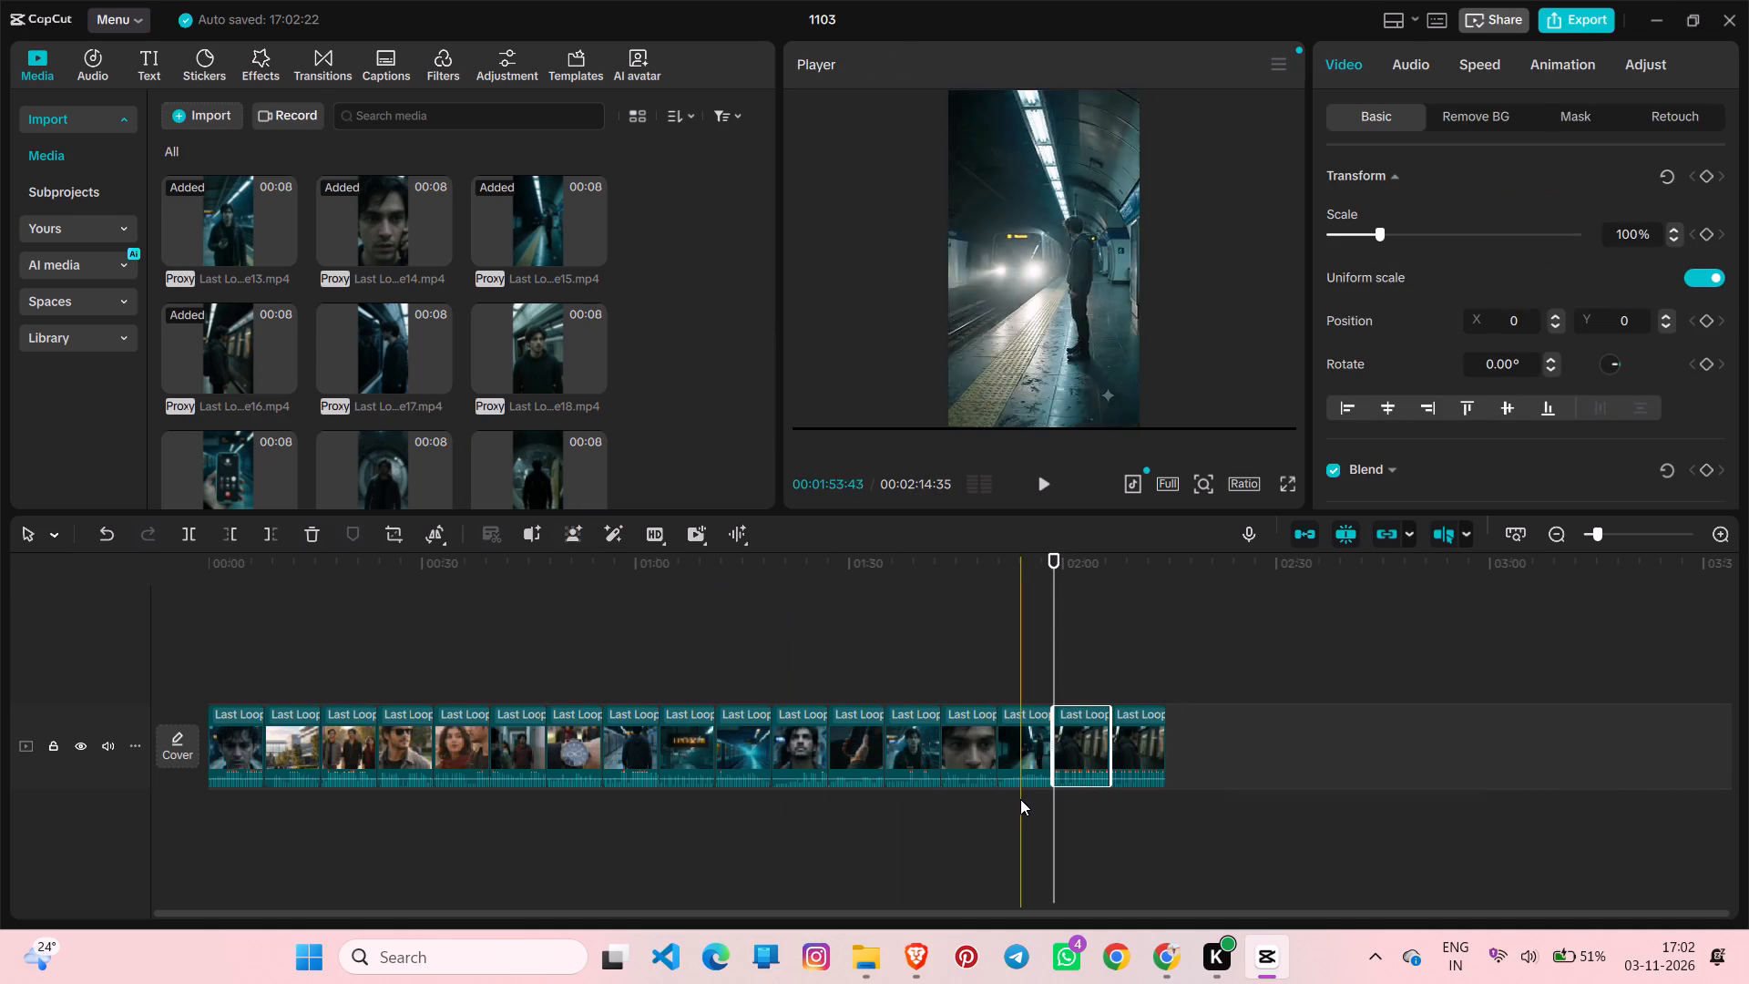
pyautogui.hotkey('ctrl', 'z')
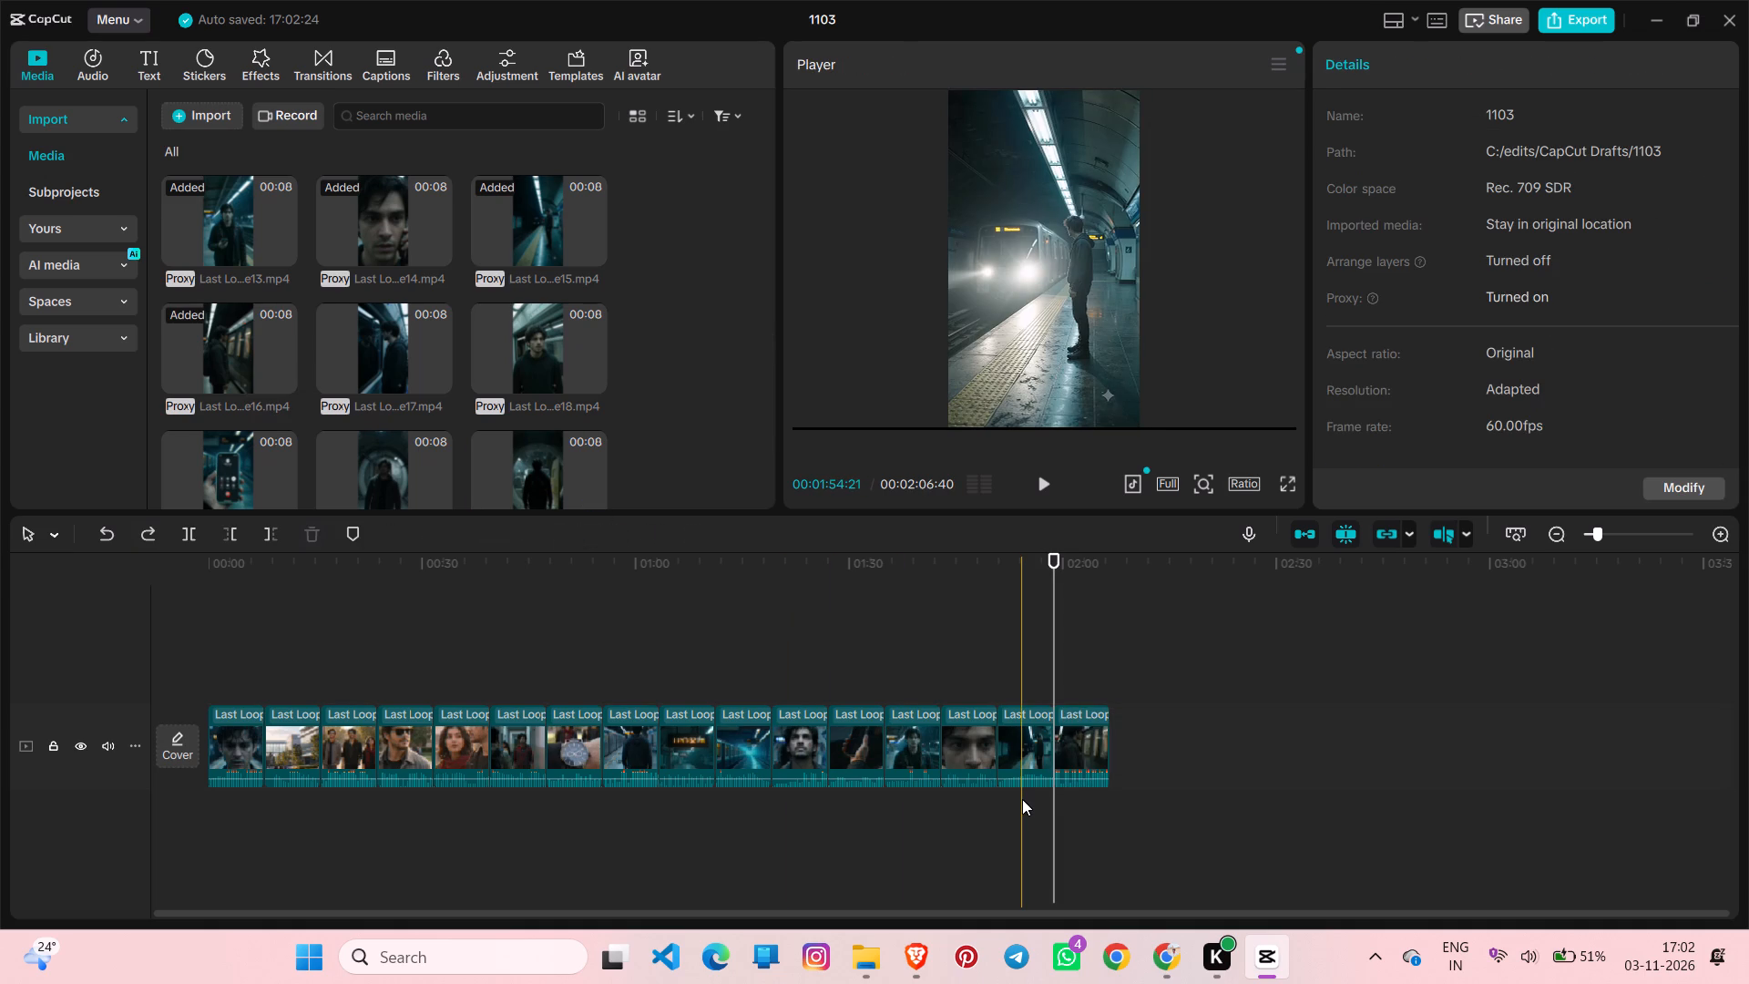
# Add Last Loop scene17 at the end of the timeline, directly after scene16.
pyautogui.click(1101, 678)
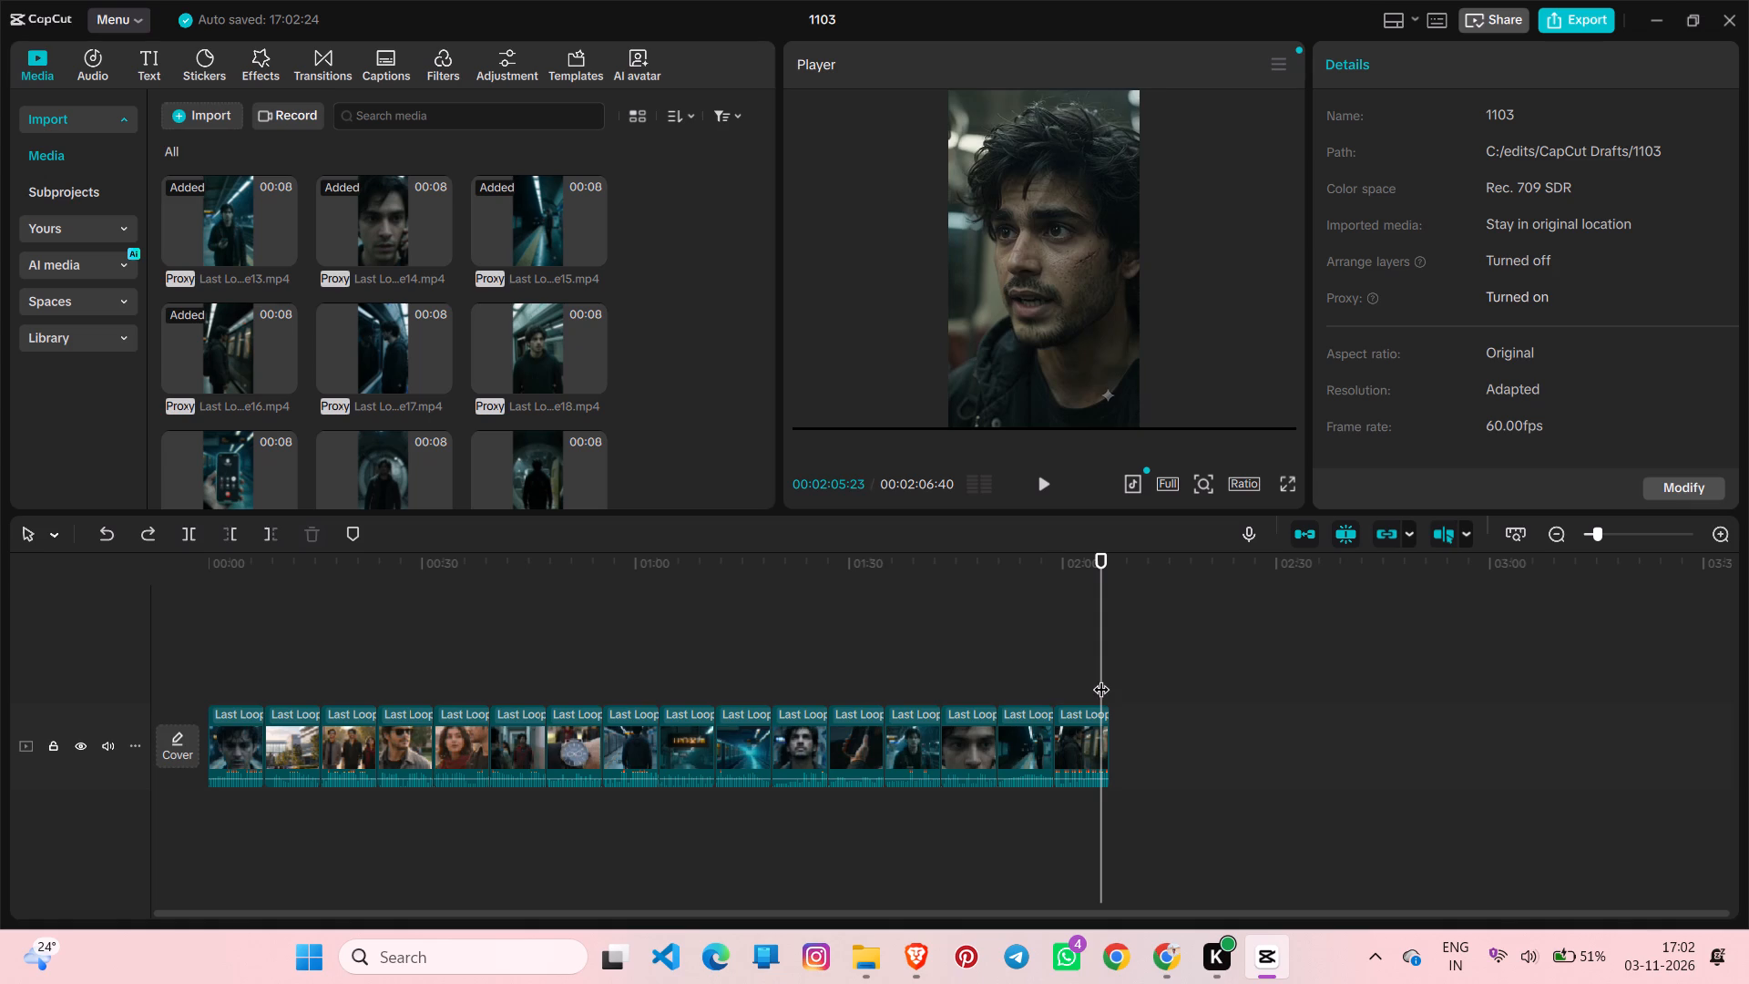
pyautogui.click(1117, 678)
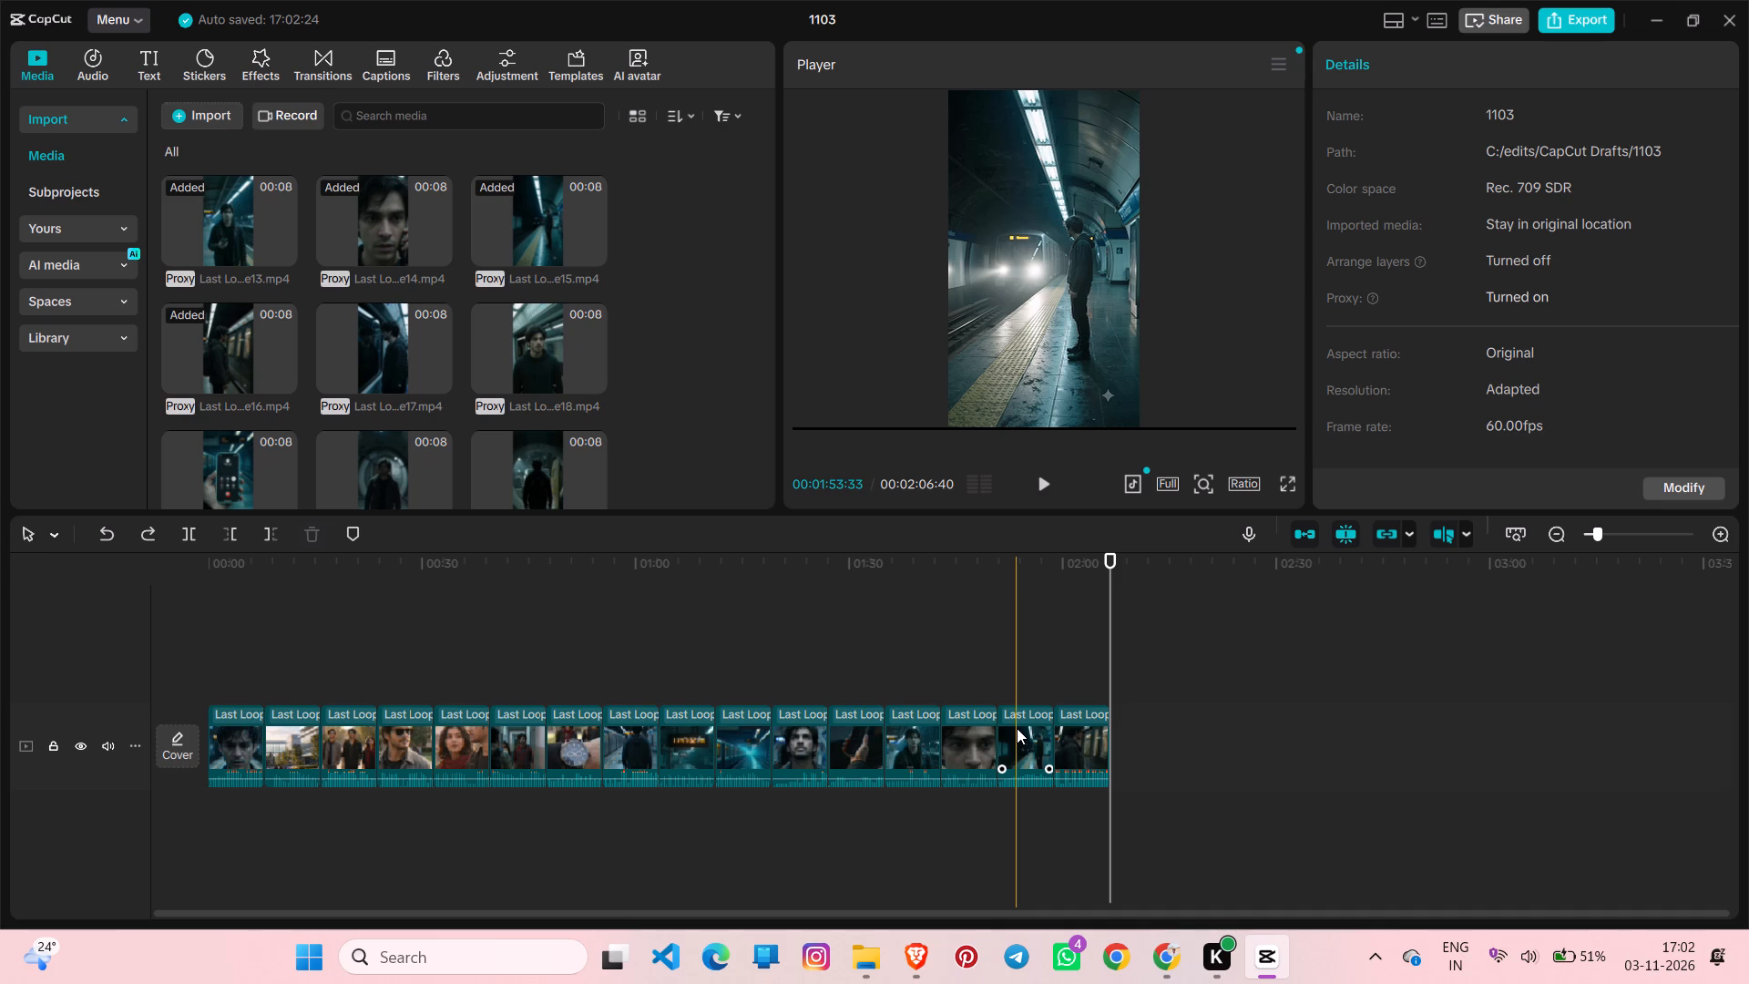
pyautogui.click(439, 374)
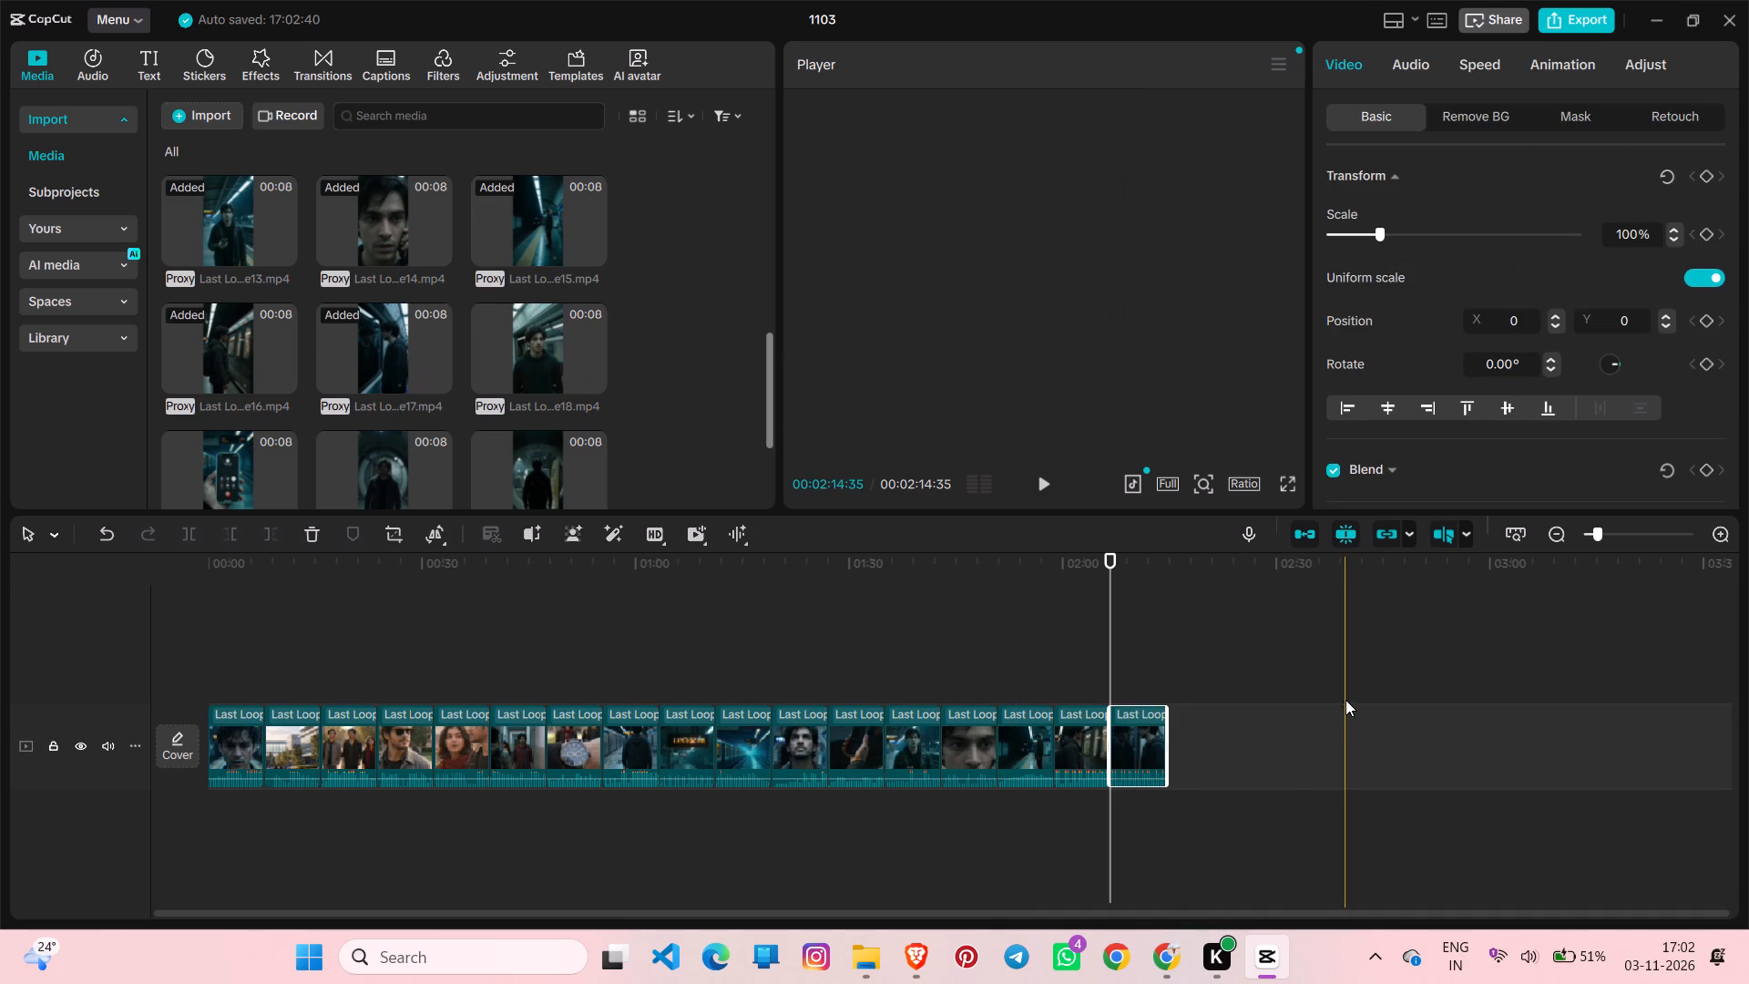
# Add Last Loop scene18, scene19 and scene20 in order at the end of the timeline, continuing directly after scene17.
pyautogui.click(1211, 675)
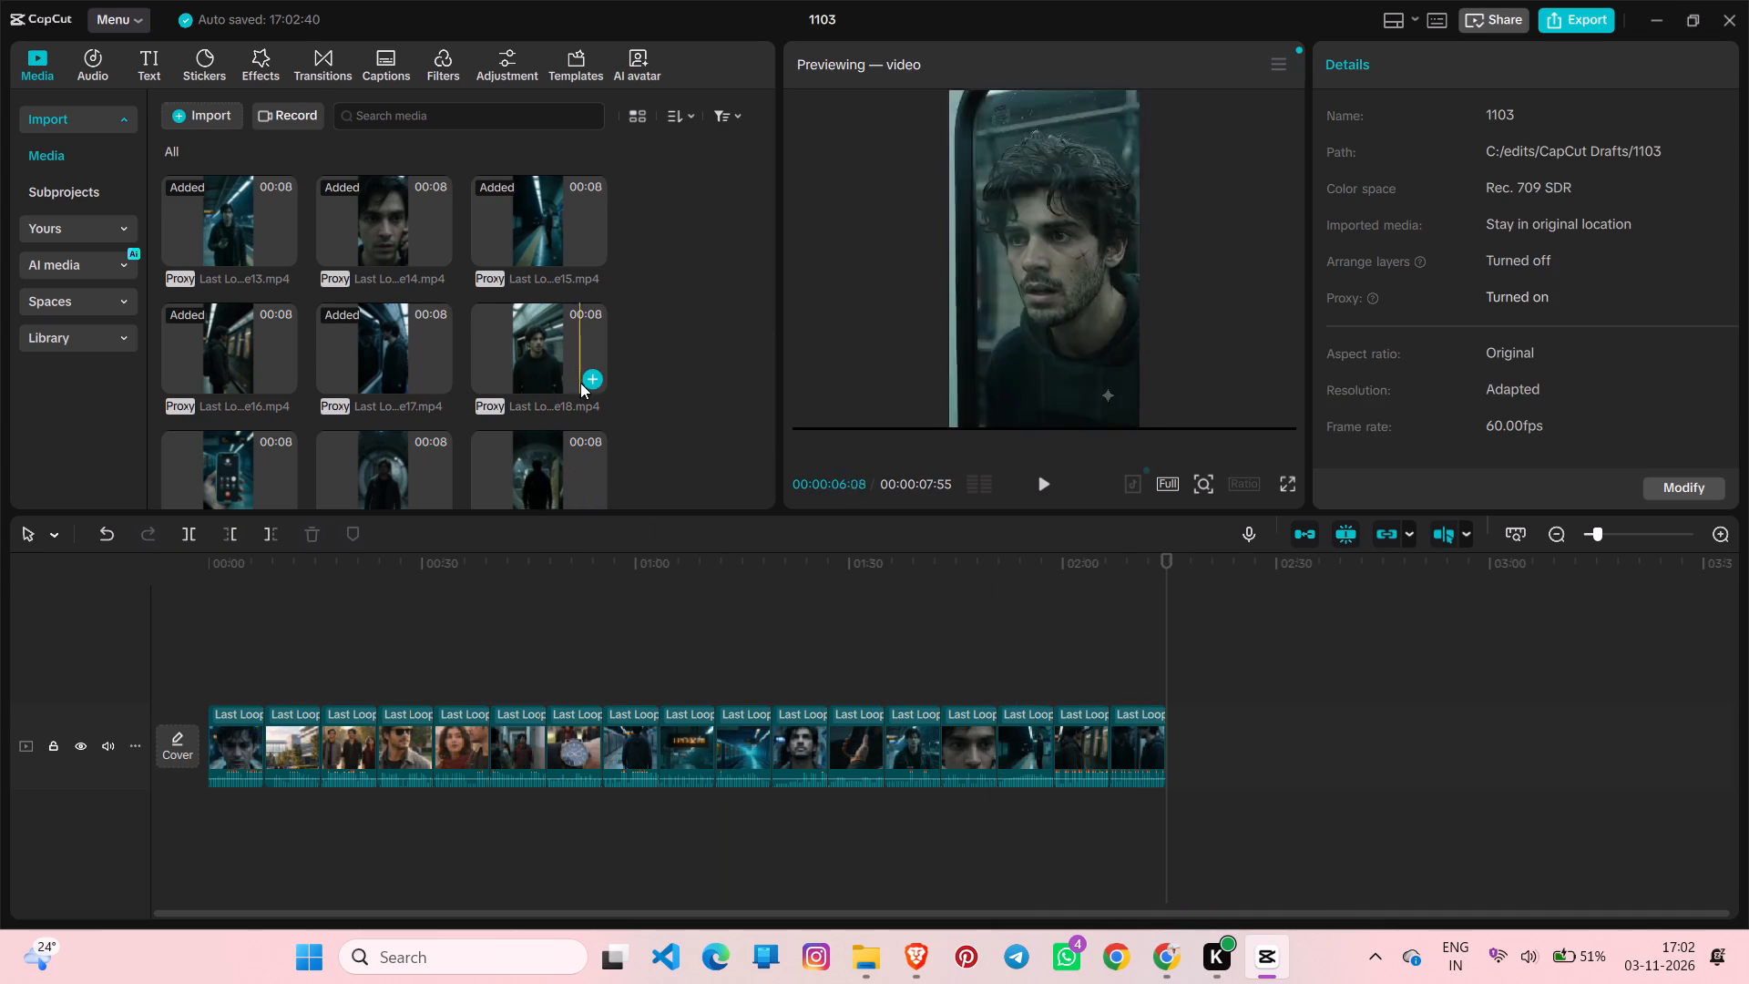
pyautogui.click(589, 380)
pyautogui.keyDown('ctrl'); pyautogui.scroll(-8, 1131, 641); pyautogui.keyUp('ctrl')
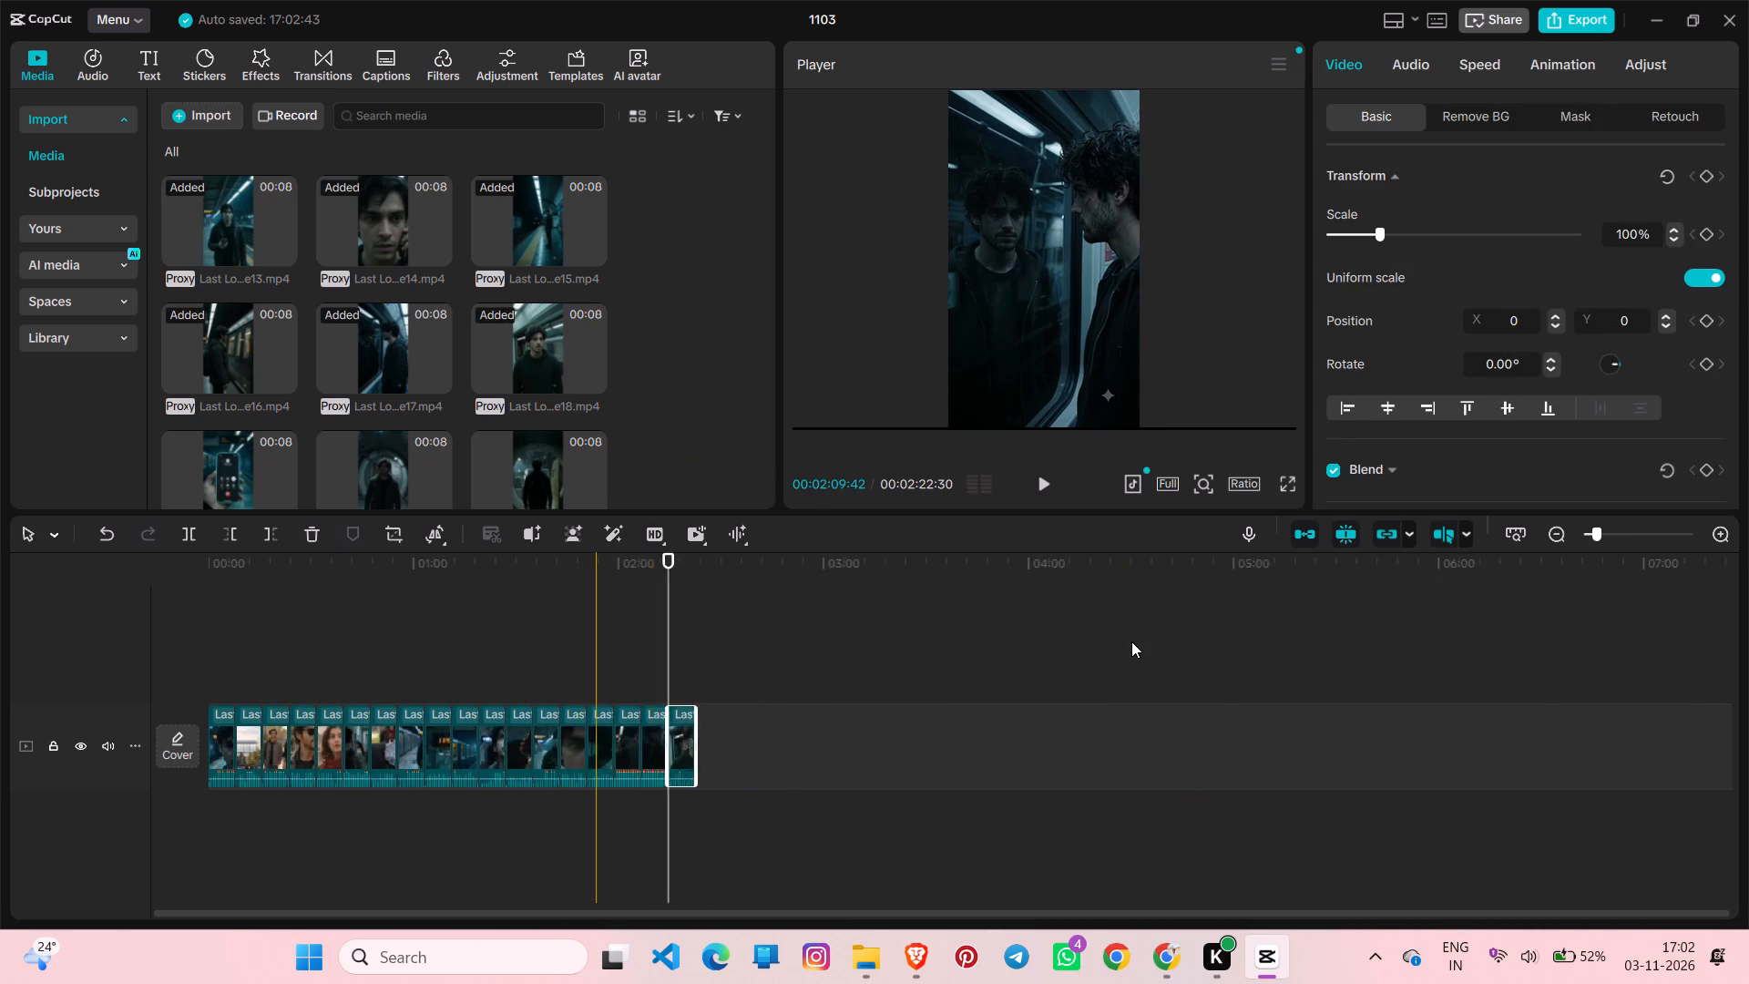
pyautogui.click(646, 675)
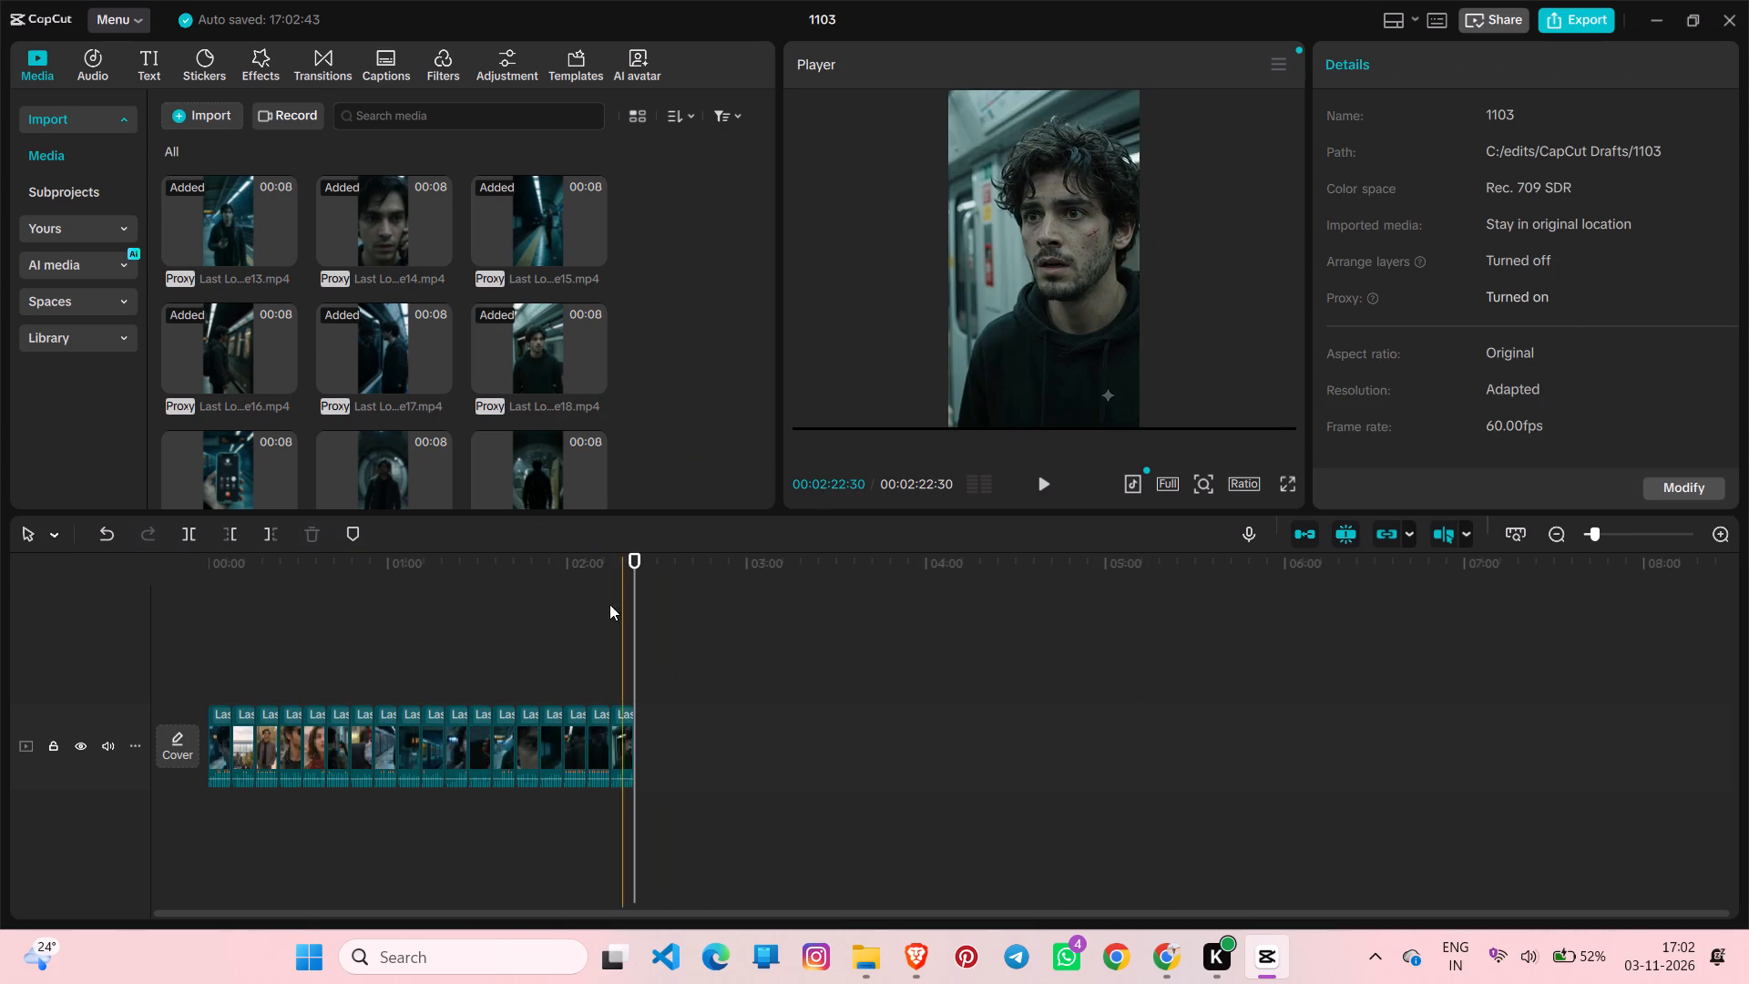
pyautogui.scroll(-1, 452, 422)
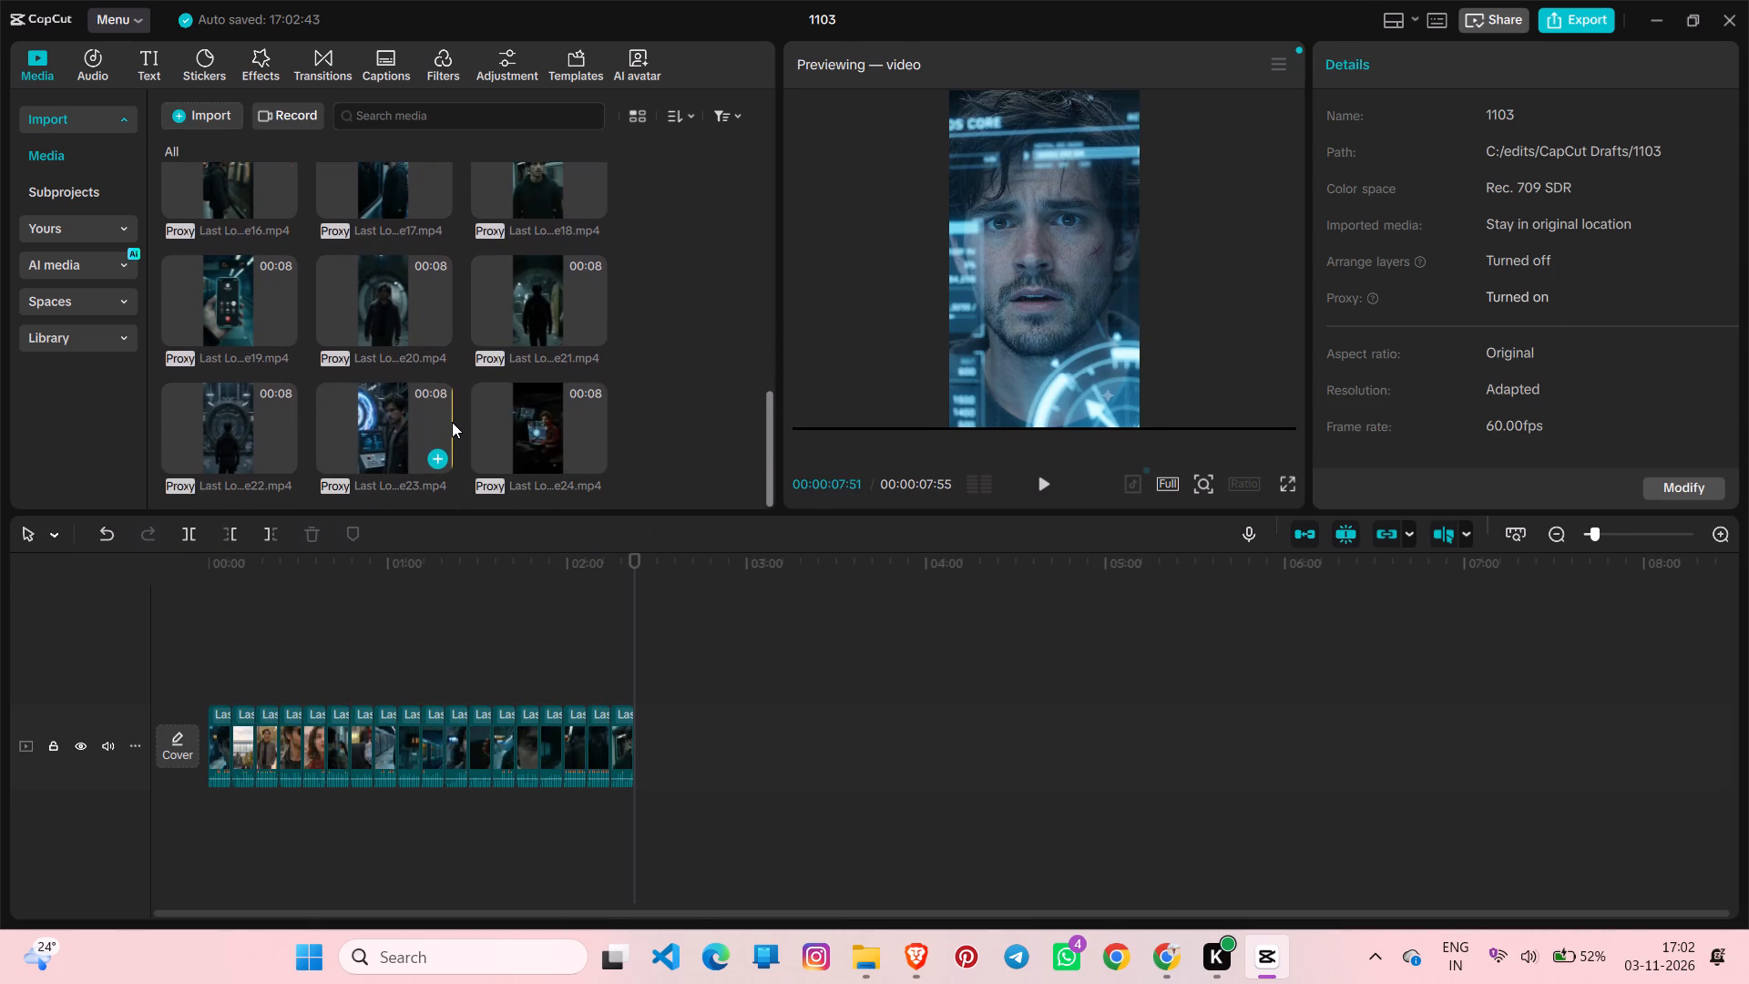
pyautogui.scroll(-1, 452, 422)
pyautogui.click(276, 324)
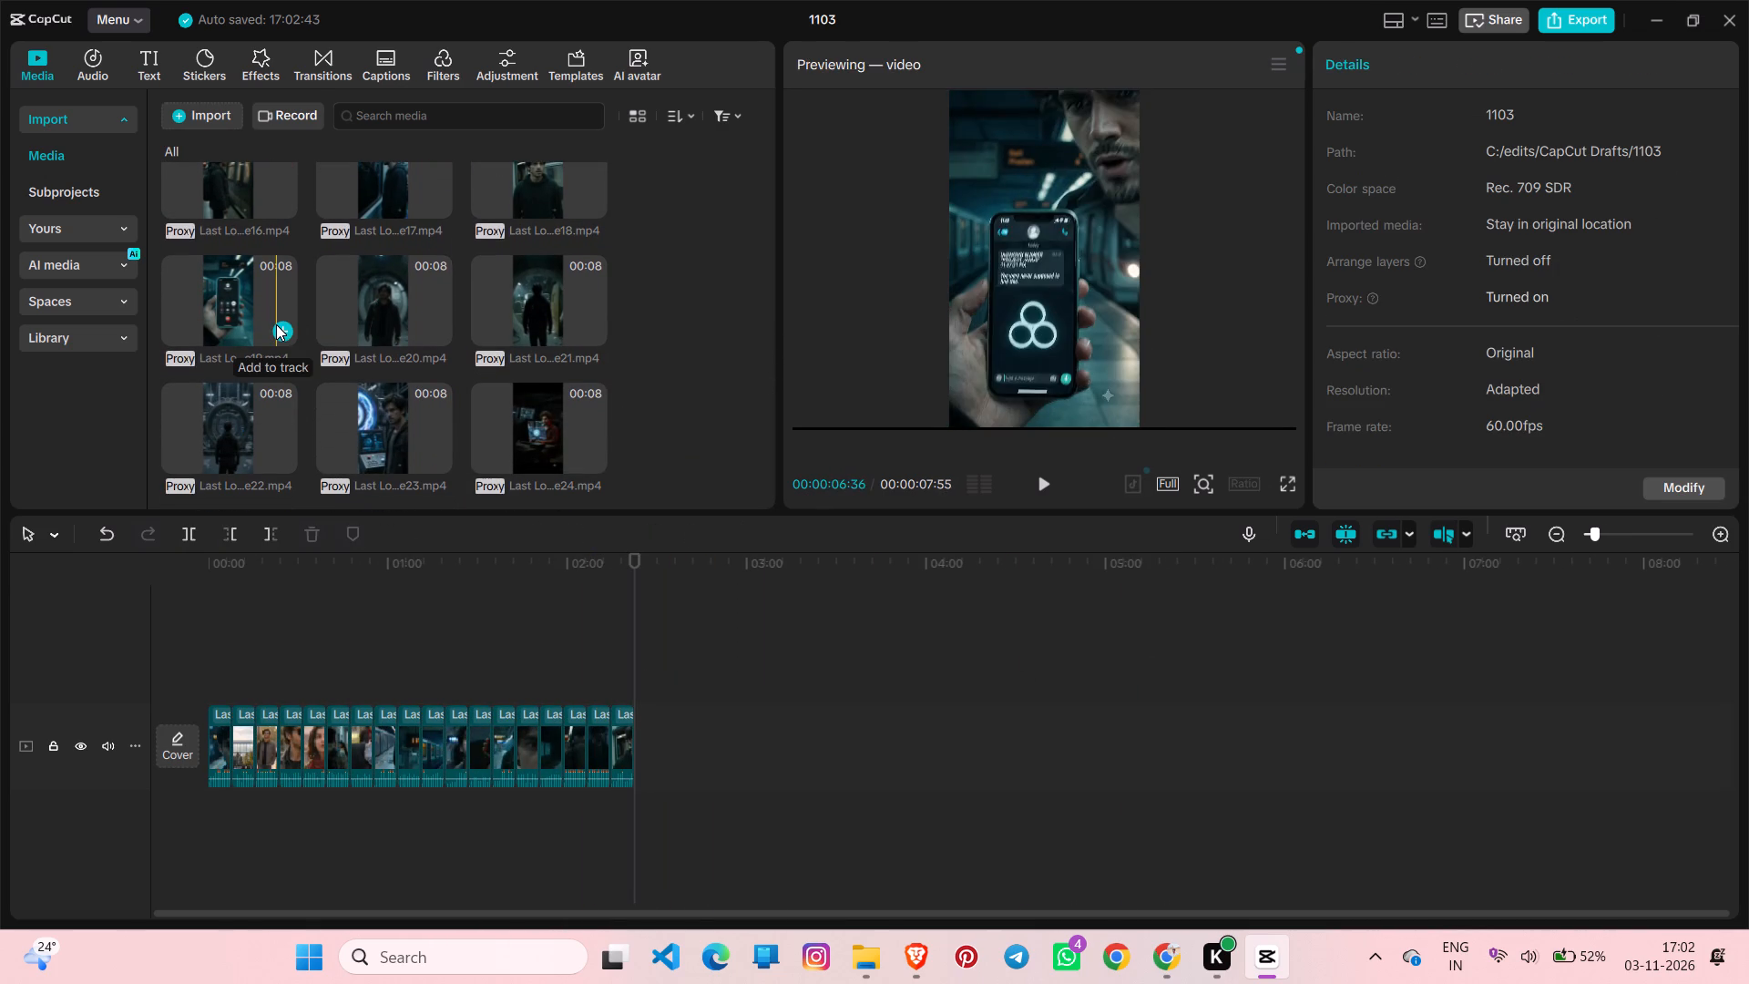
pyautogui.click(687, 668)
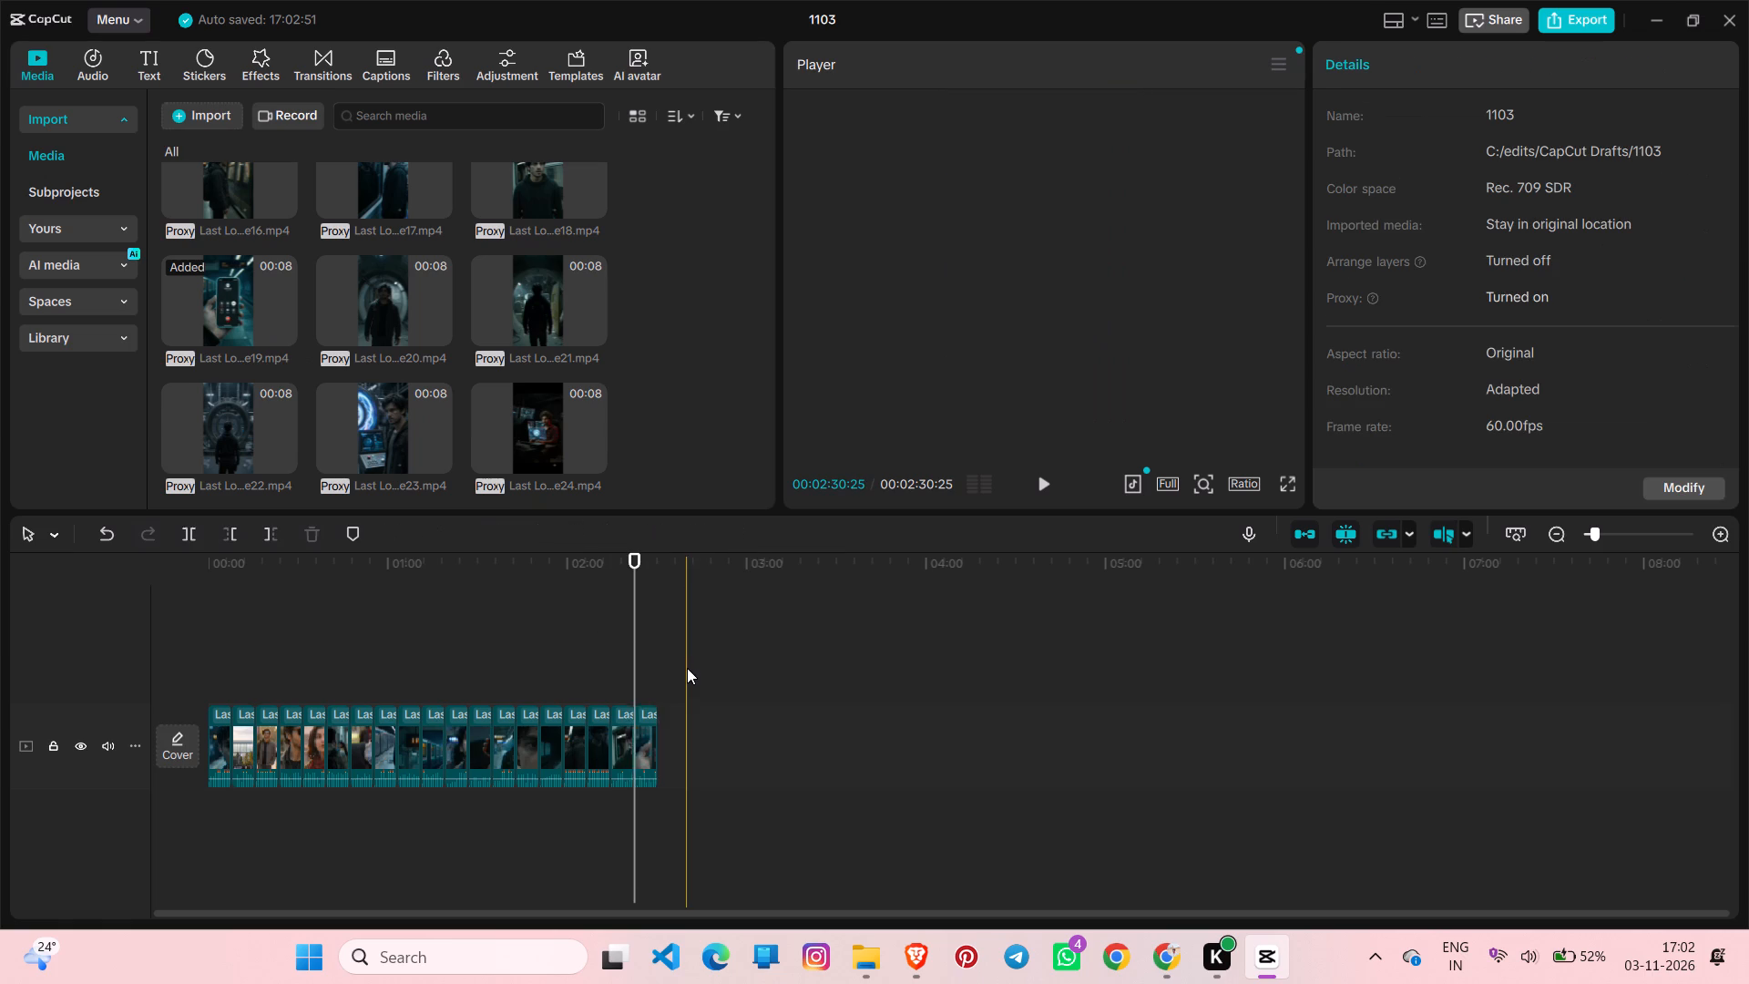
pyautogui.click(429, 334)
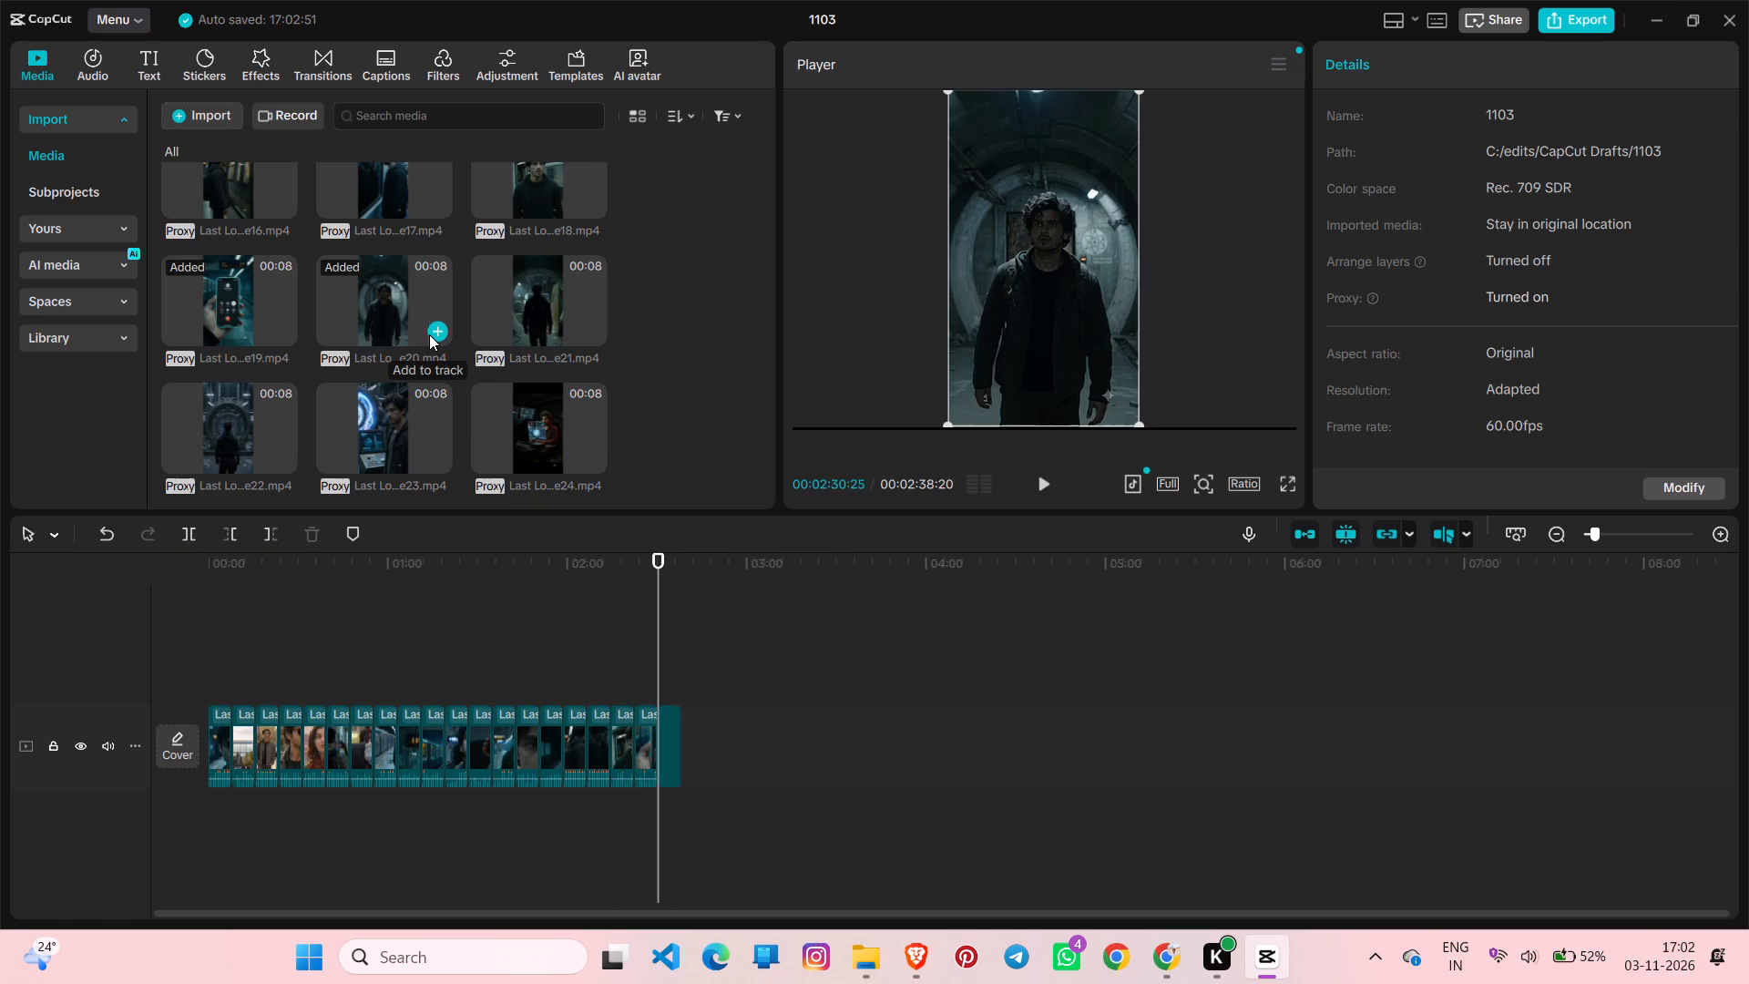
# Add the remaining clips, Last Loop scene21 to scene24, in order at the end of the timeline directly after scene20.
pyautogui.click(699, 643)
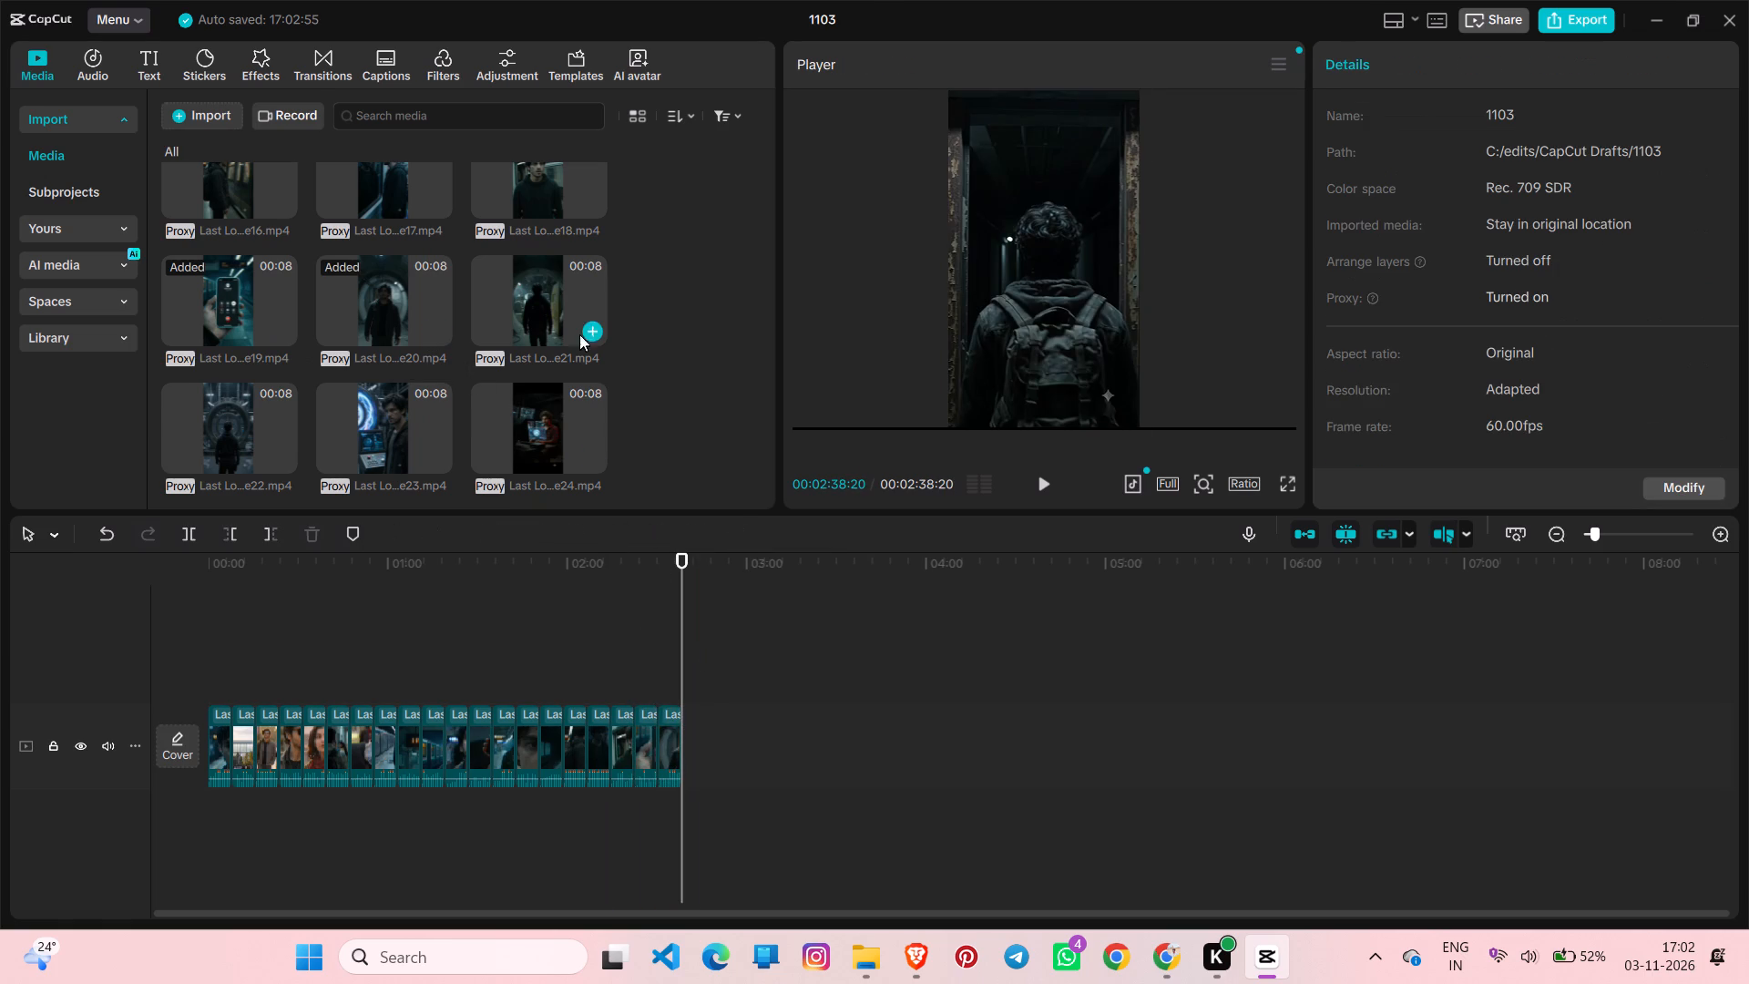
pyautogui.click(590, 327)
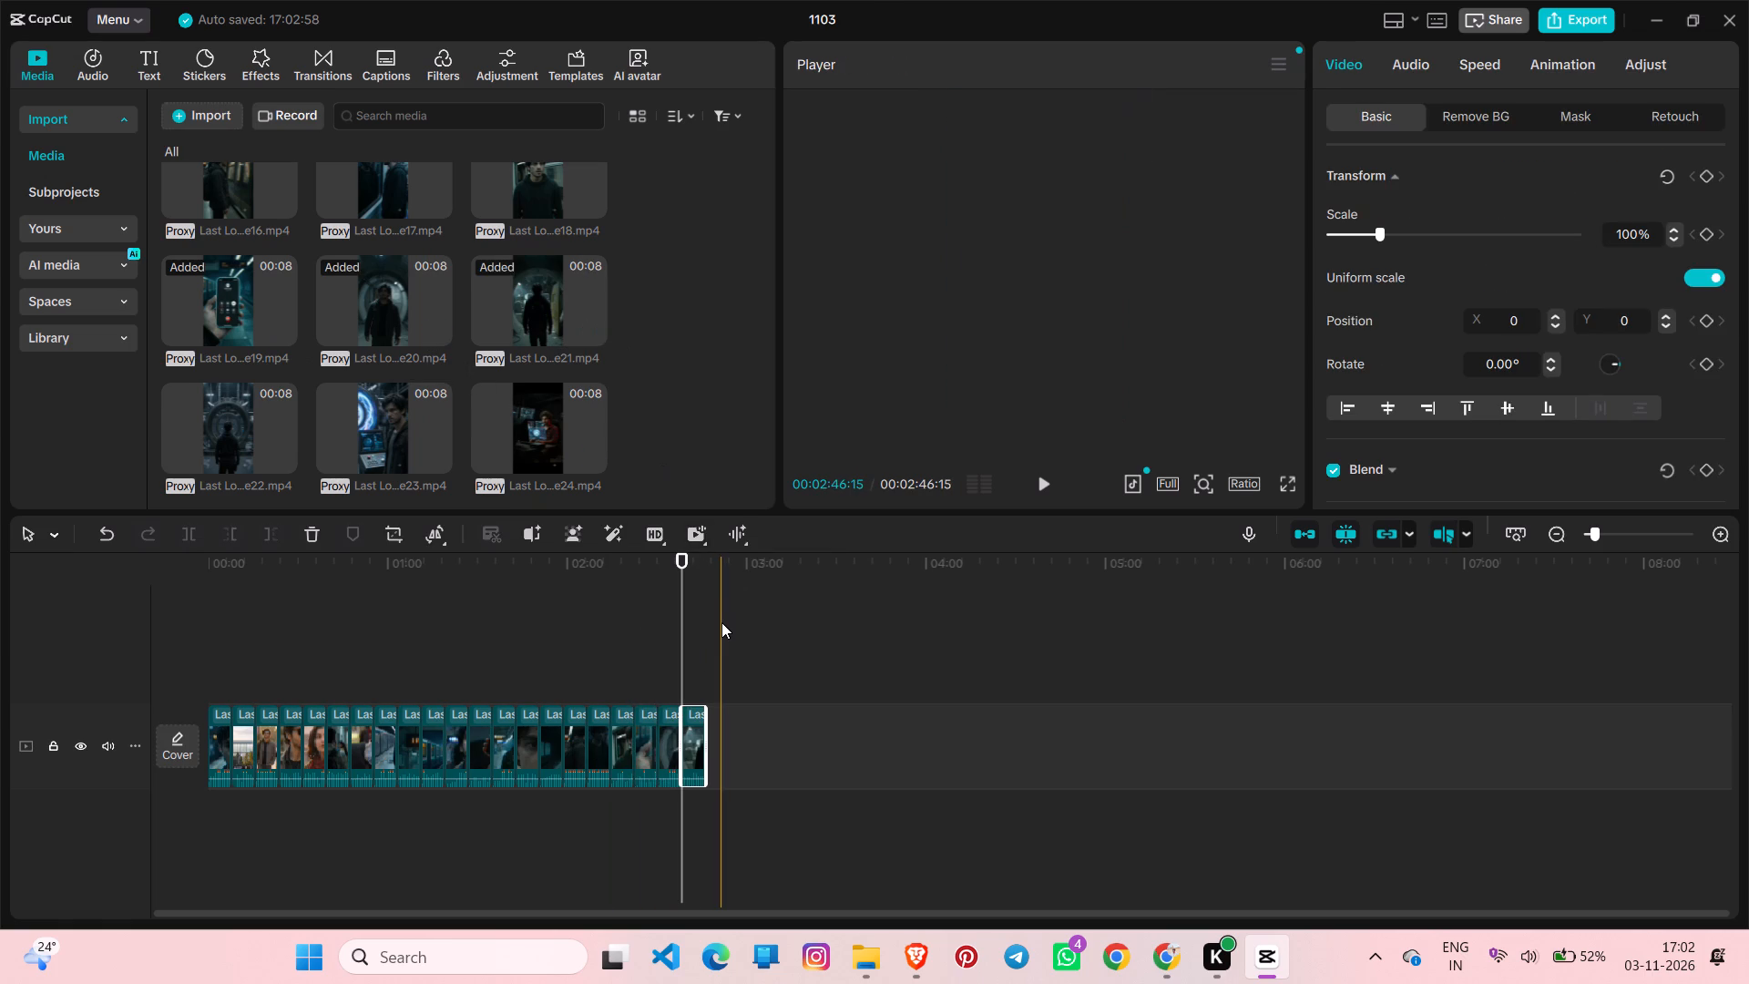
pyautogui.click(721, 622)
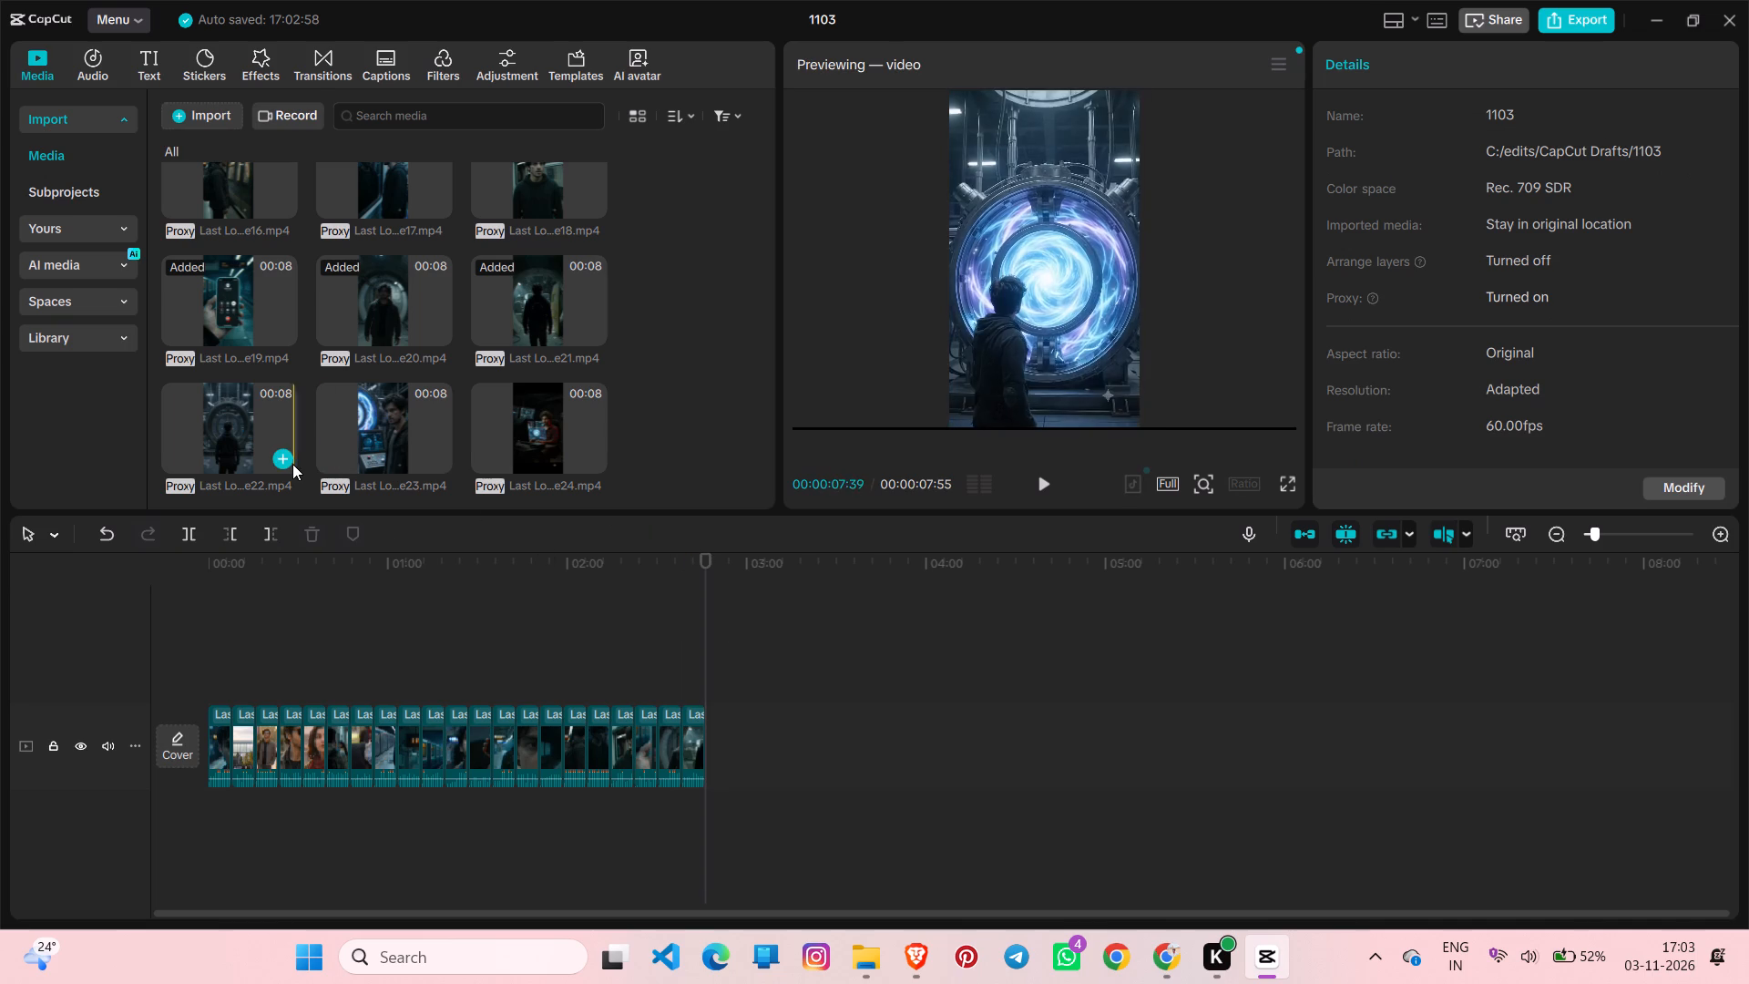
pyautogui.click(281, 462)
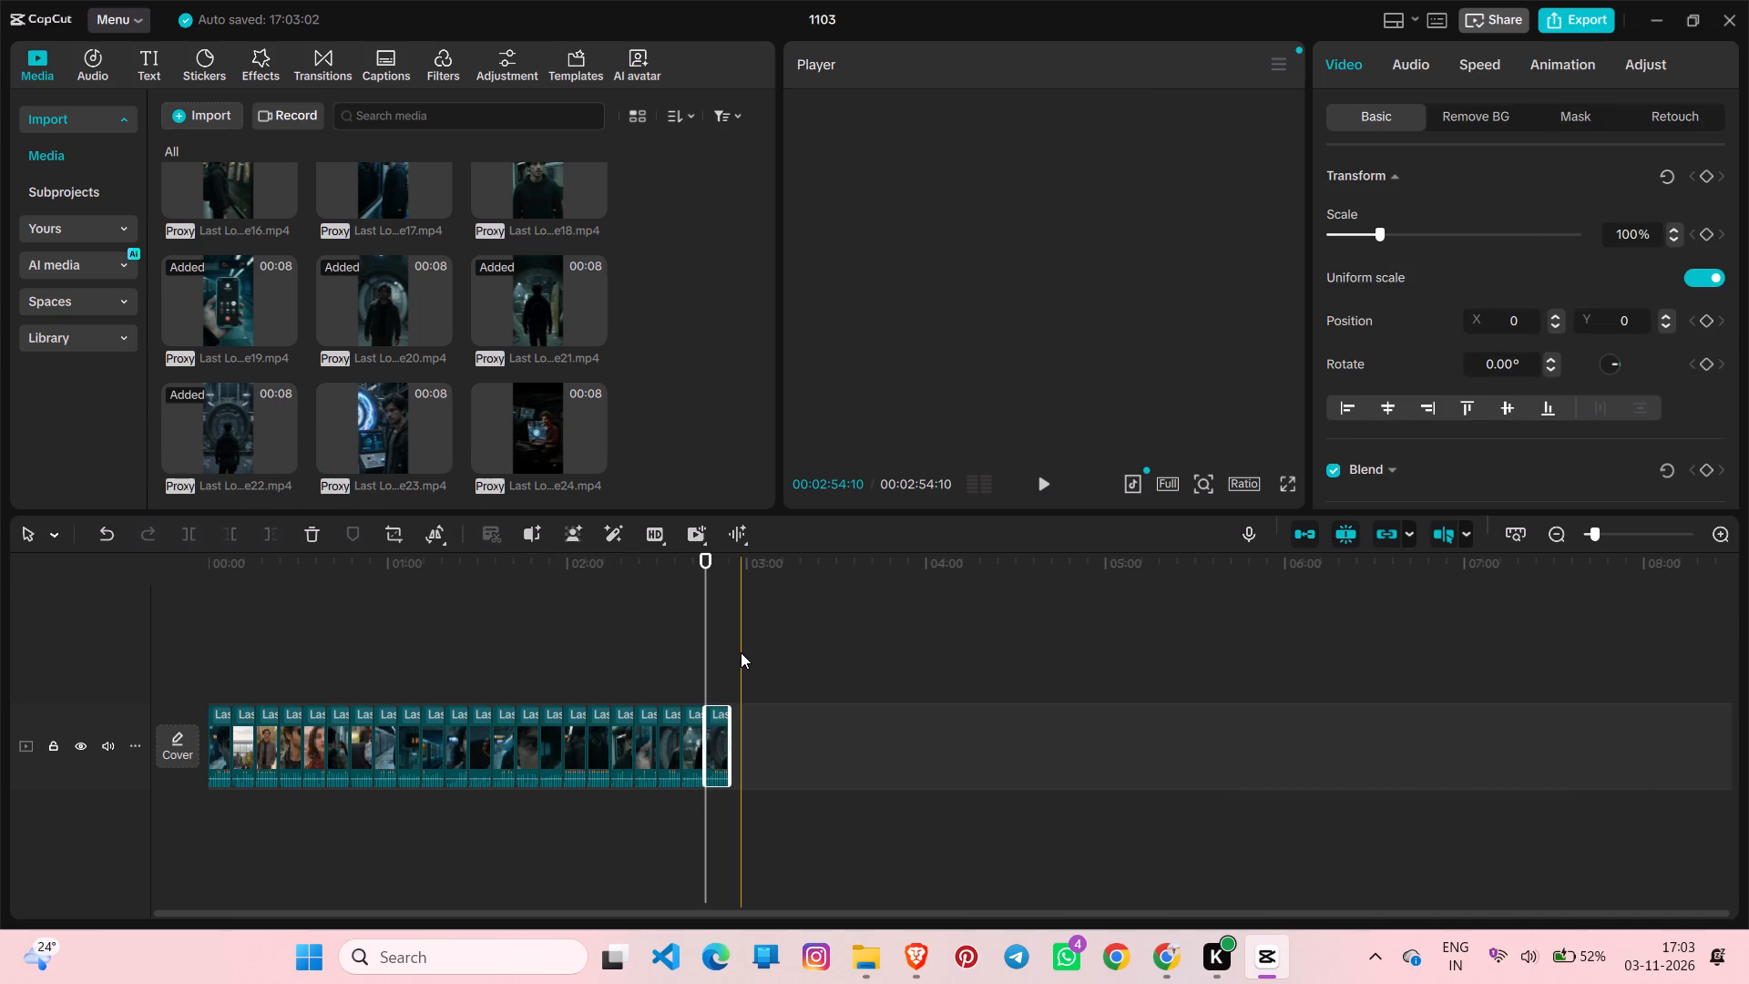
pyautogui.click(741, 652)
pyautogui.click(439, 459)
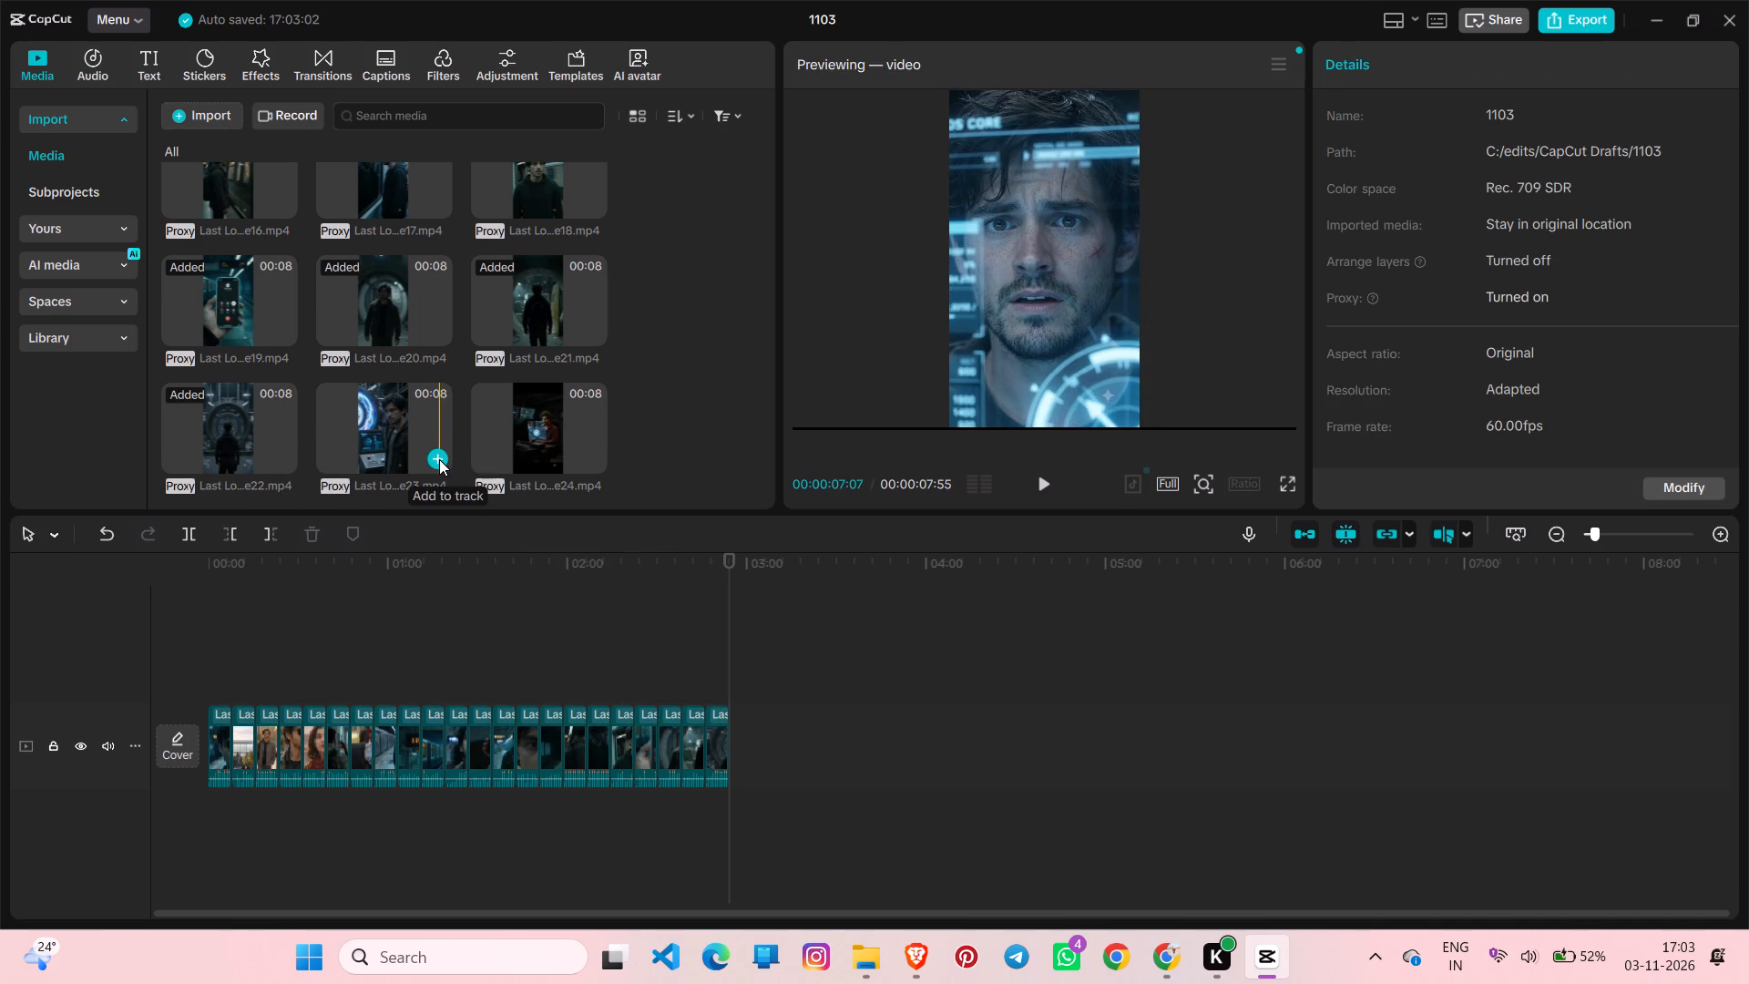
pyautogui.click(763, 634)
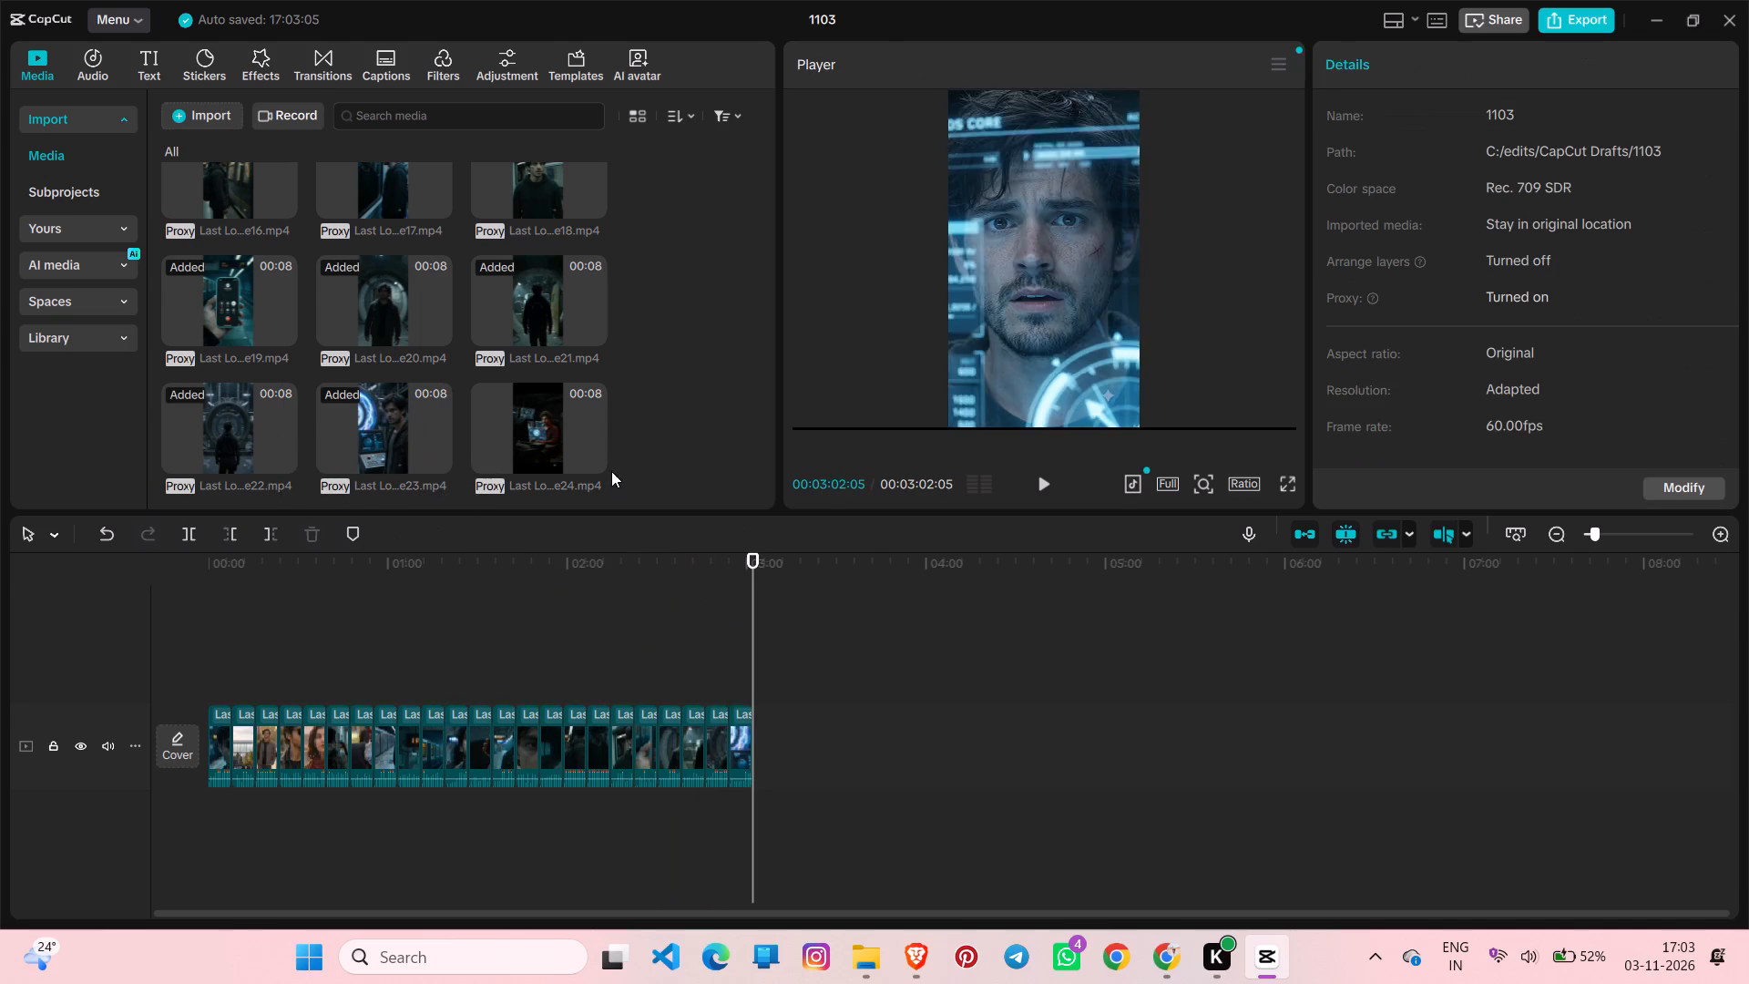
pyautogui.click(589, 460)
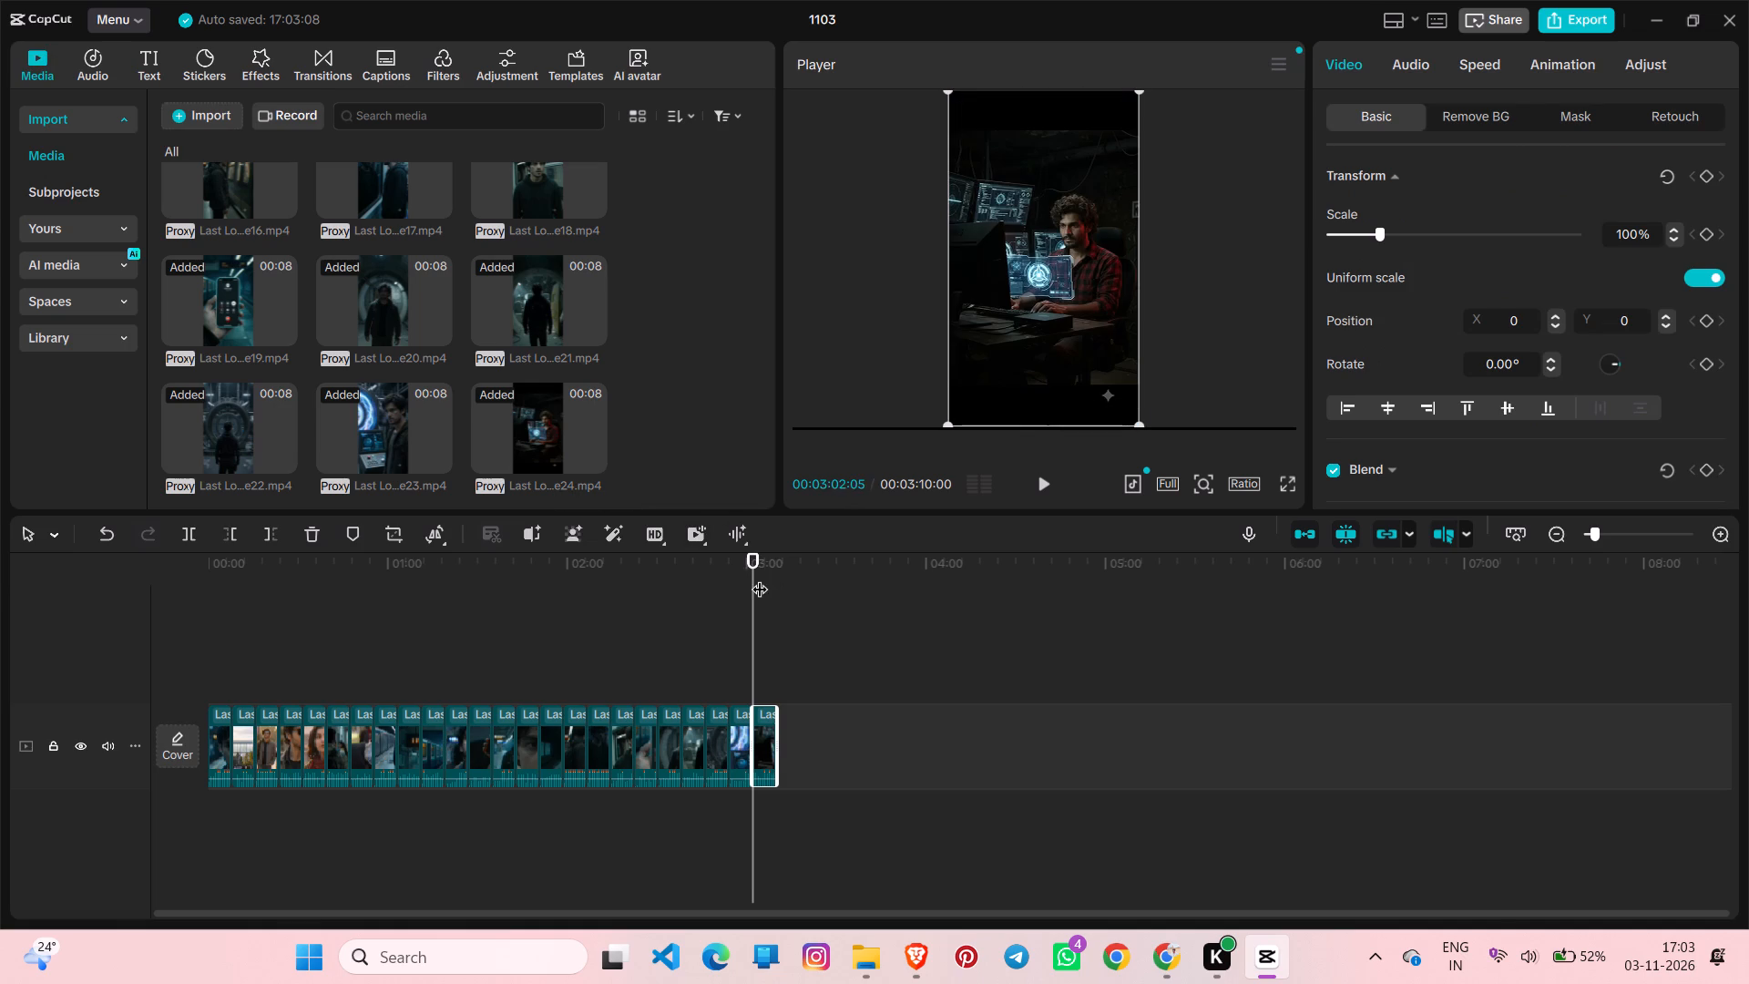
# Return the playhead to the start of the timeline and preview the assembled video, briefly viewing it in full screen.
pyautogui.moveTo(752, 590); pyautogui.dragTo(198, 636)
pyautogui.press('space')
pyautogui.press('space')
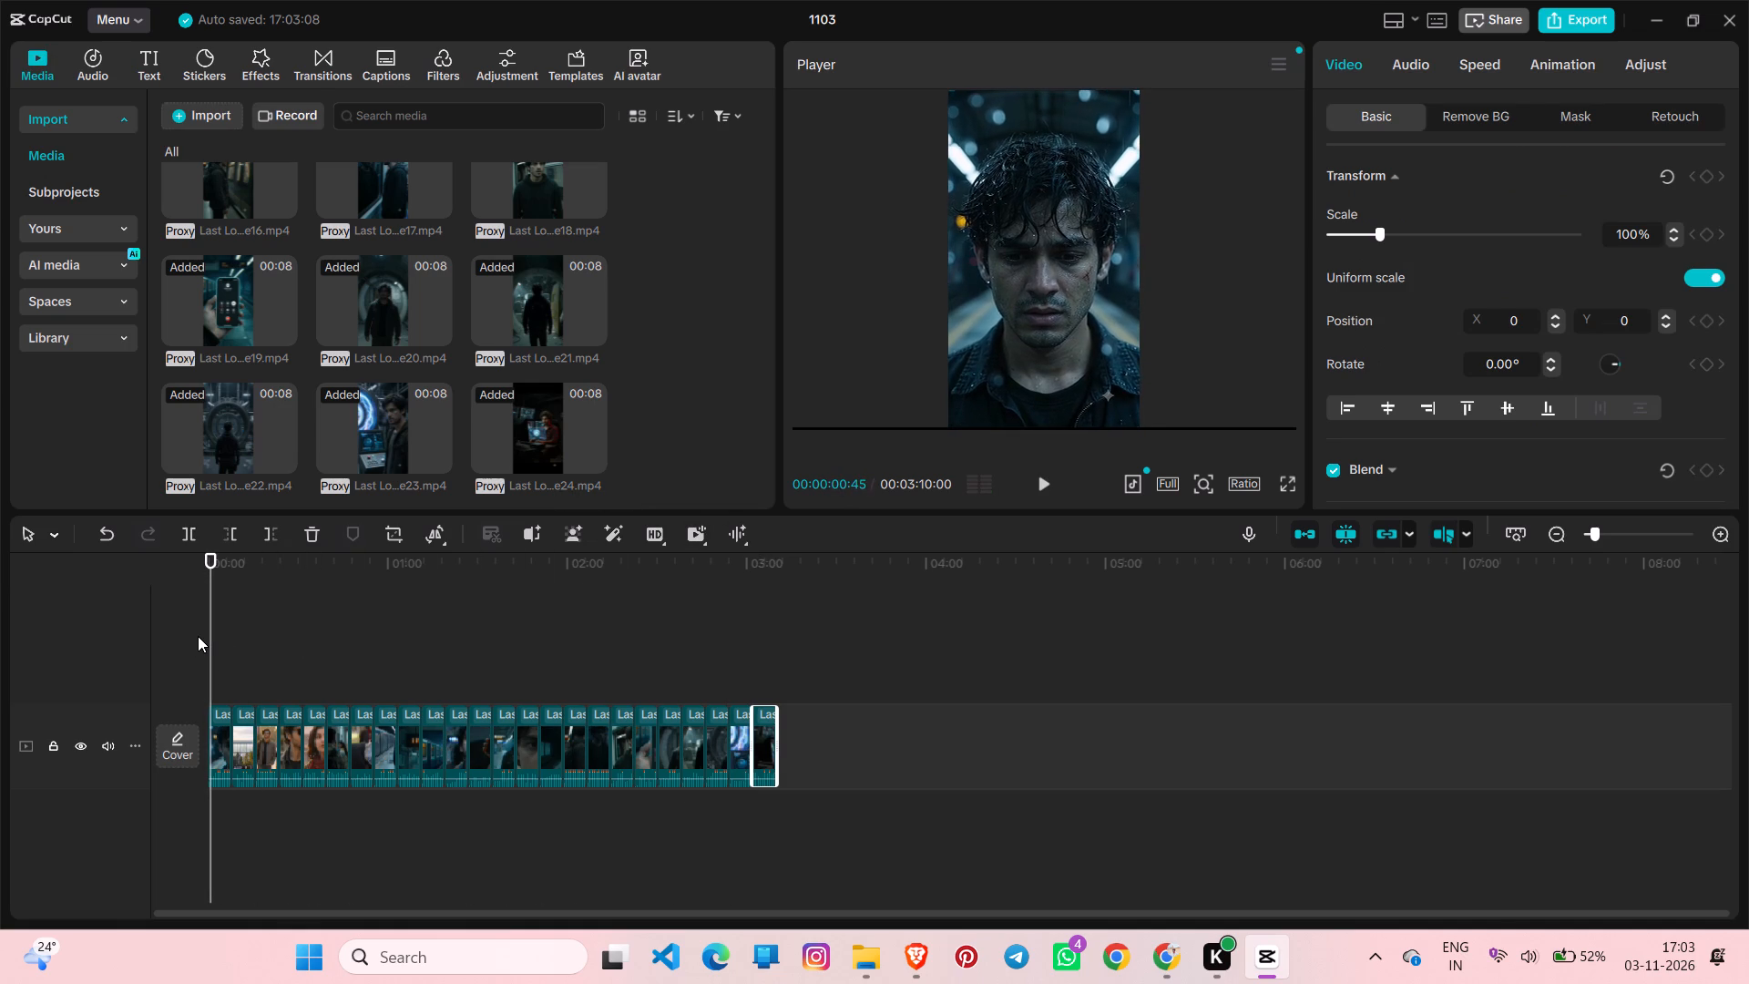
pyautogui.click(1204, 482)
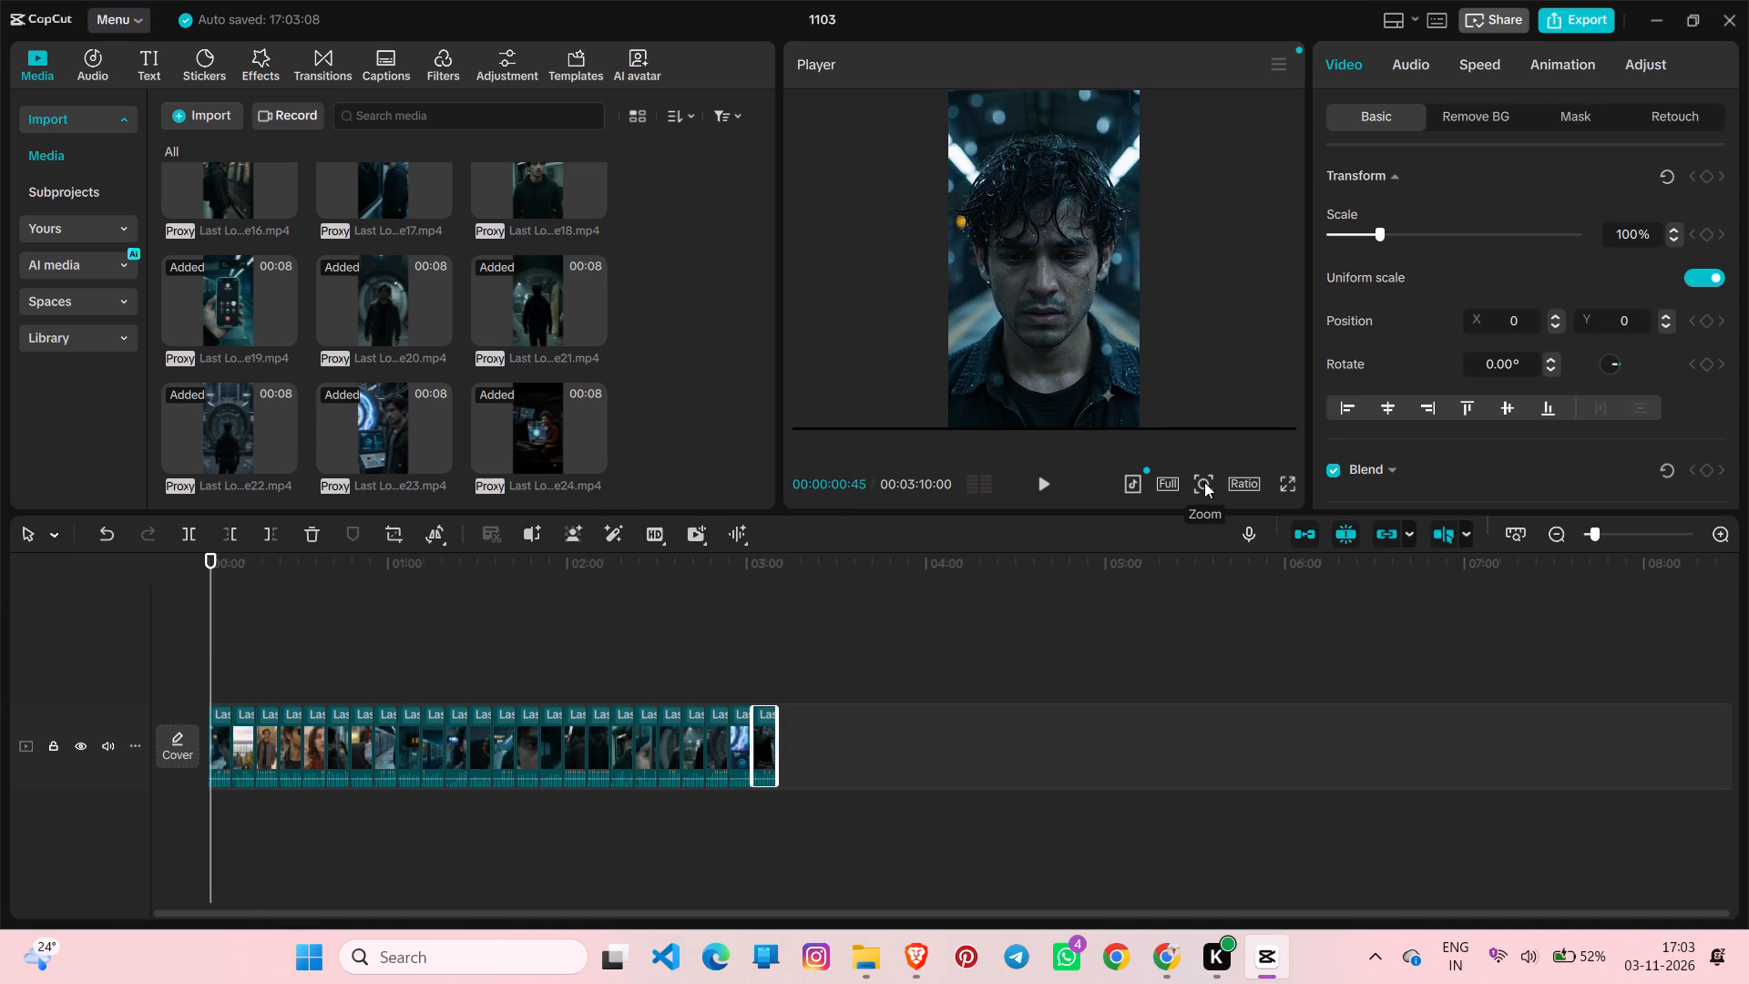
pyautogui.click(1204, 482)
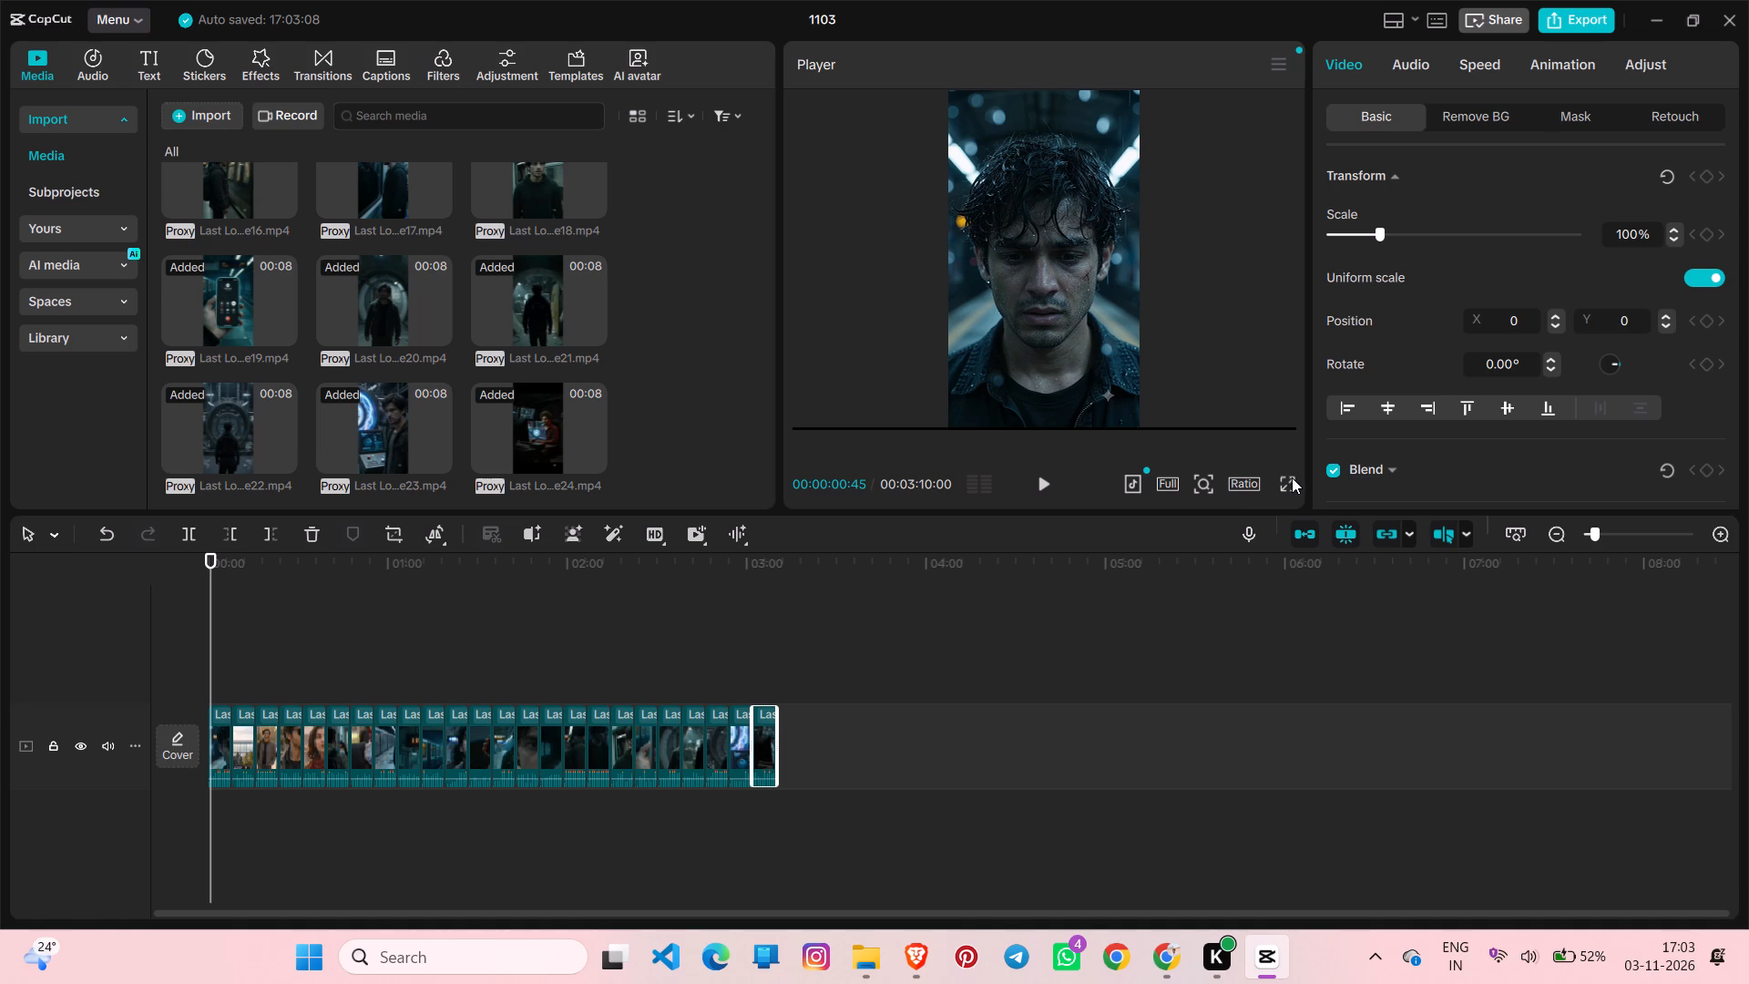
pyautogui.click(1293, 477)
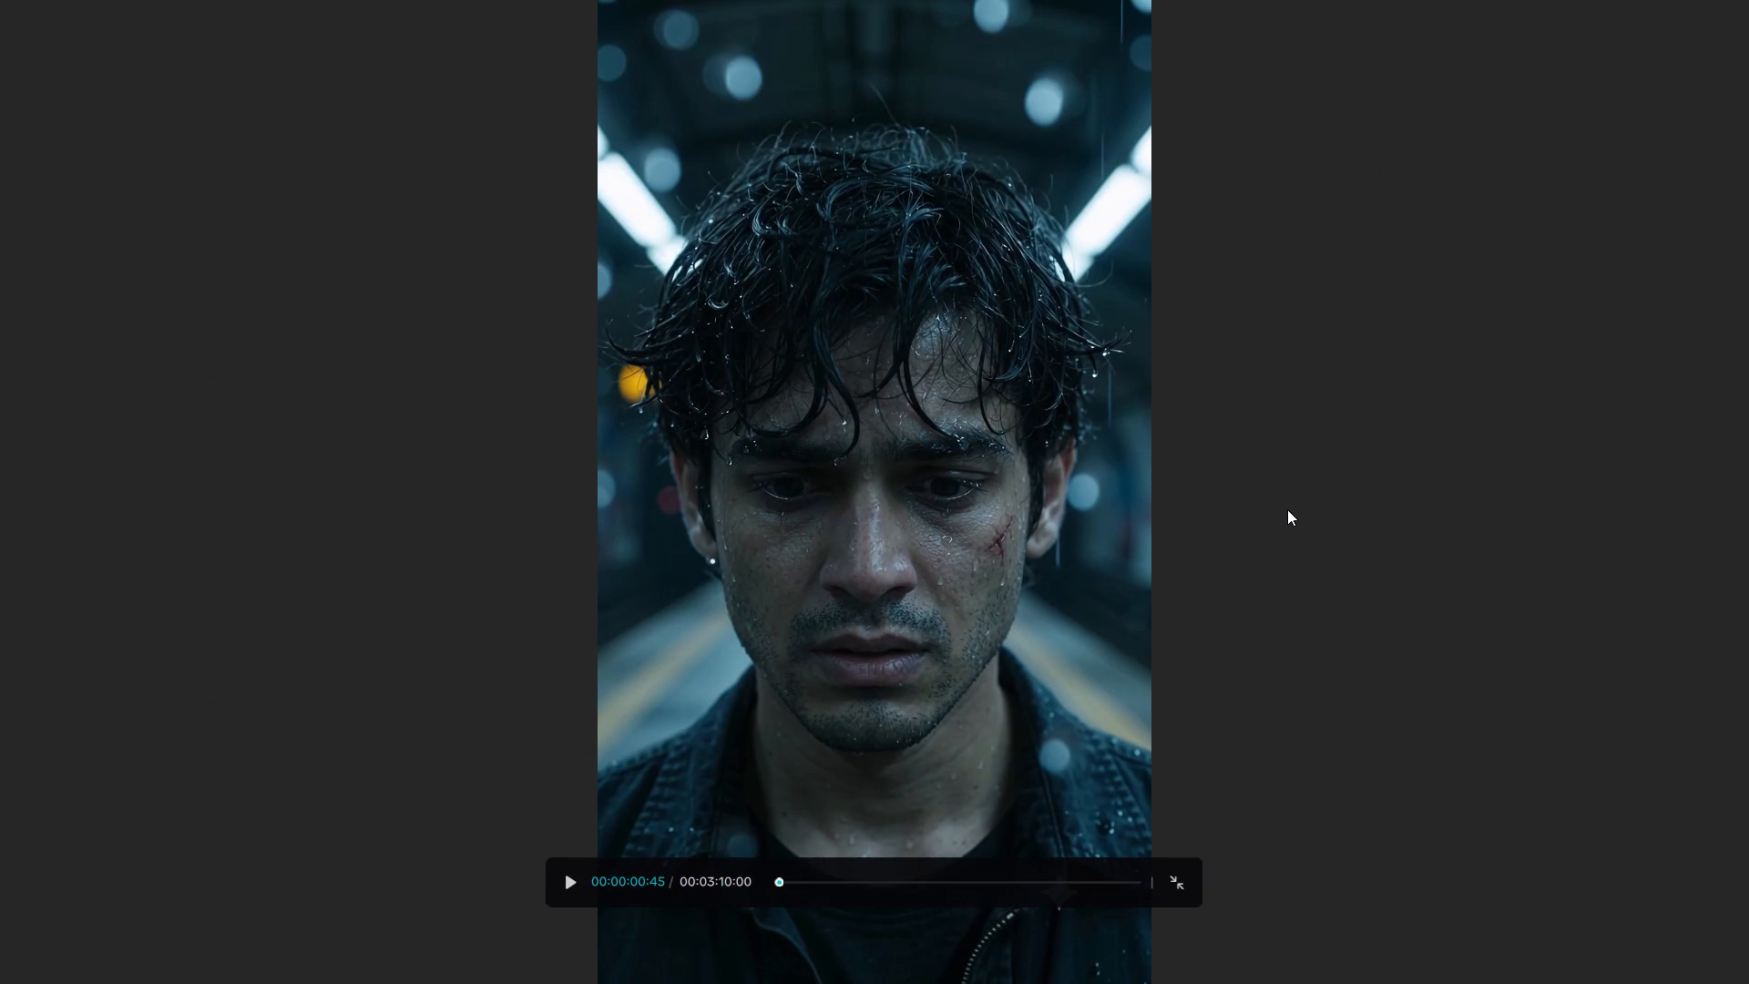
pyautogui.press('f')
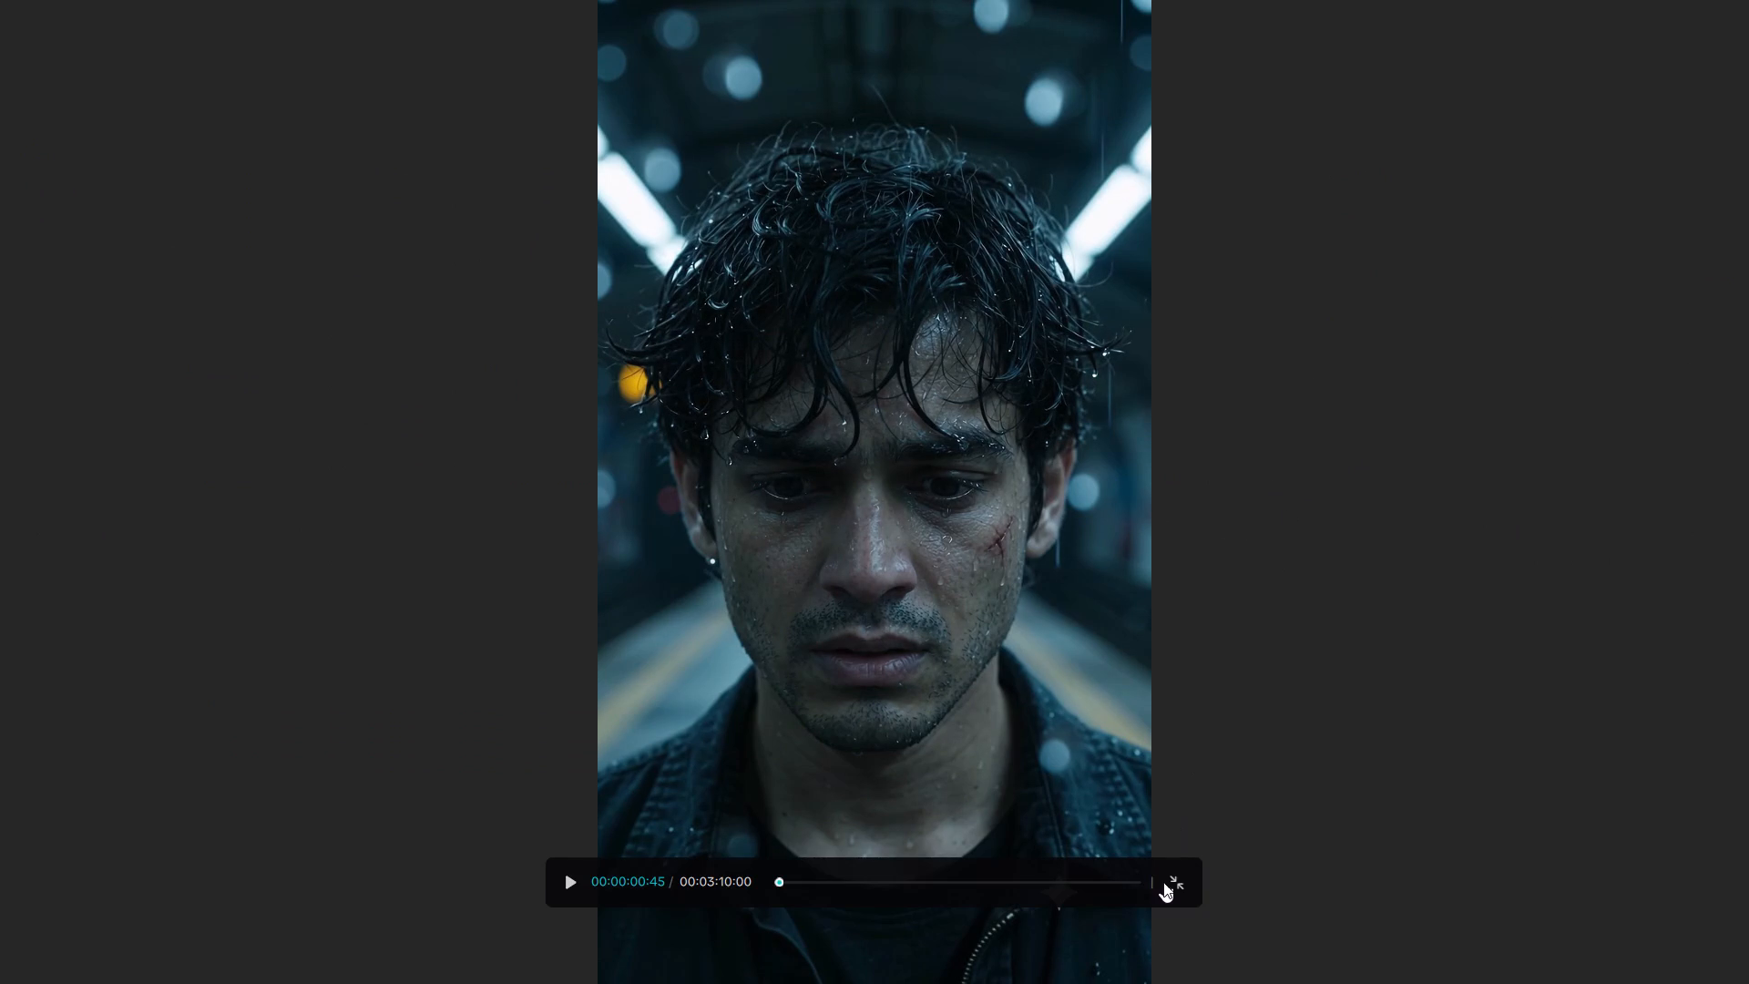
pyautogui.click(1166, 885)
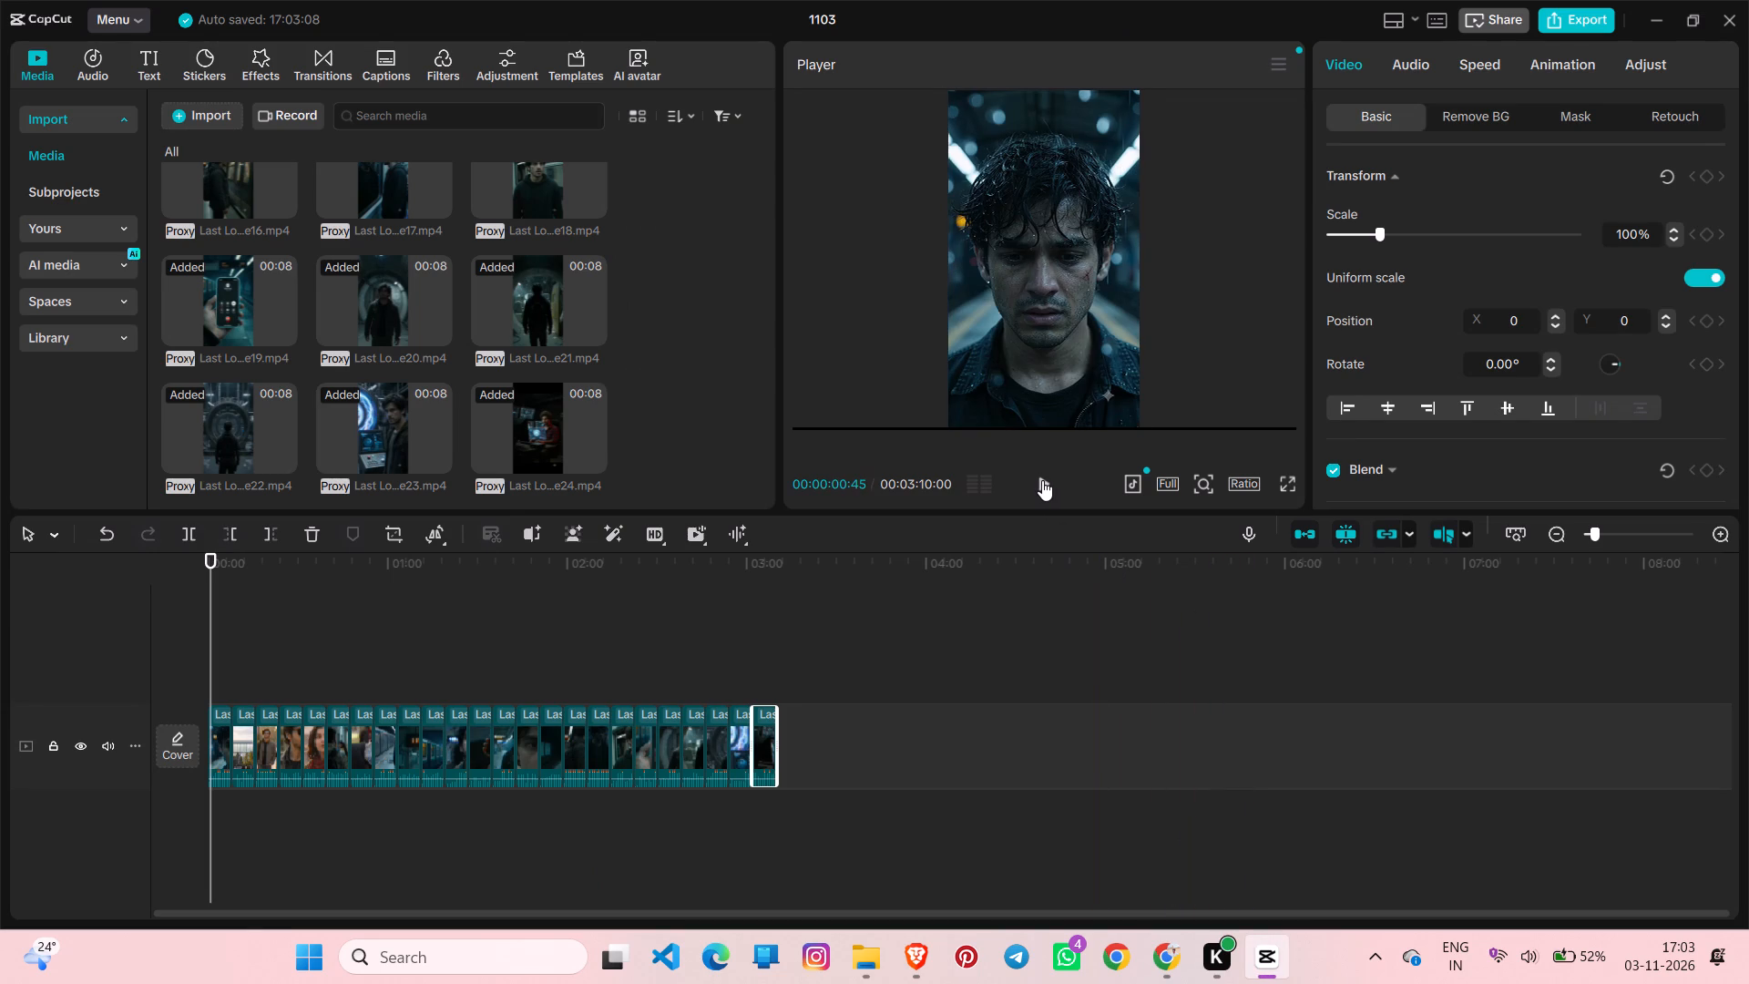
pyautogui.click(1042, 480)
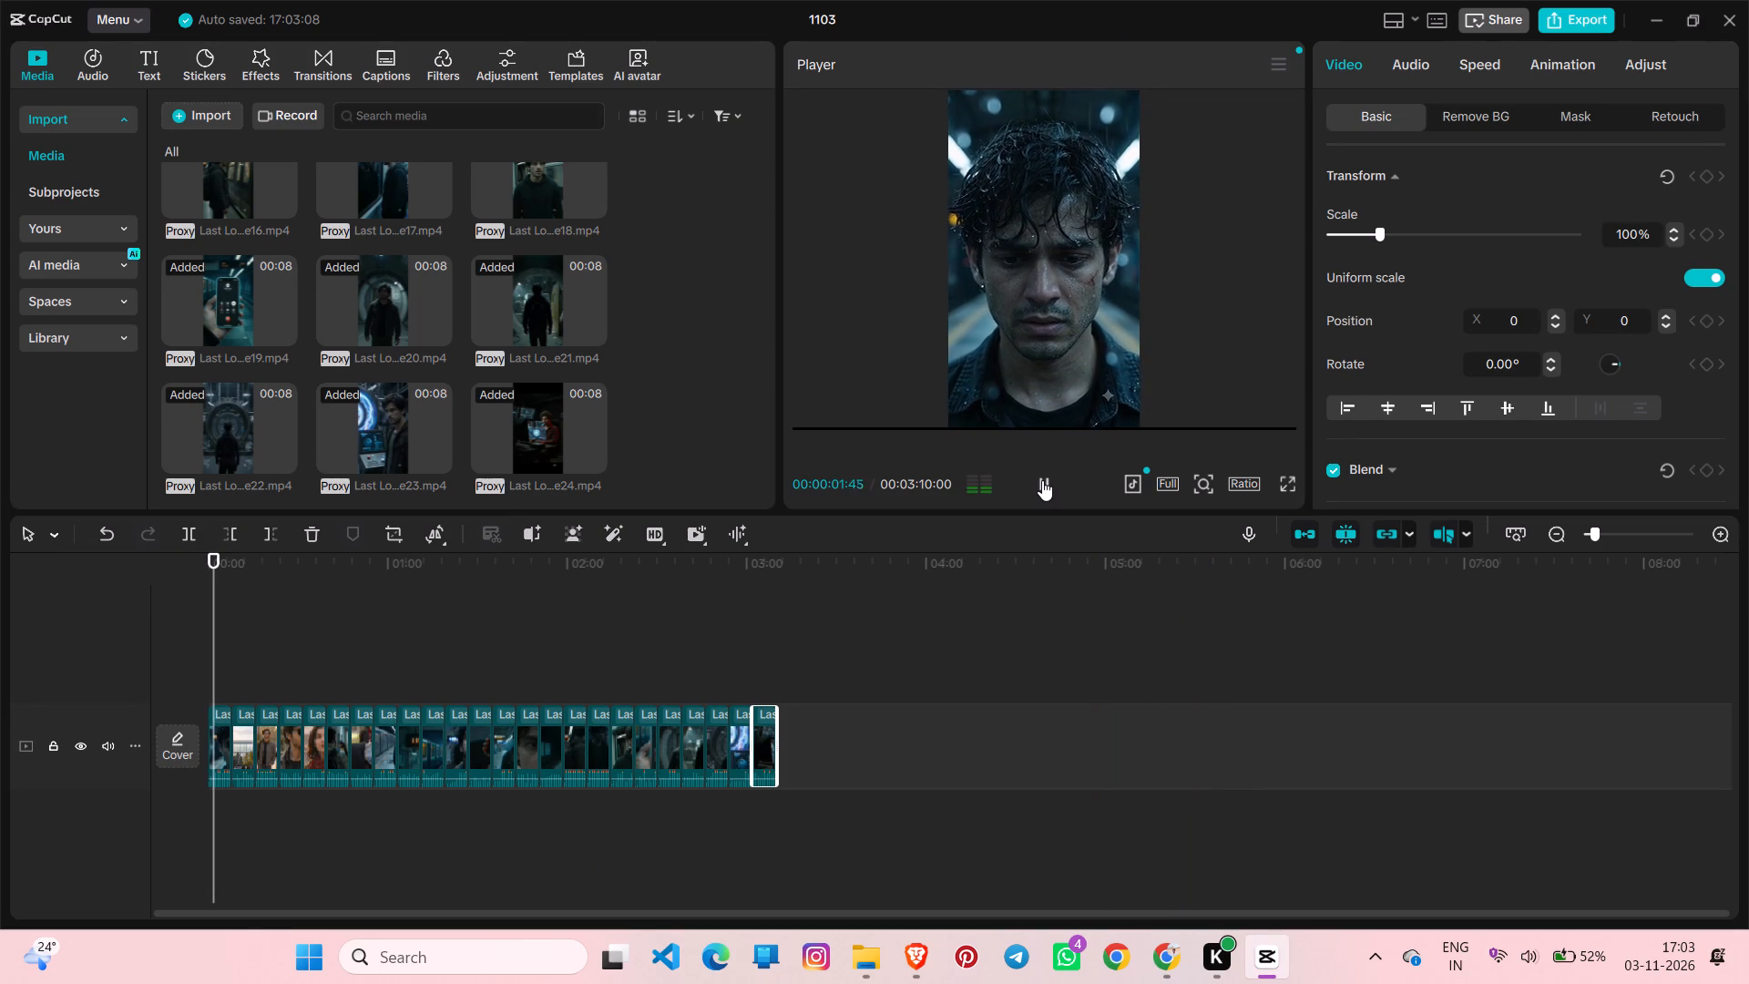
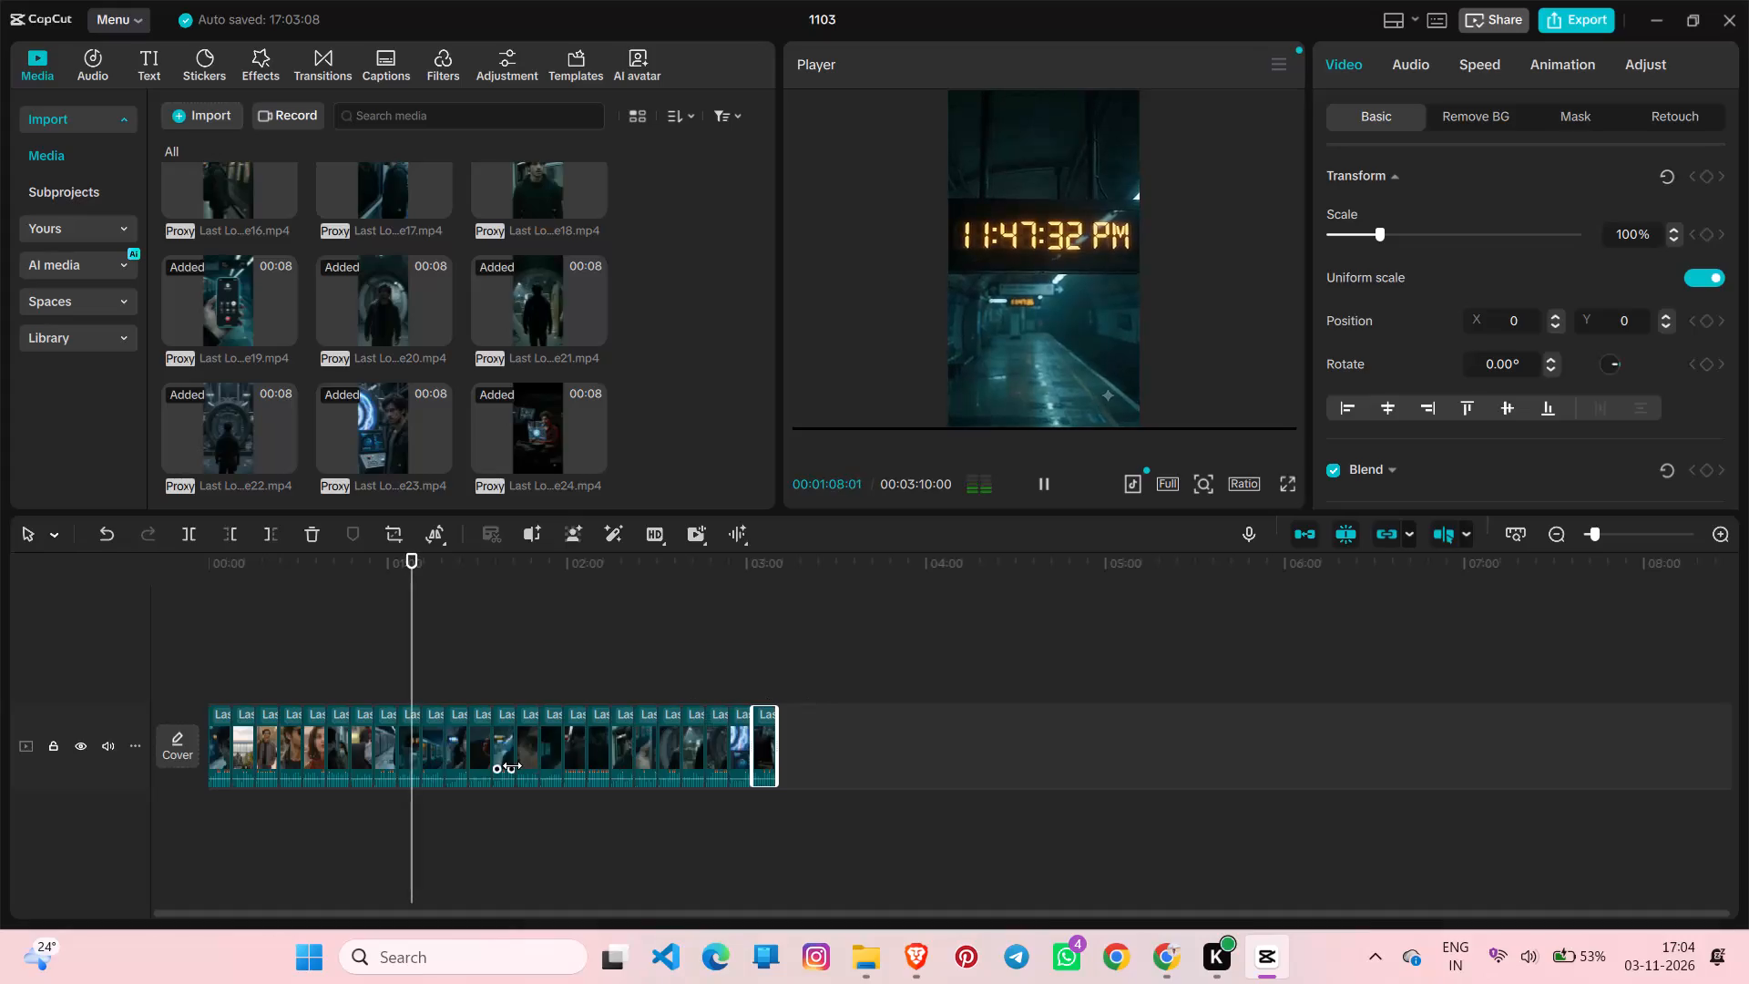
# Set the playback speed of the Last Loop scene9 clip, the station clock shot just before scene10, to 2.00x.
pyautogui.keyDown('ctrl'); pyautogui.scroll(3, 512, 765); pyautogui.keyUp('ctrl')
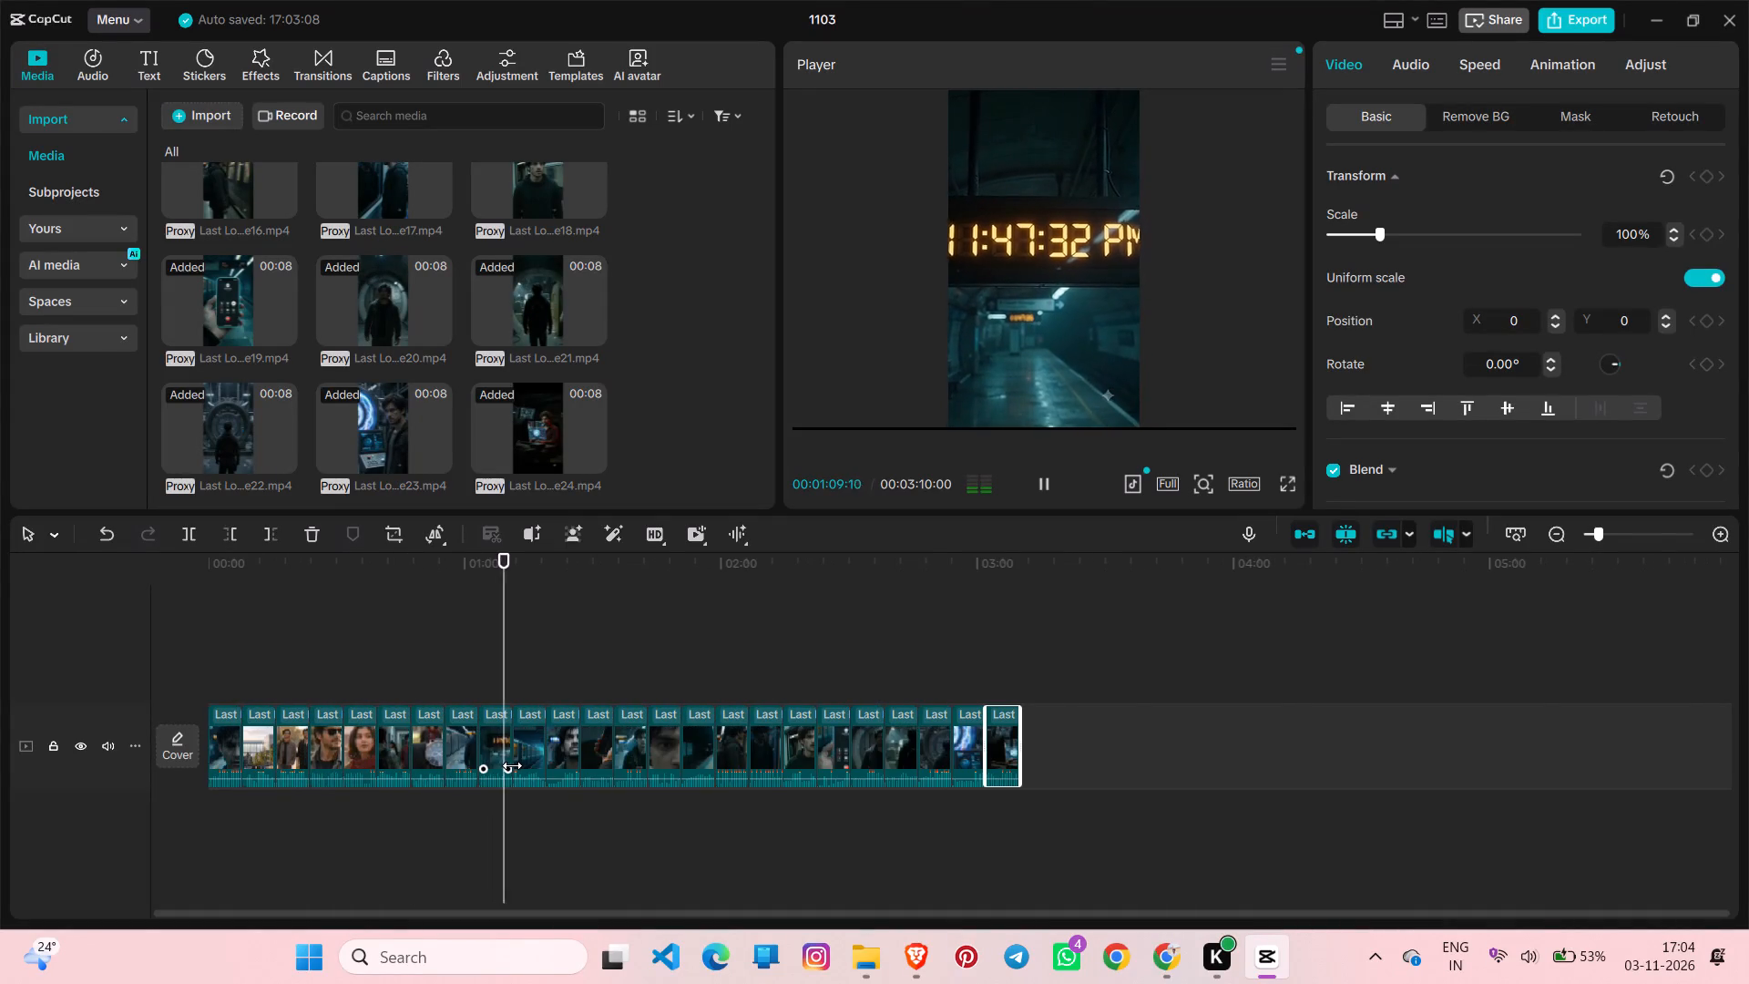
pyautogui.keyDown('ctrl'); pyautogui.scroll(4, 512, 765); pyautogui.keyUp('ctrl')
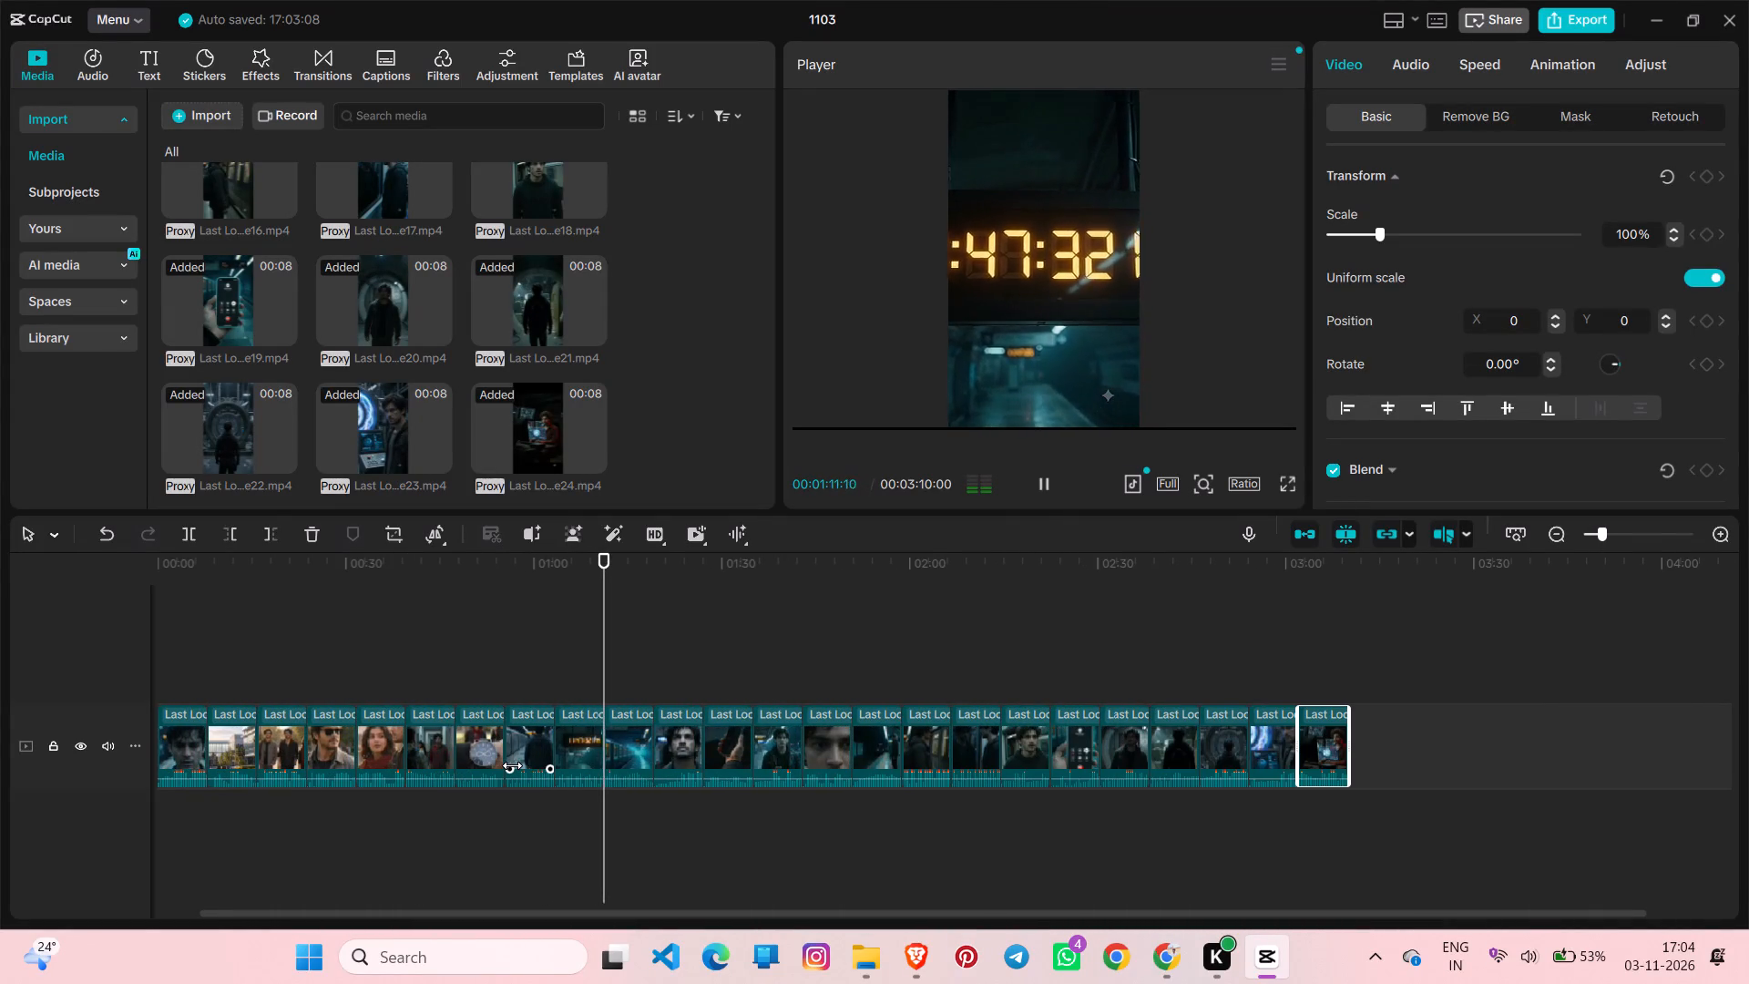
pyautogui.keyDown('ctrl'); pyautogui.scroll(2, 512, 765); pyautogui.keyUp('ctrl')
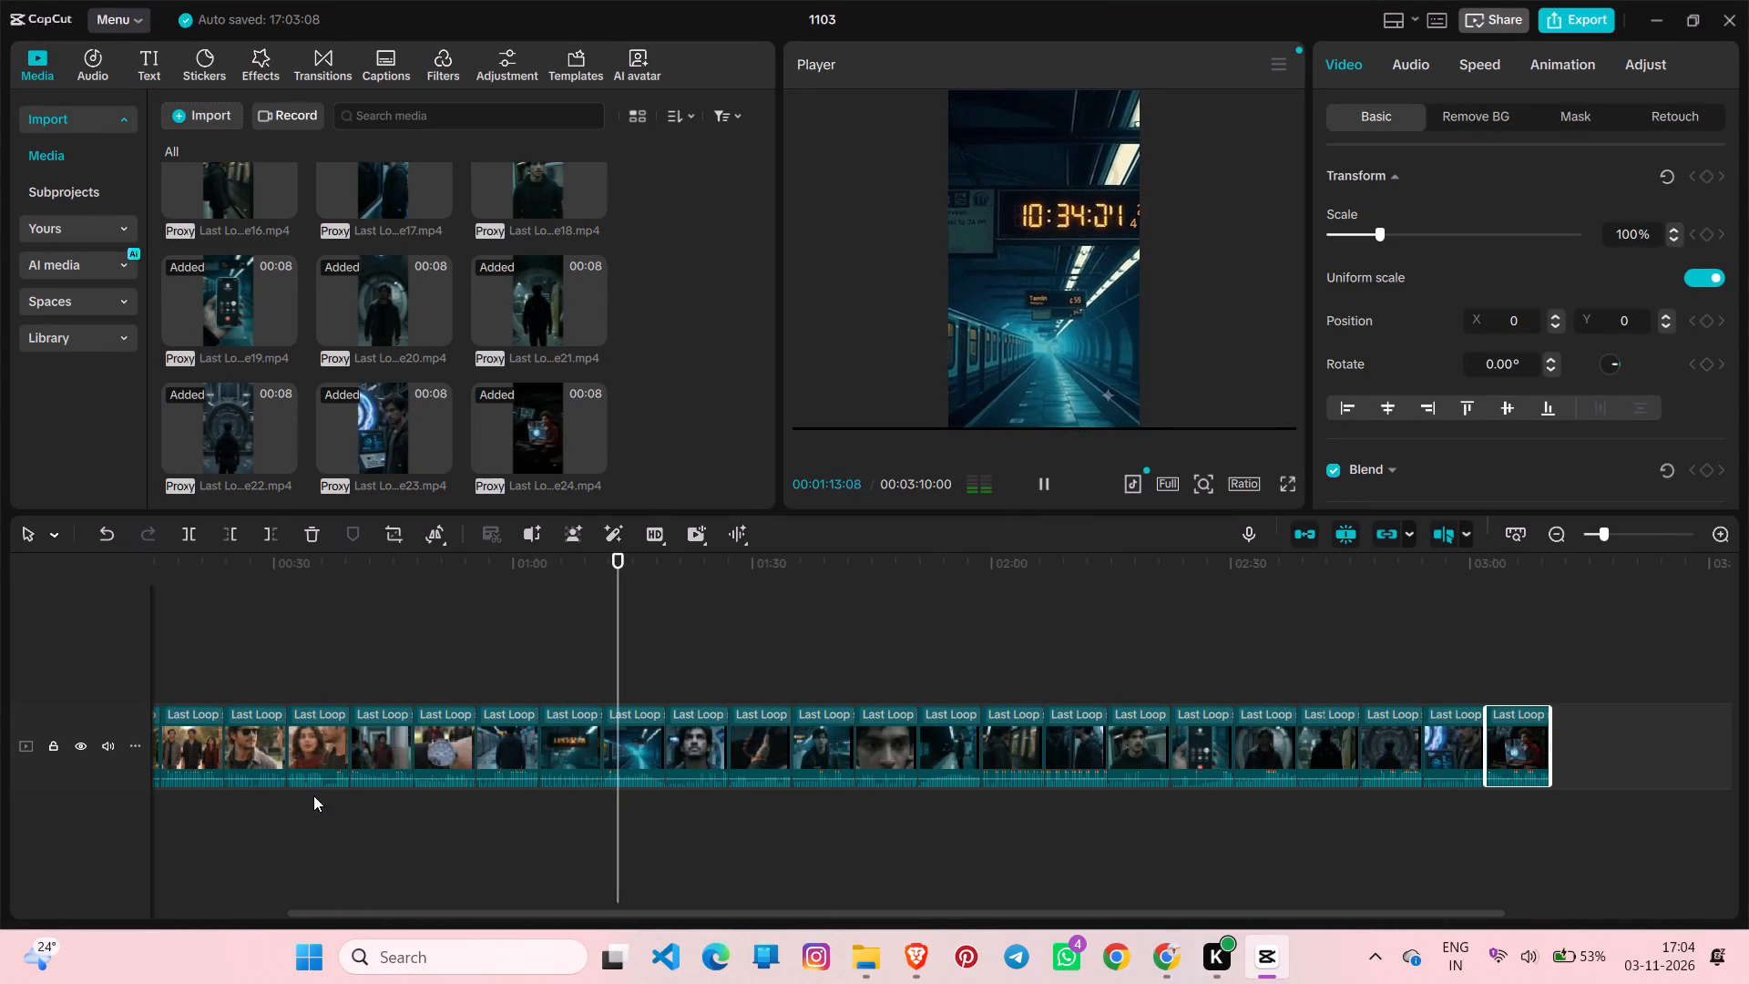
pyautogui.click(563, 741)
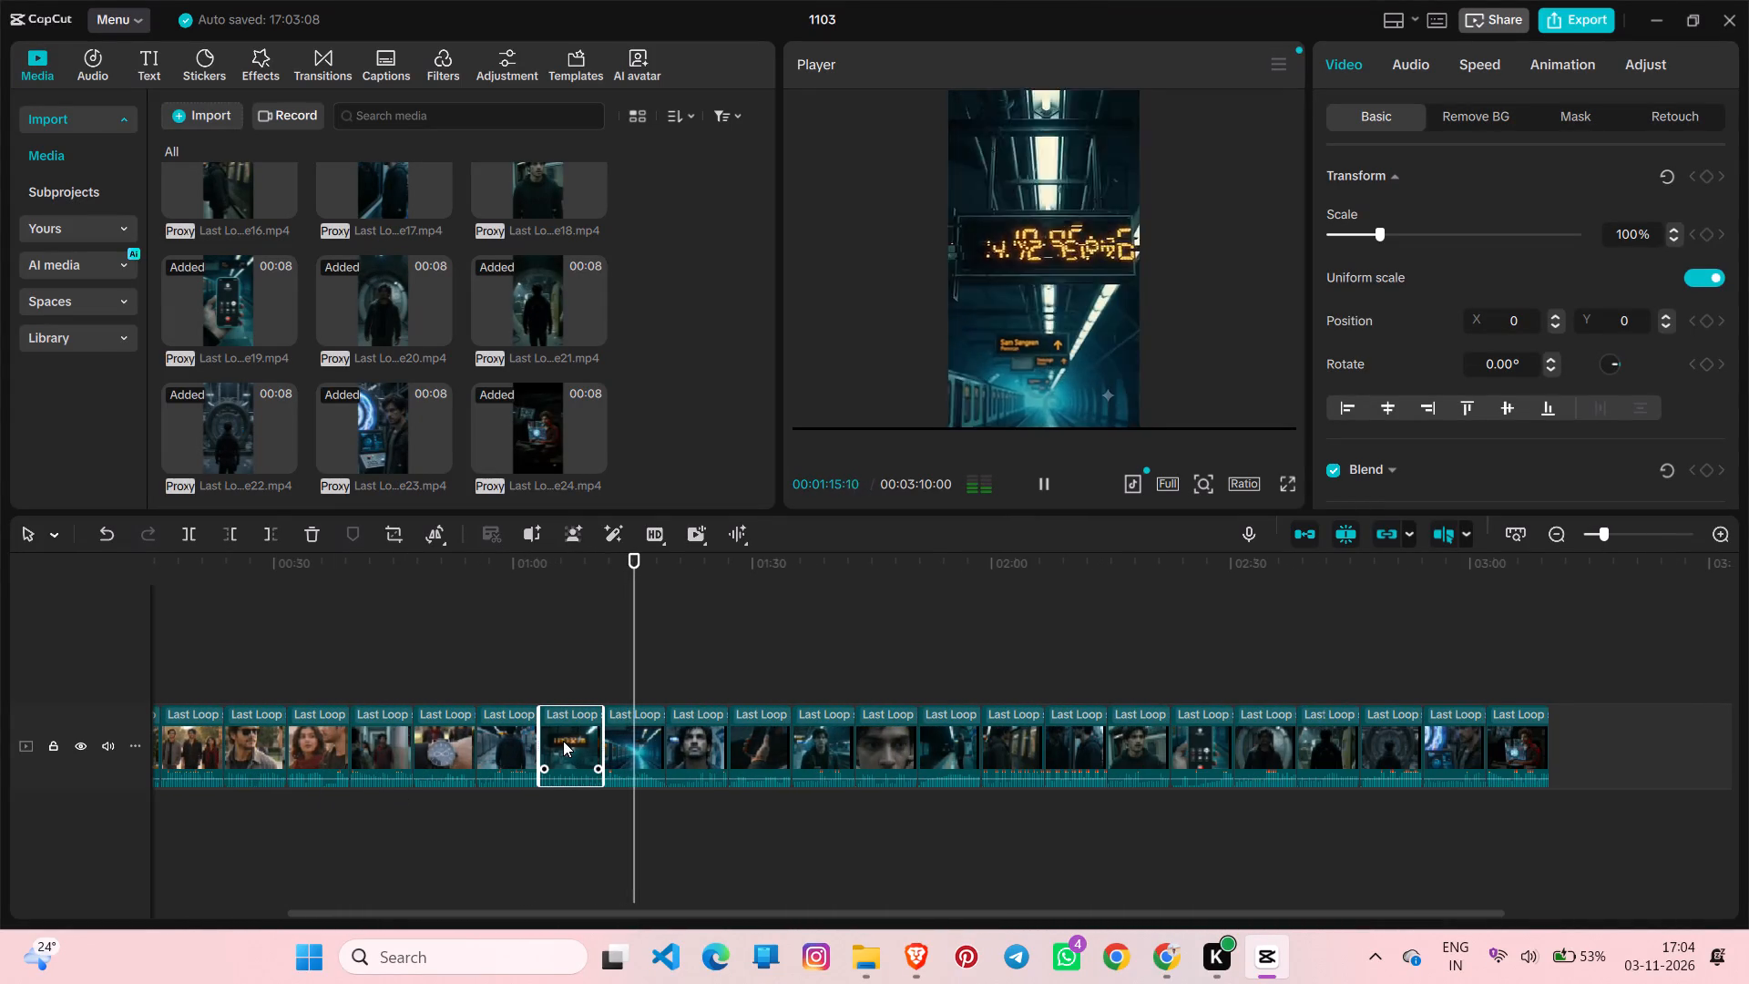
pyautogui.click(550, 641)
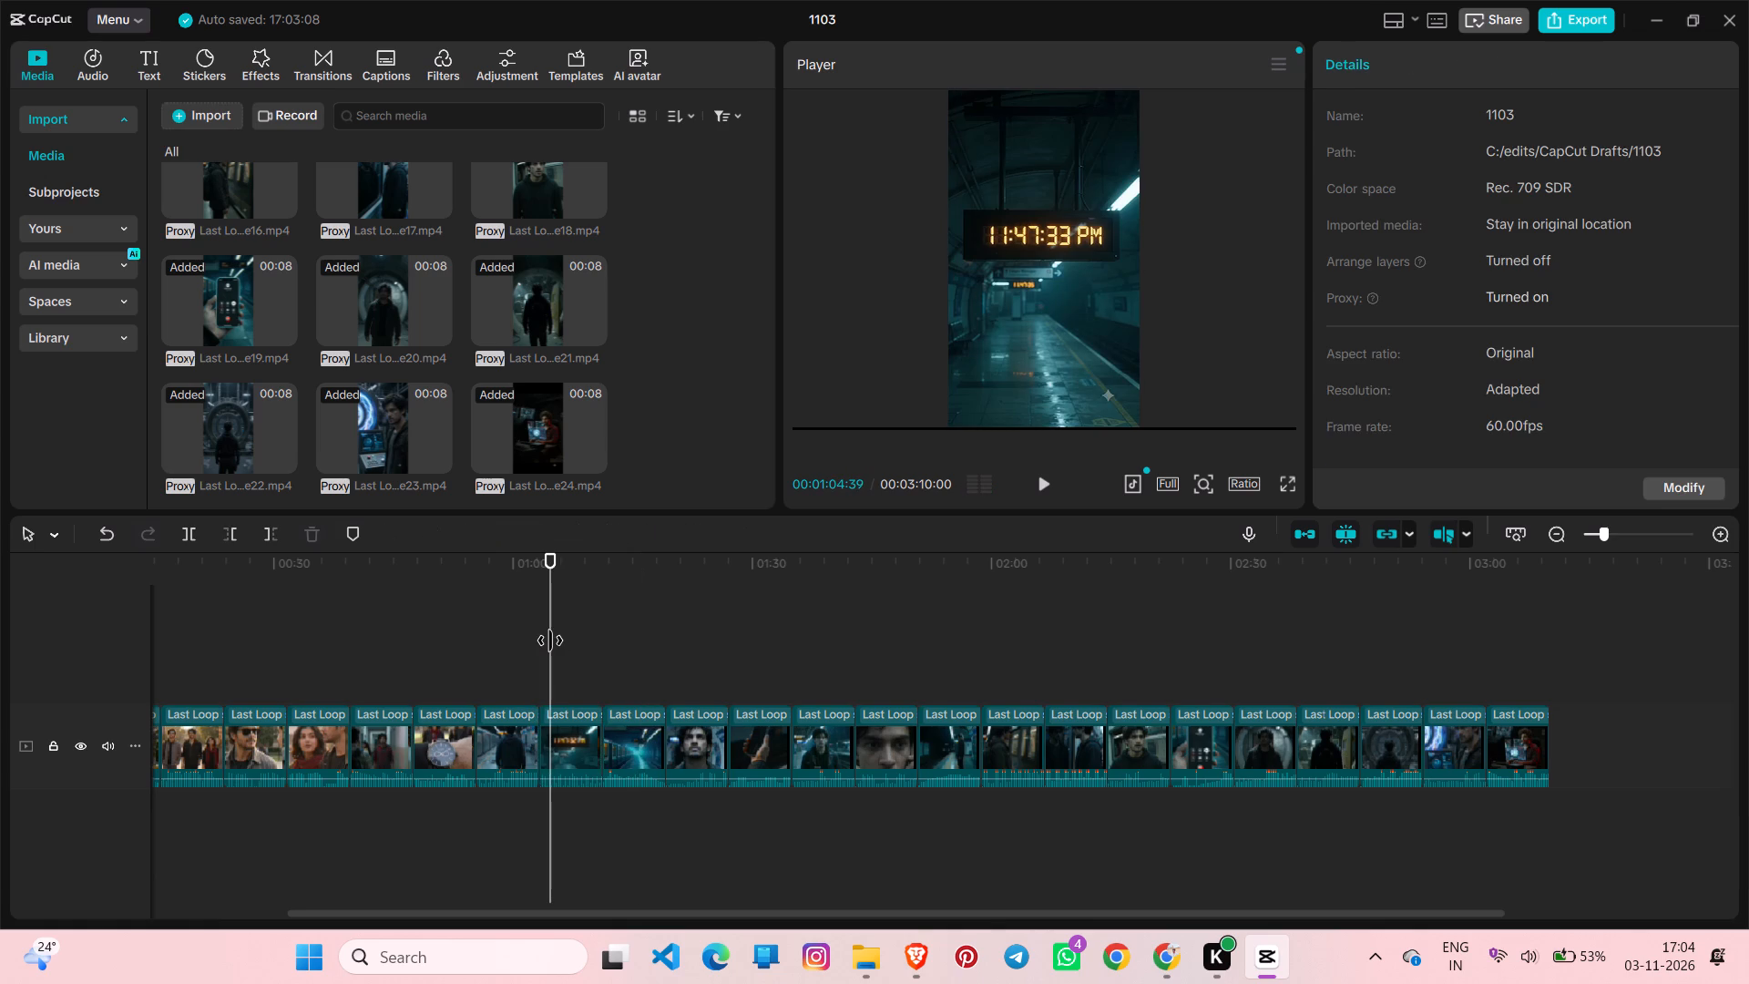
pyautogui.moveTo(549, 641); pyautogui.dragTo(535, 642)
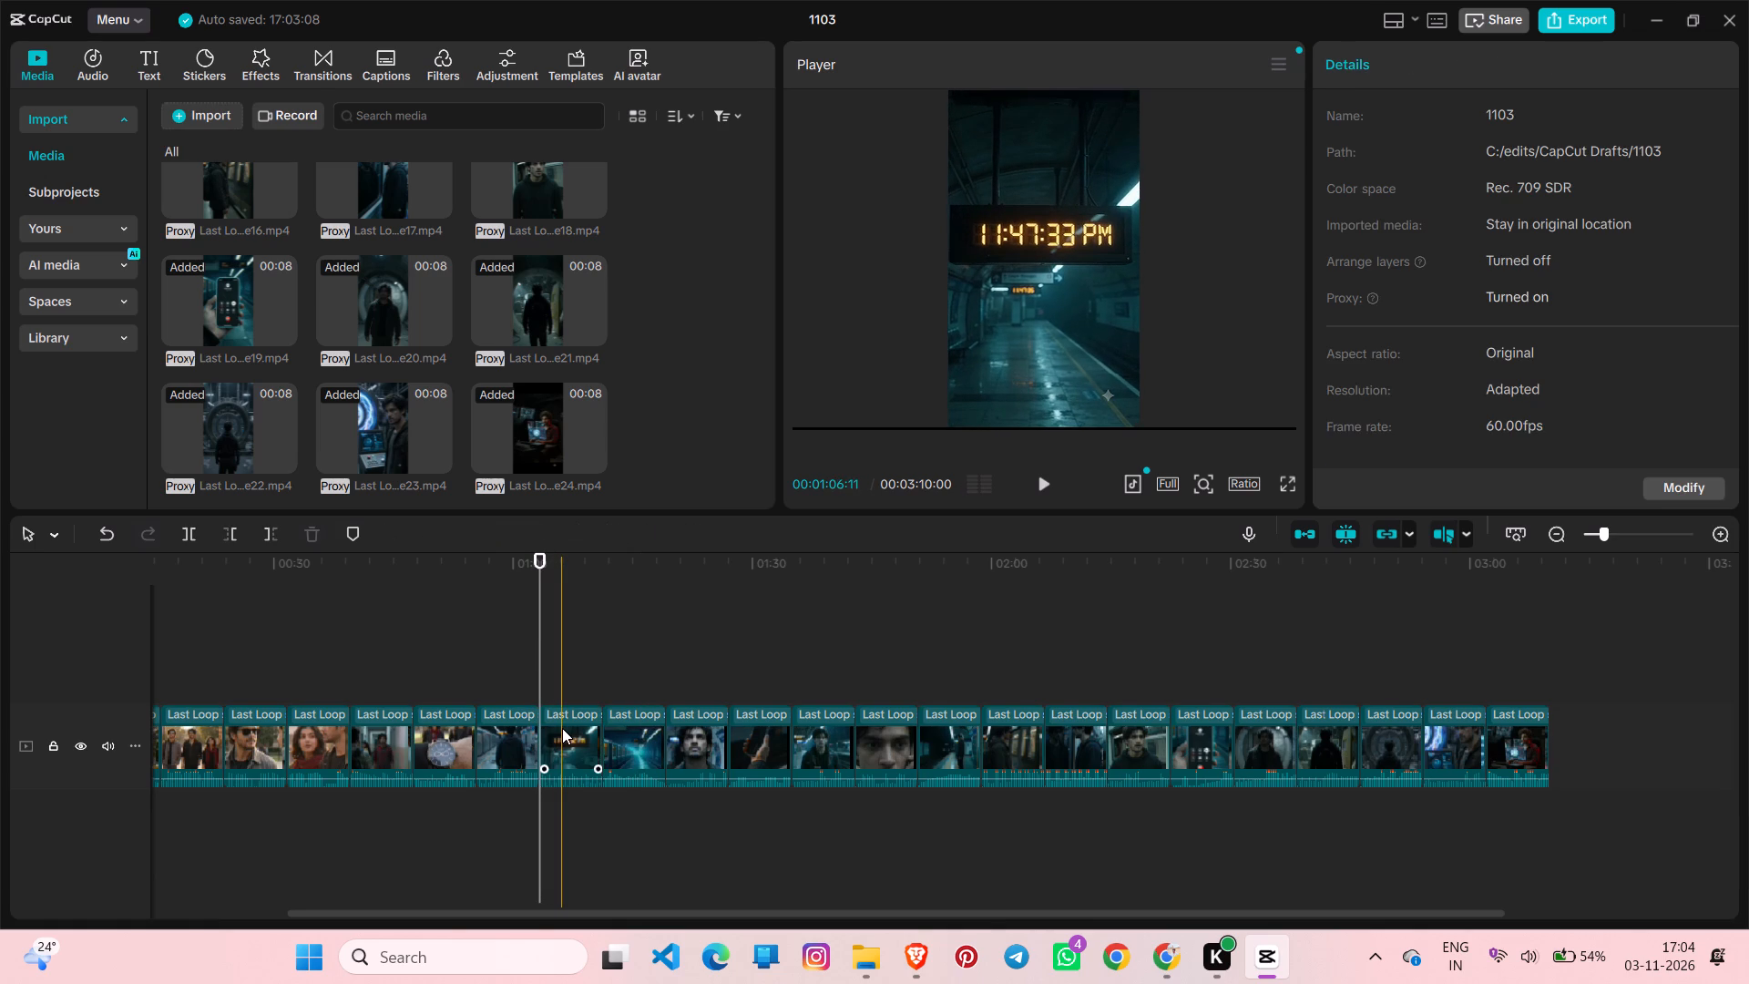
pyautogui.click(562, 730)
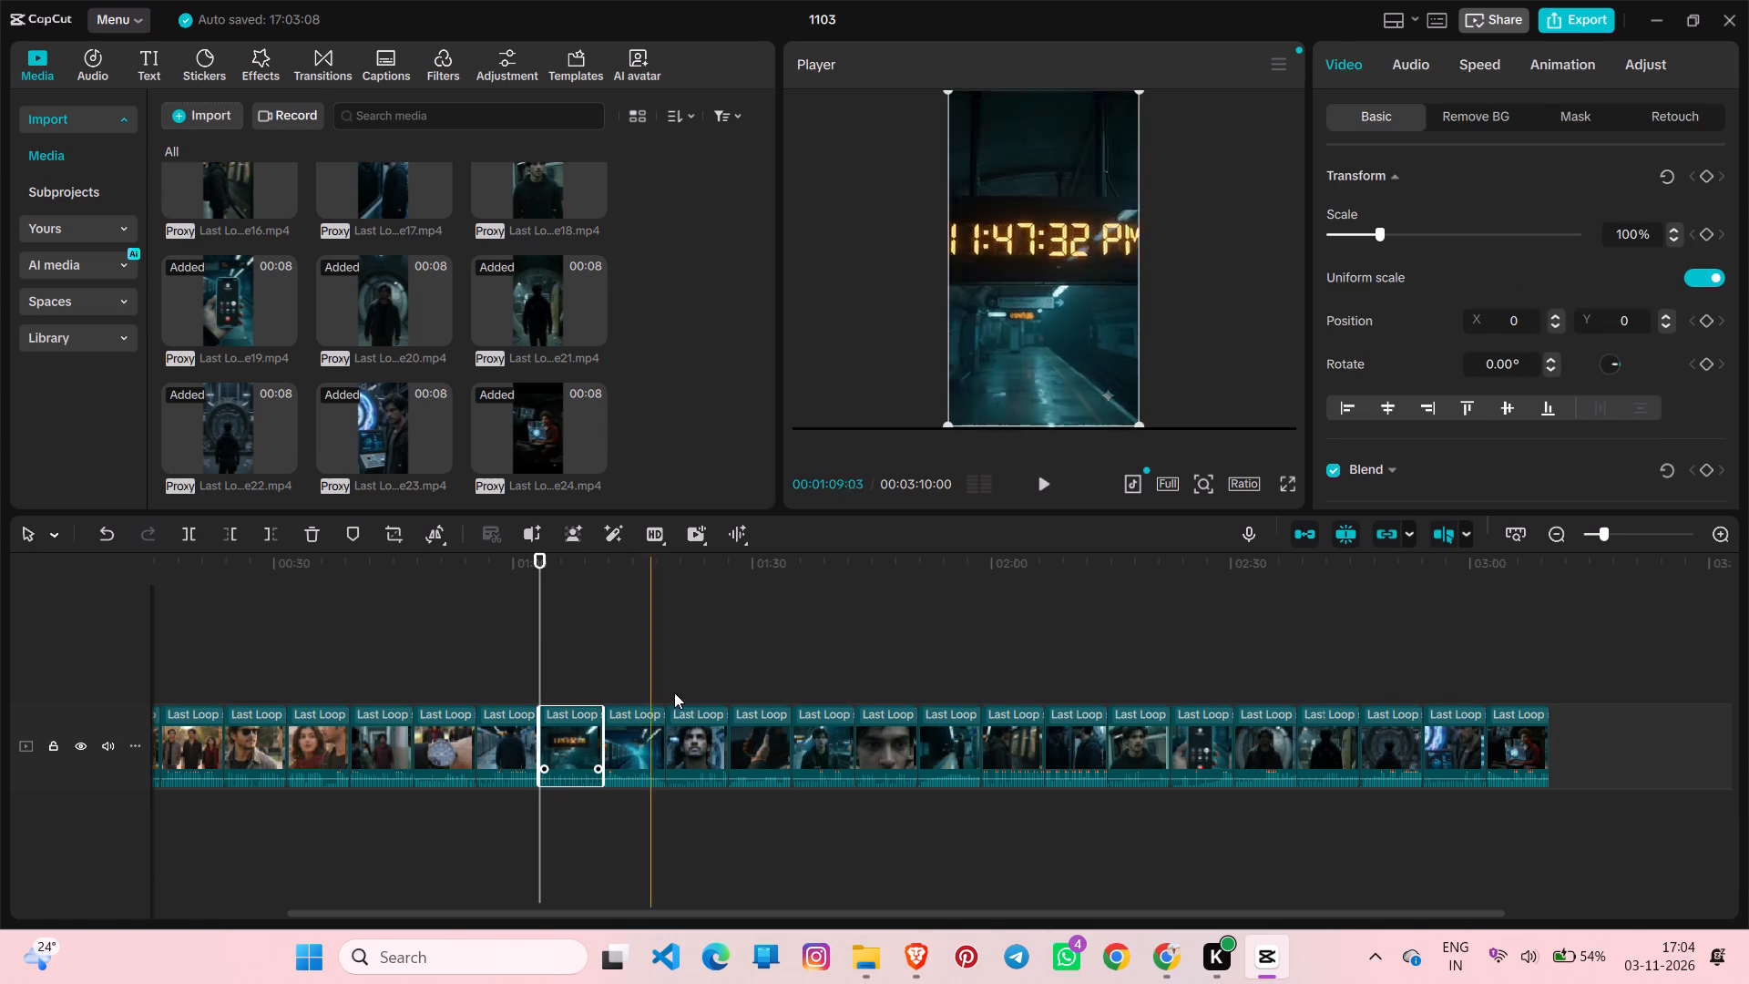
pyautogui.click(1484, 68)
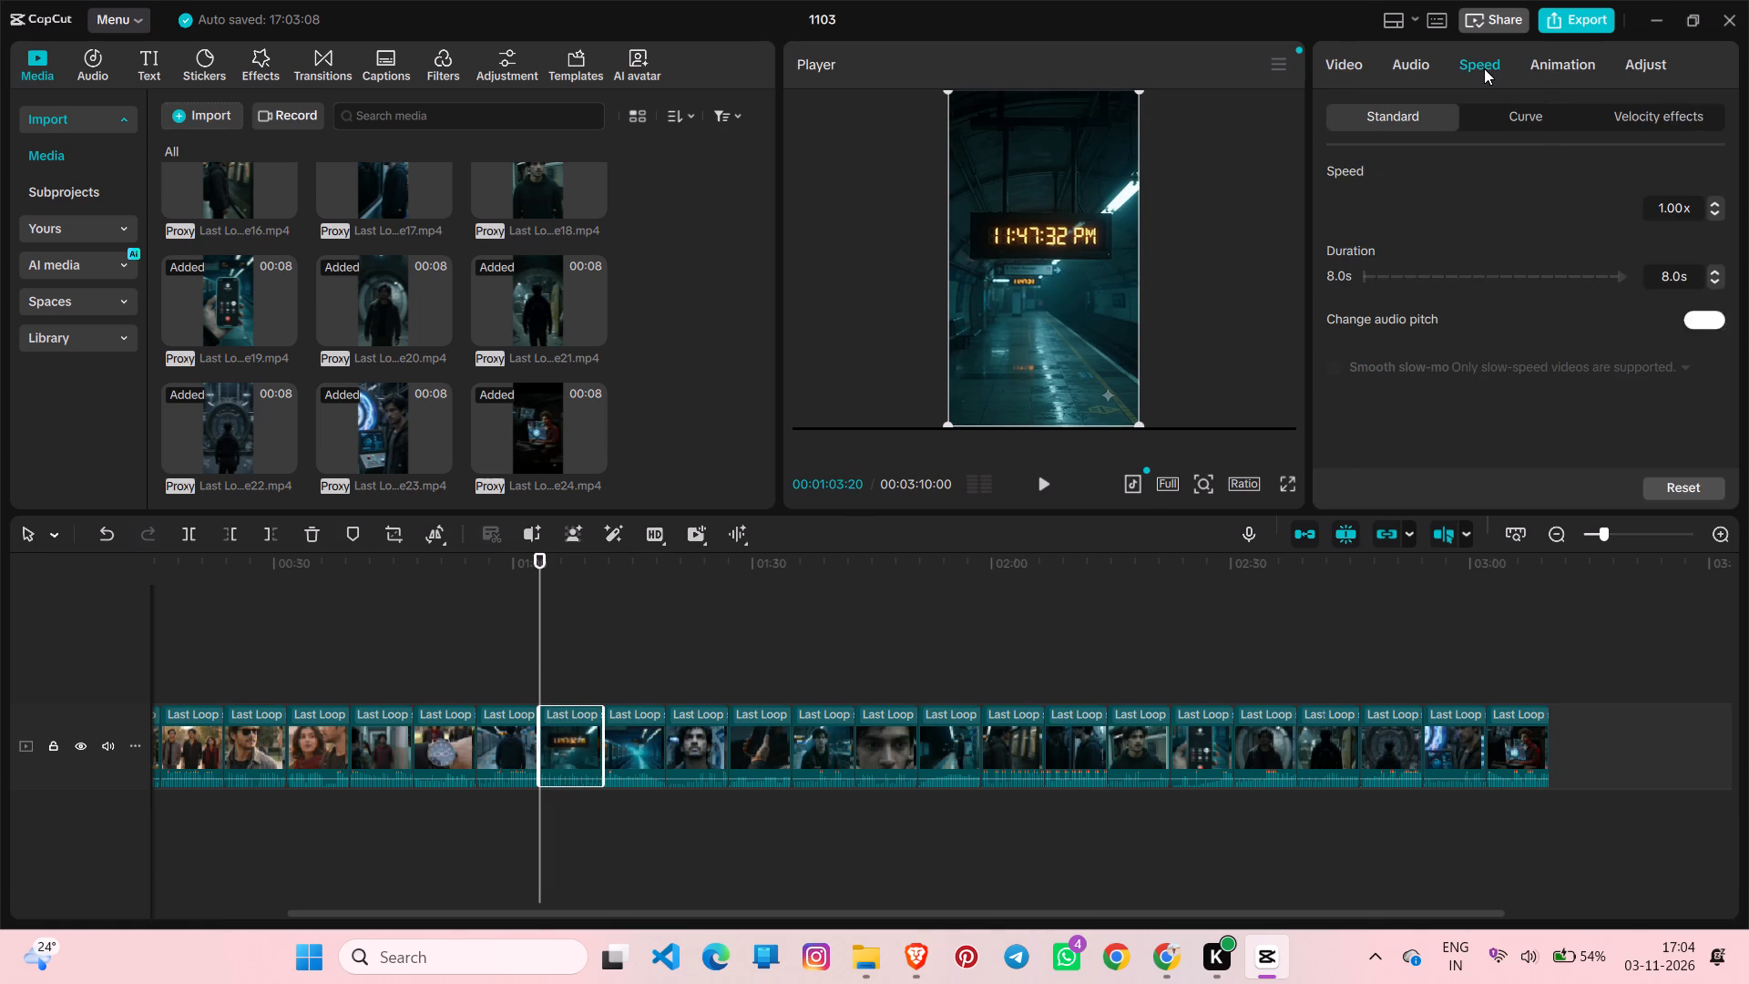
pyautogui.click(1441, 204)
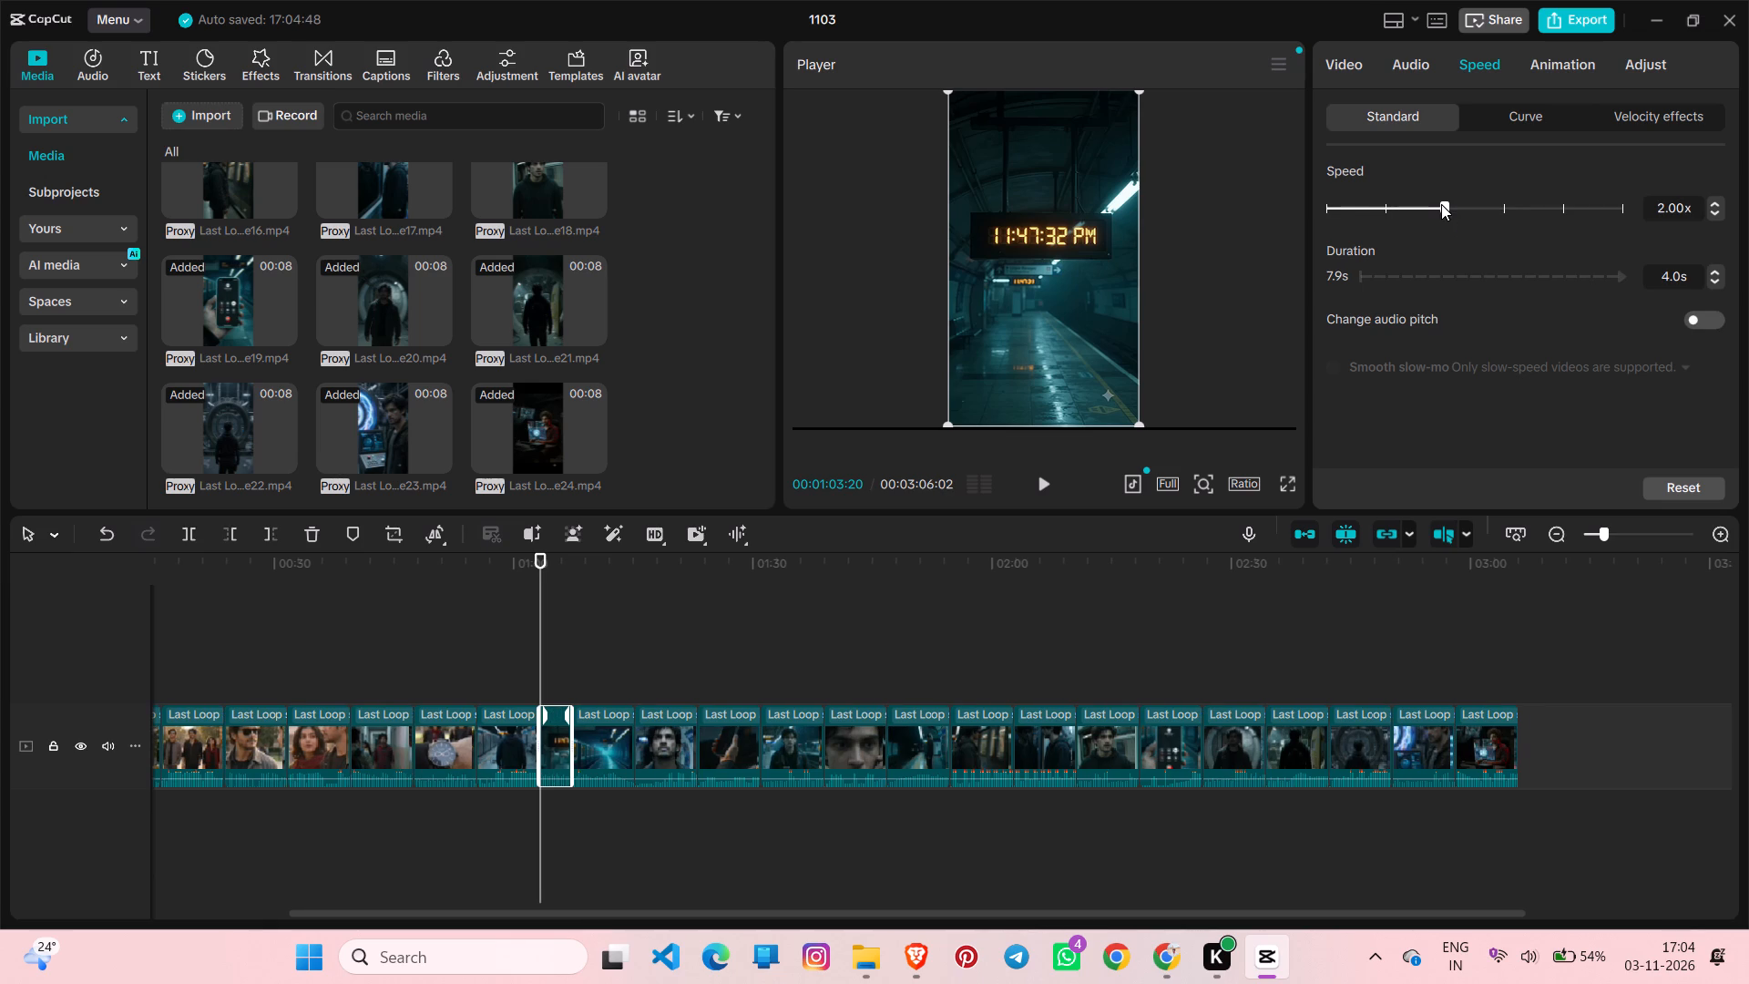
# Preview the timeline from about 00:00:58, shortly before the sped-up scene9 clip, through the start of scene14.
pyautogui.moveTo(538, 617); pyautogui.dragTo(498, 626)
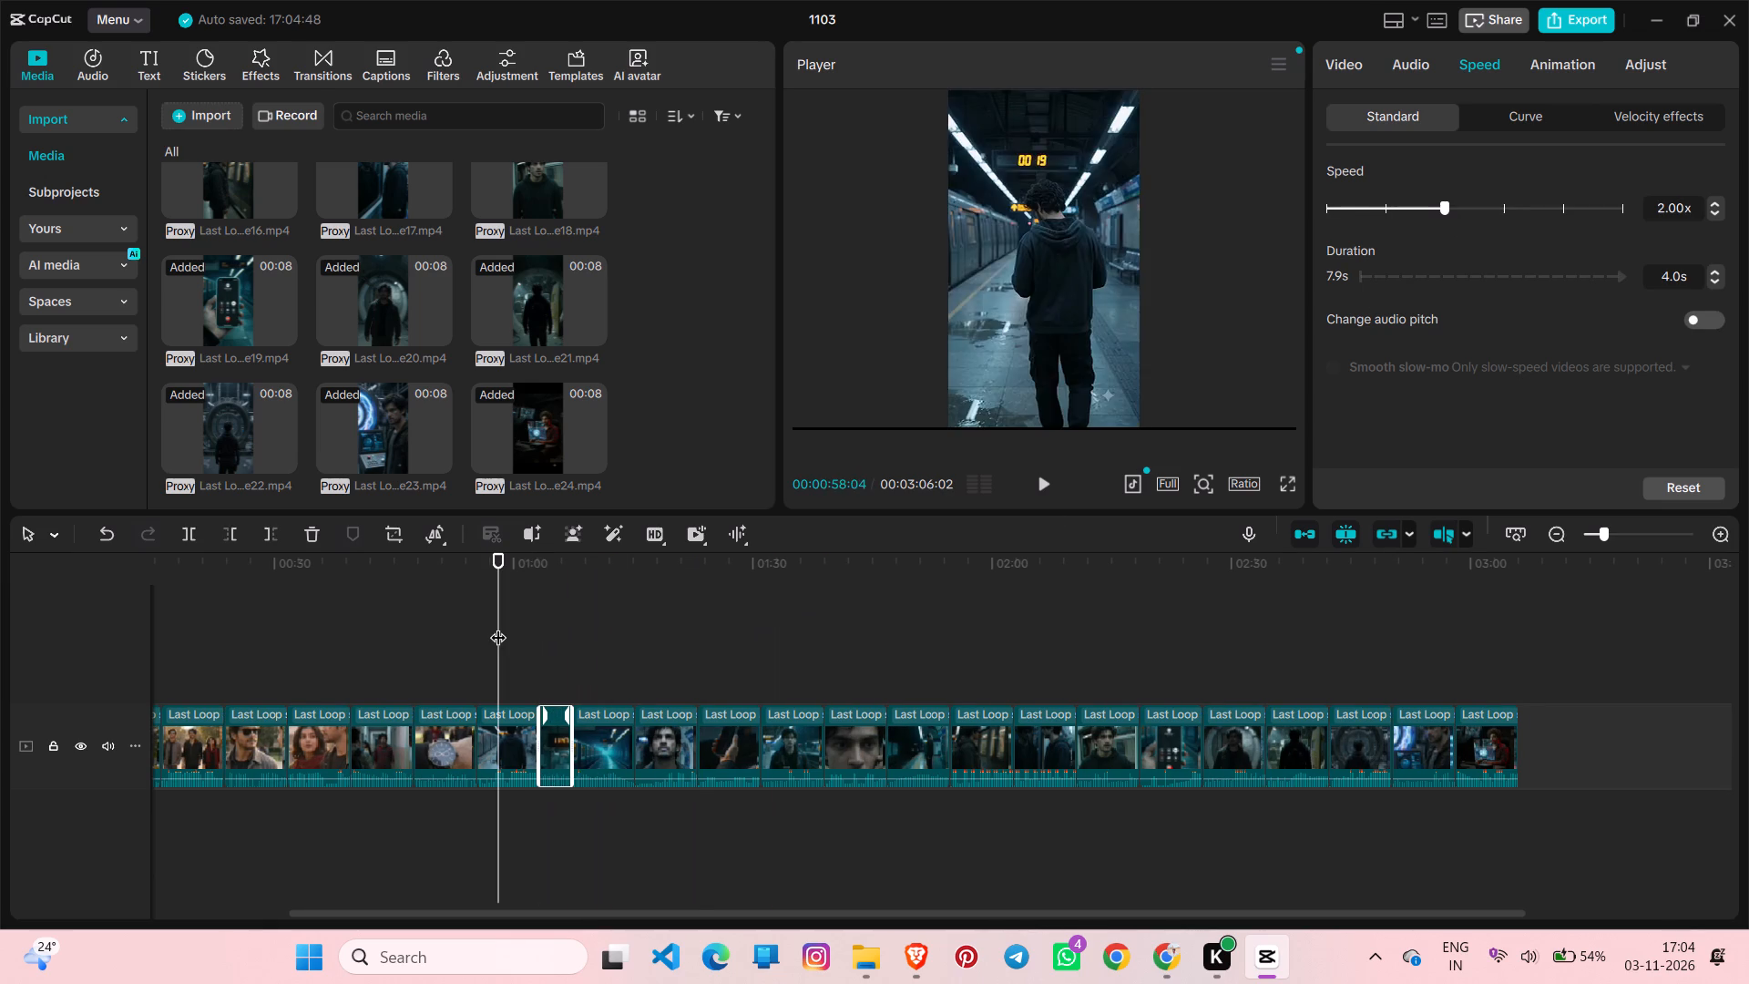
pyautogui.click(1040, 482)
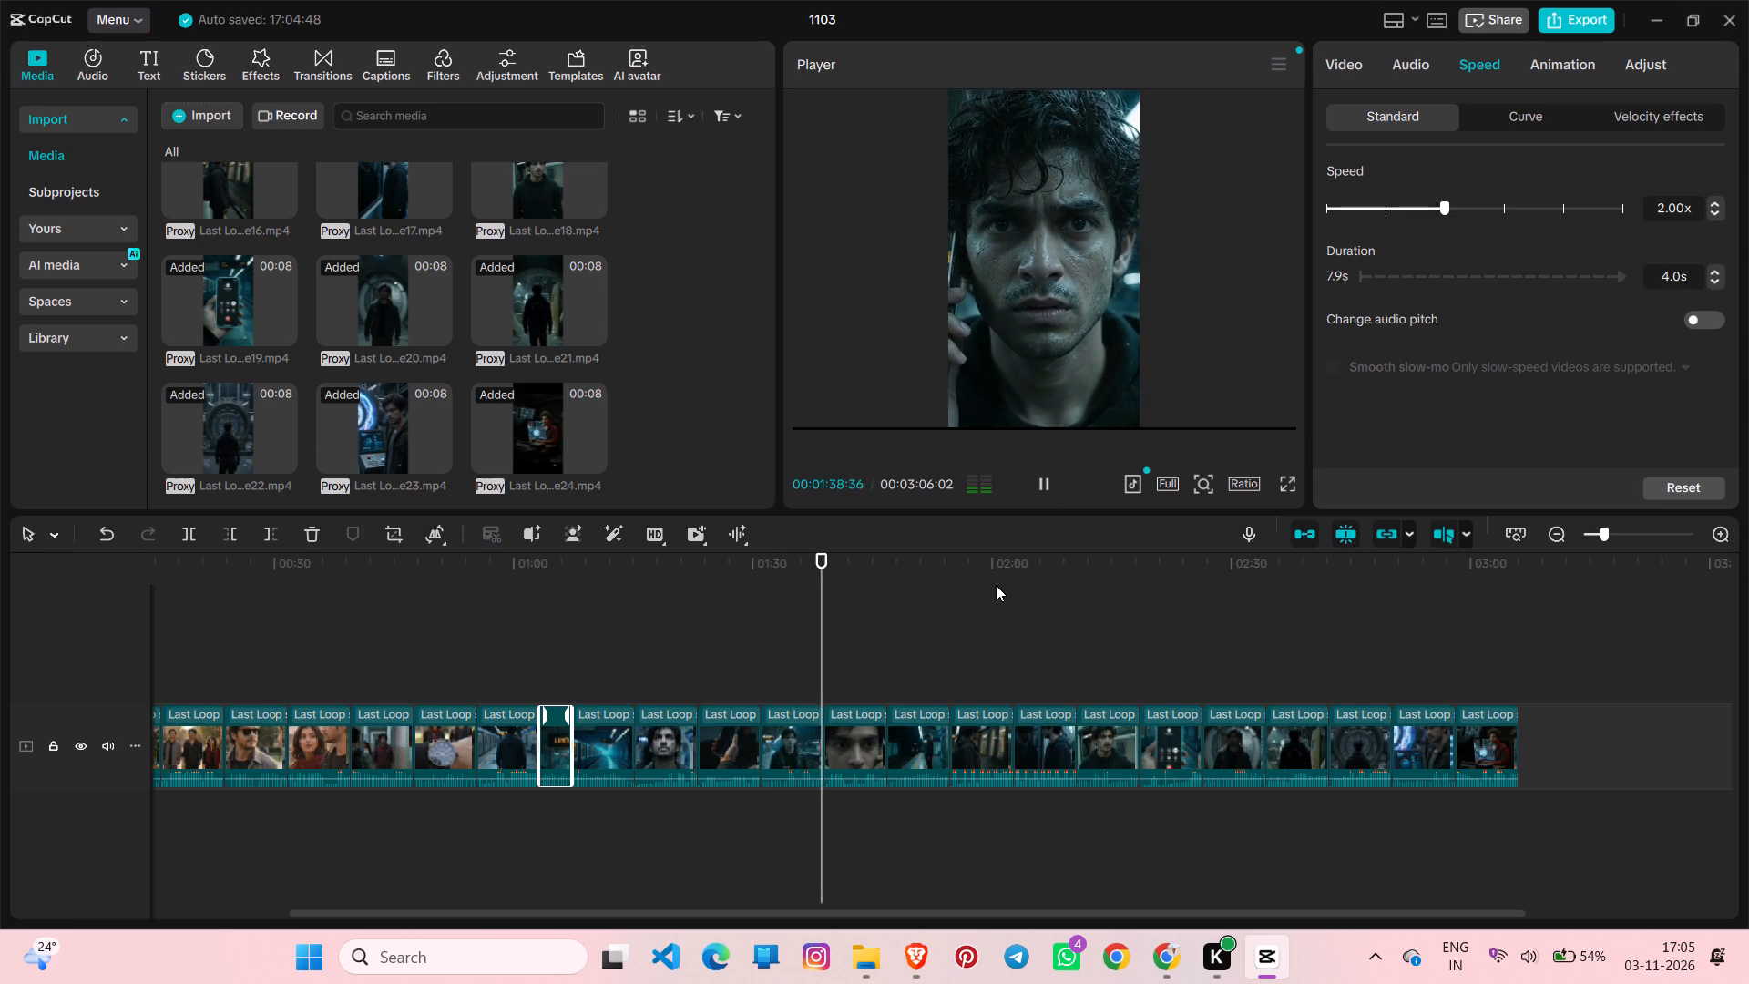
pyautogui.click(1042, 482)
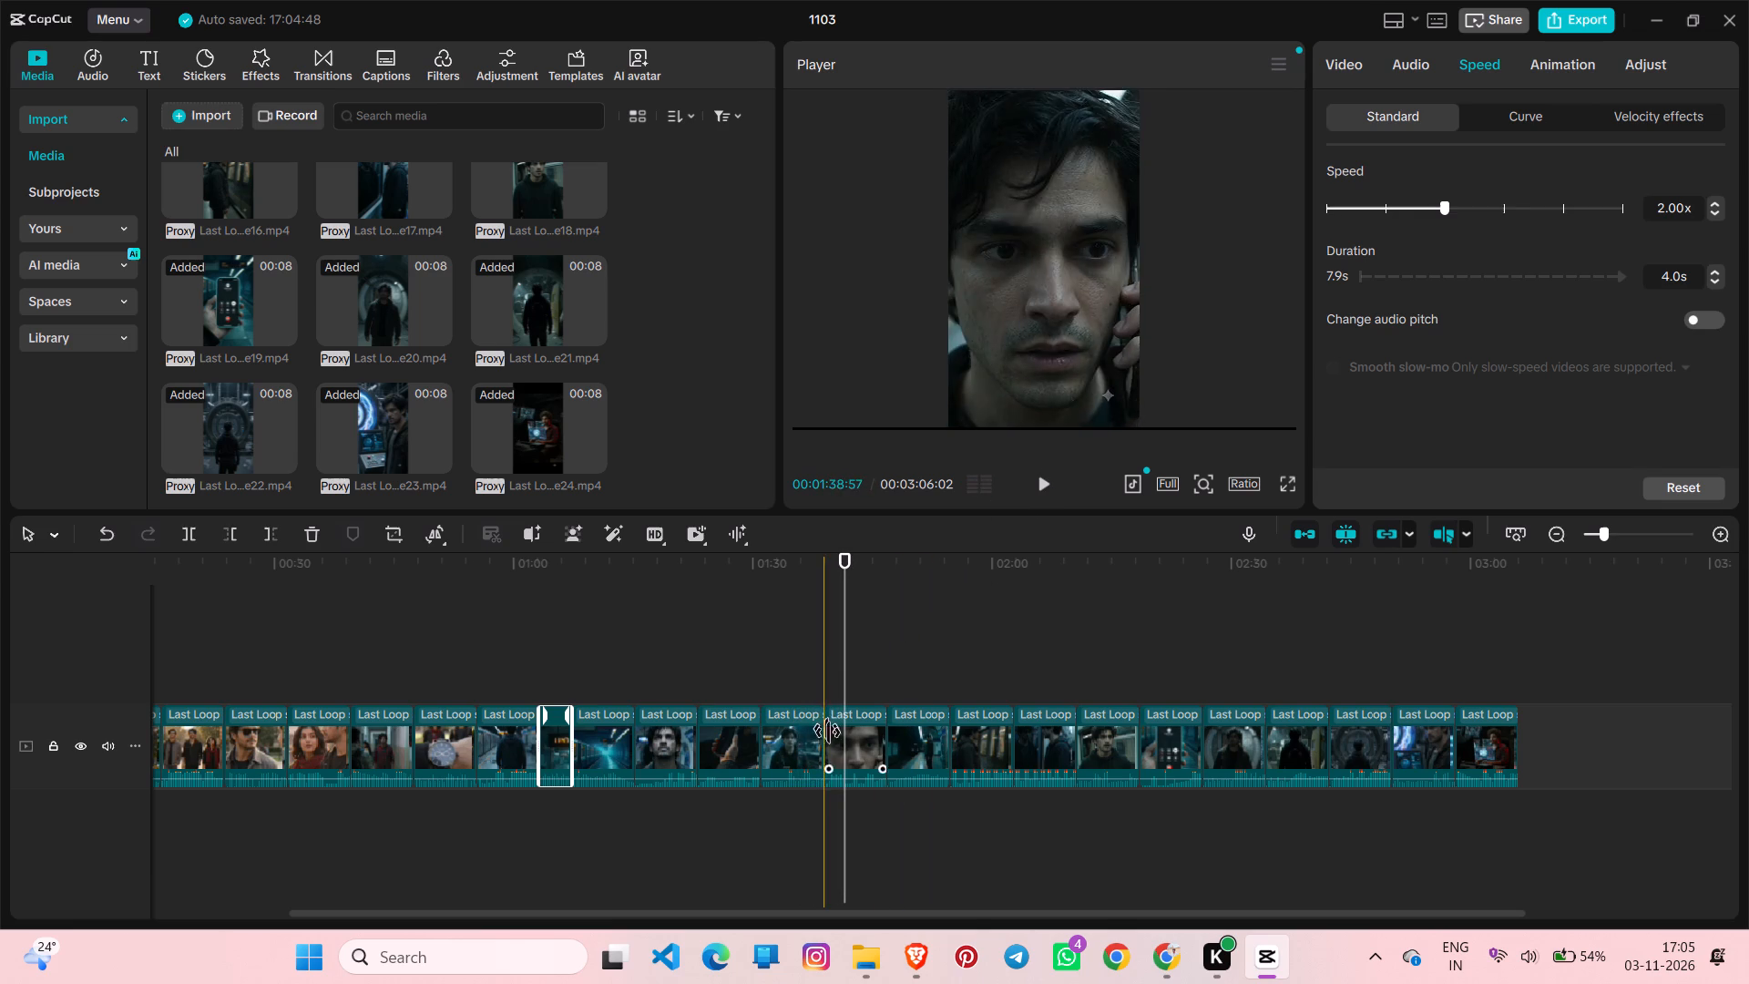
# Split the Last Loop scene13 clip at about 00:01:35:07, during the close-up of the man on the phone.
pyautogui.keyDown('ctrl'); pyautogui.scroll(7, 771, 815); pyautogui.keyUp('ctrl')
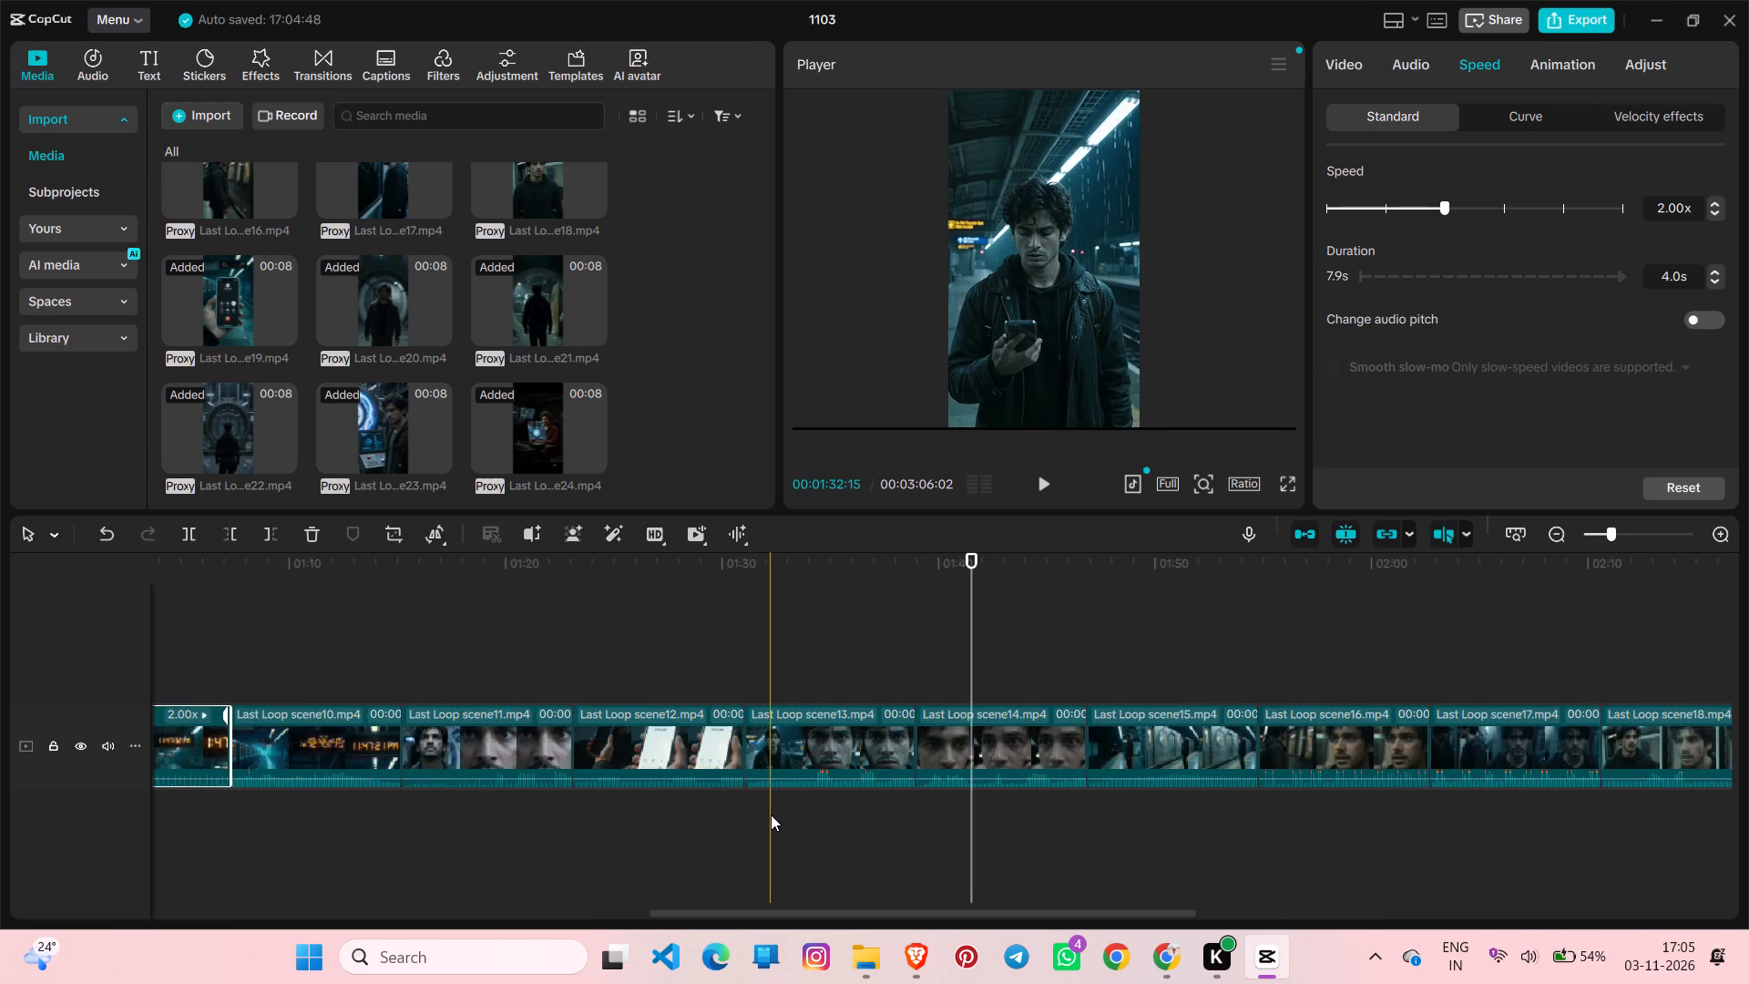
pyautogui.keyDown('ctrl'); pyautogui.scroll(1, 771, 815); pyautogui.keyUp('ctrl')
pyautogui.click(823, 814)
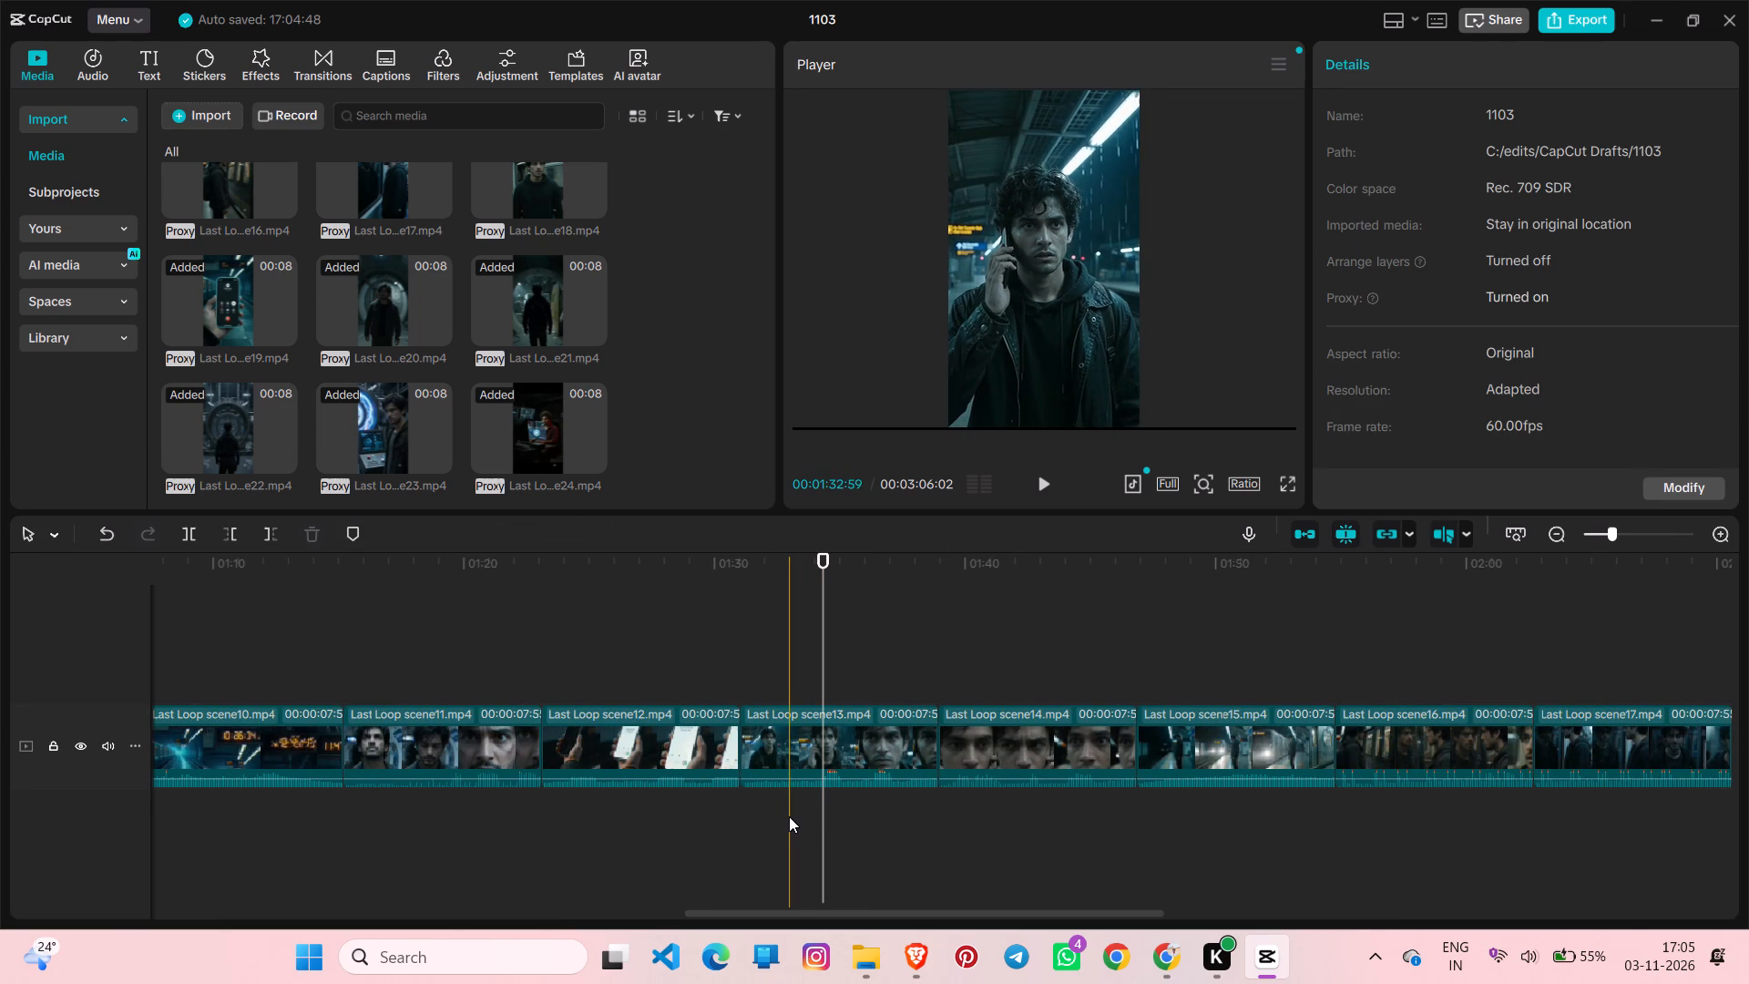
pyautogui.moveTo(824, 678); pyautogui.dragTo(815, 678)
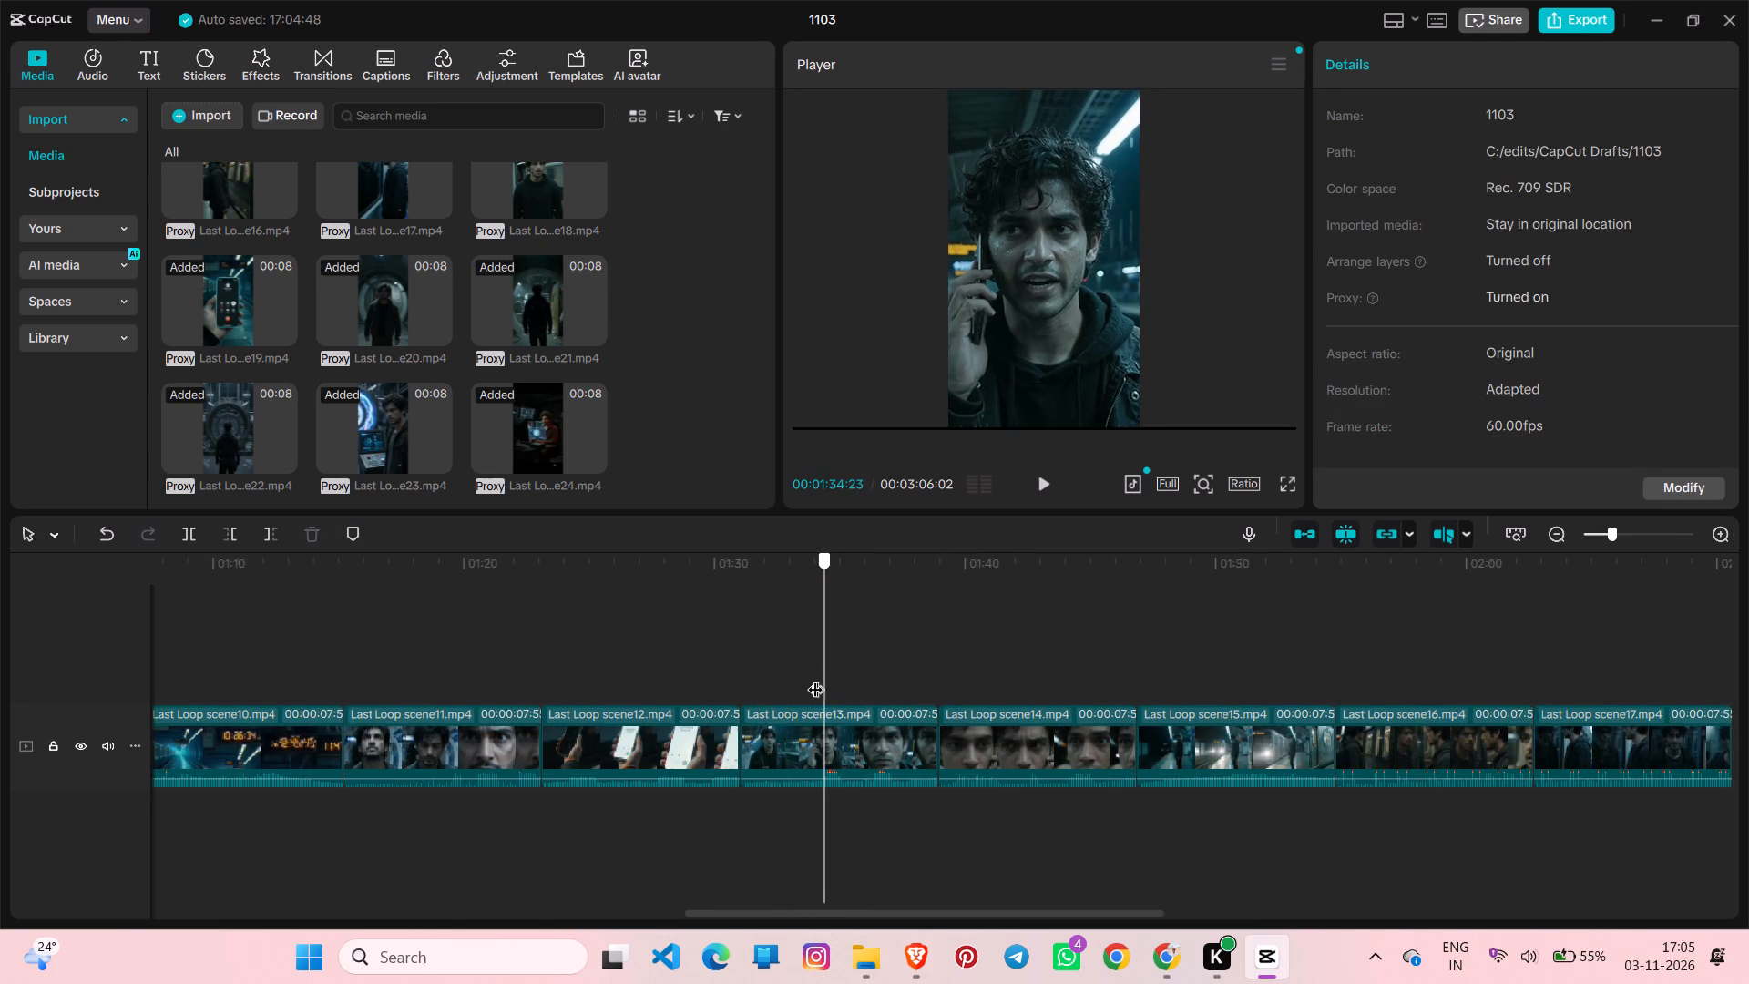
pyautogui.moveTo(815, 678); pyautogui.dragTo(817, 679)
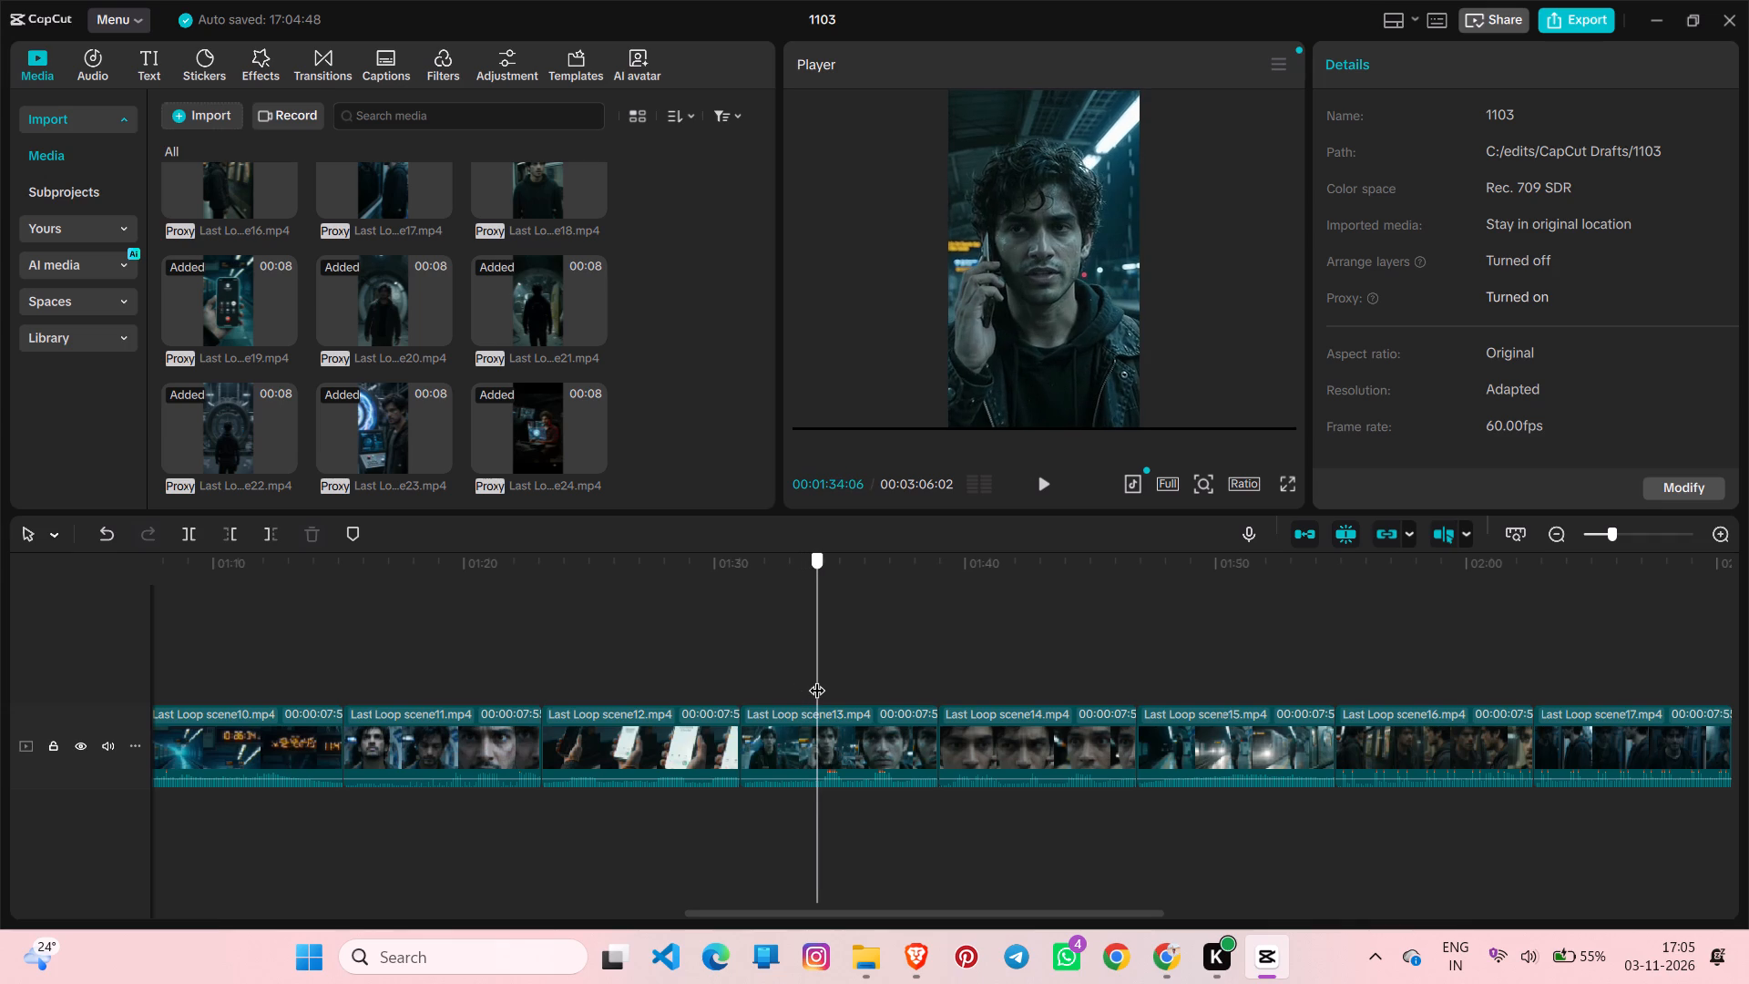
pyautogui.moveTo(817, 679); pyautogui.dragTo(824, 679)
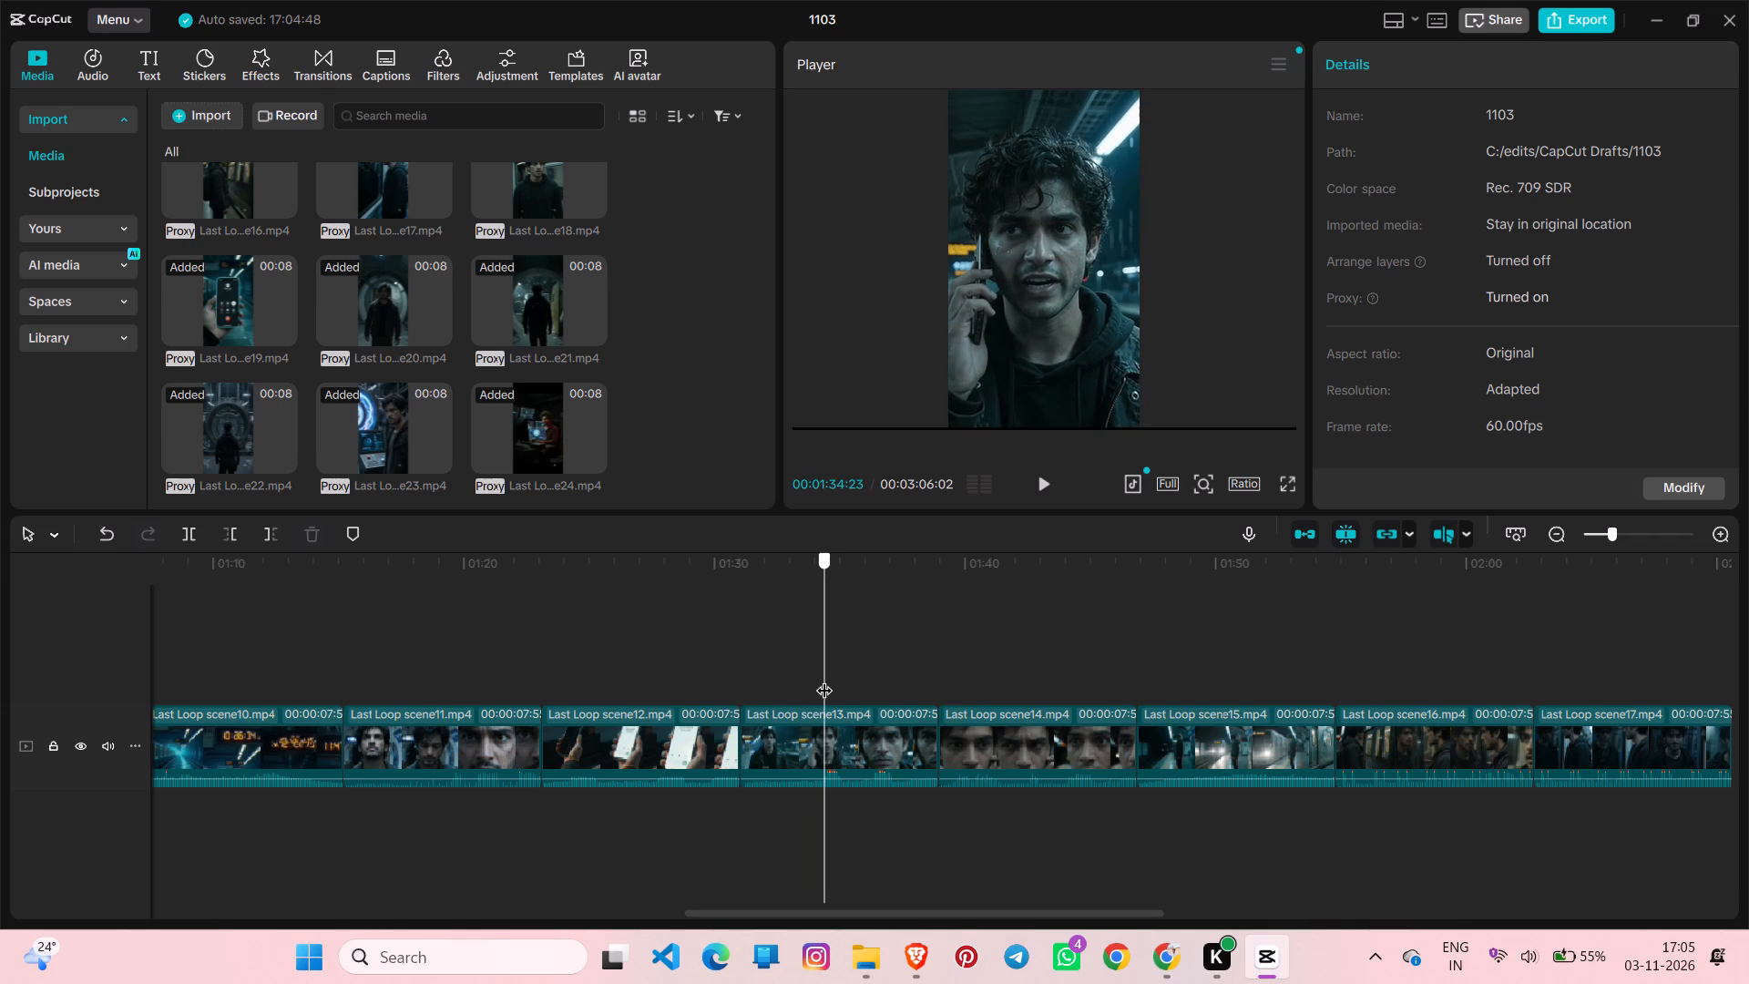
pyautogui.moveTo(824, 679); pyautogui.dragTo(835, 679)
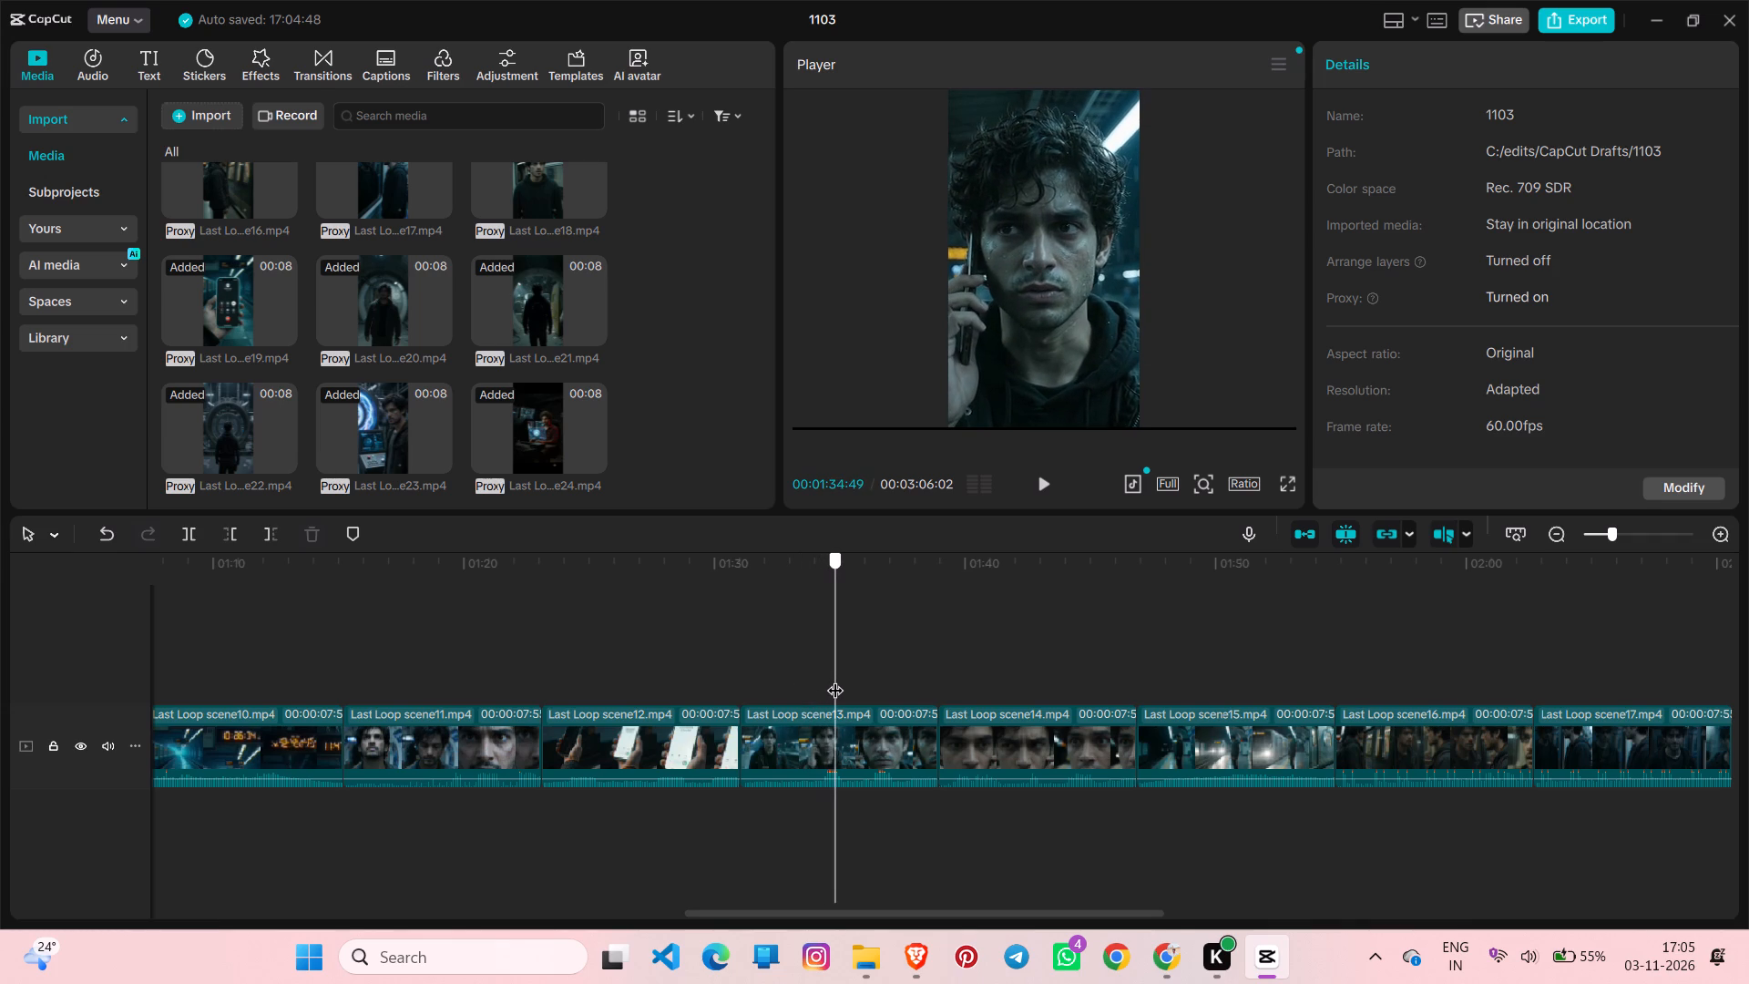
pyautogui.moveTo(835, 679); pyautogui.dragTo(834, 679)
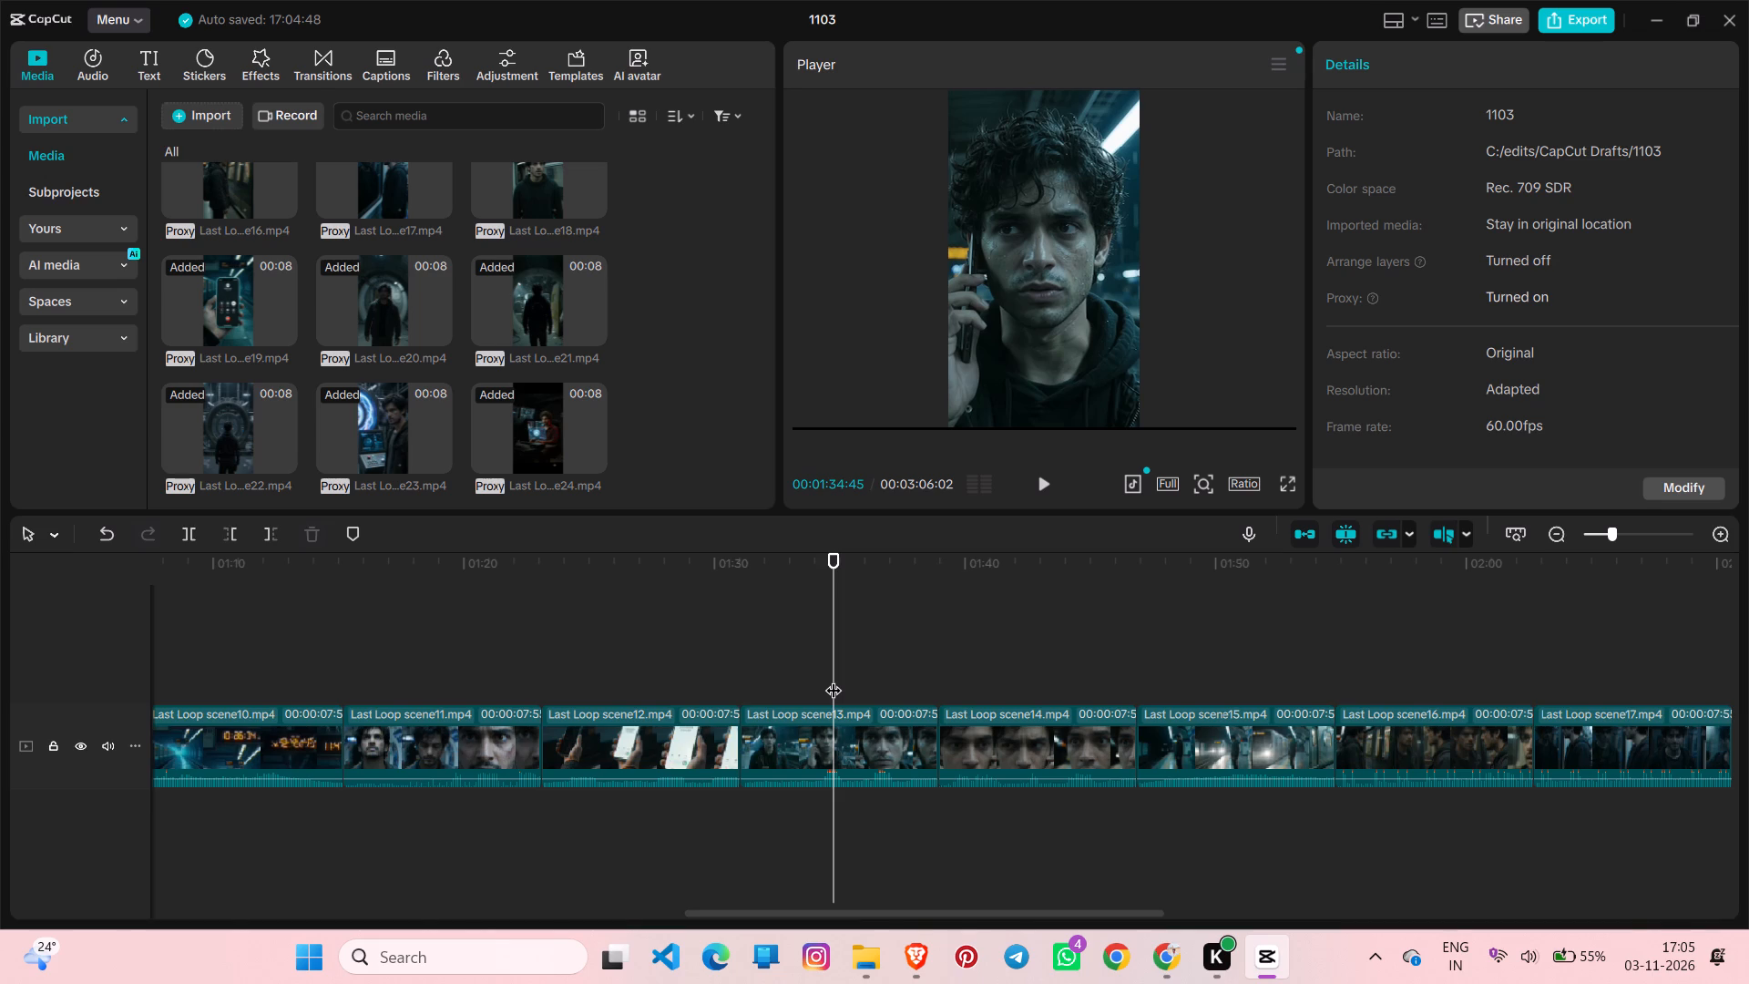
pyautogui.click(843, 732)
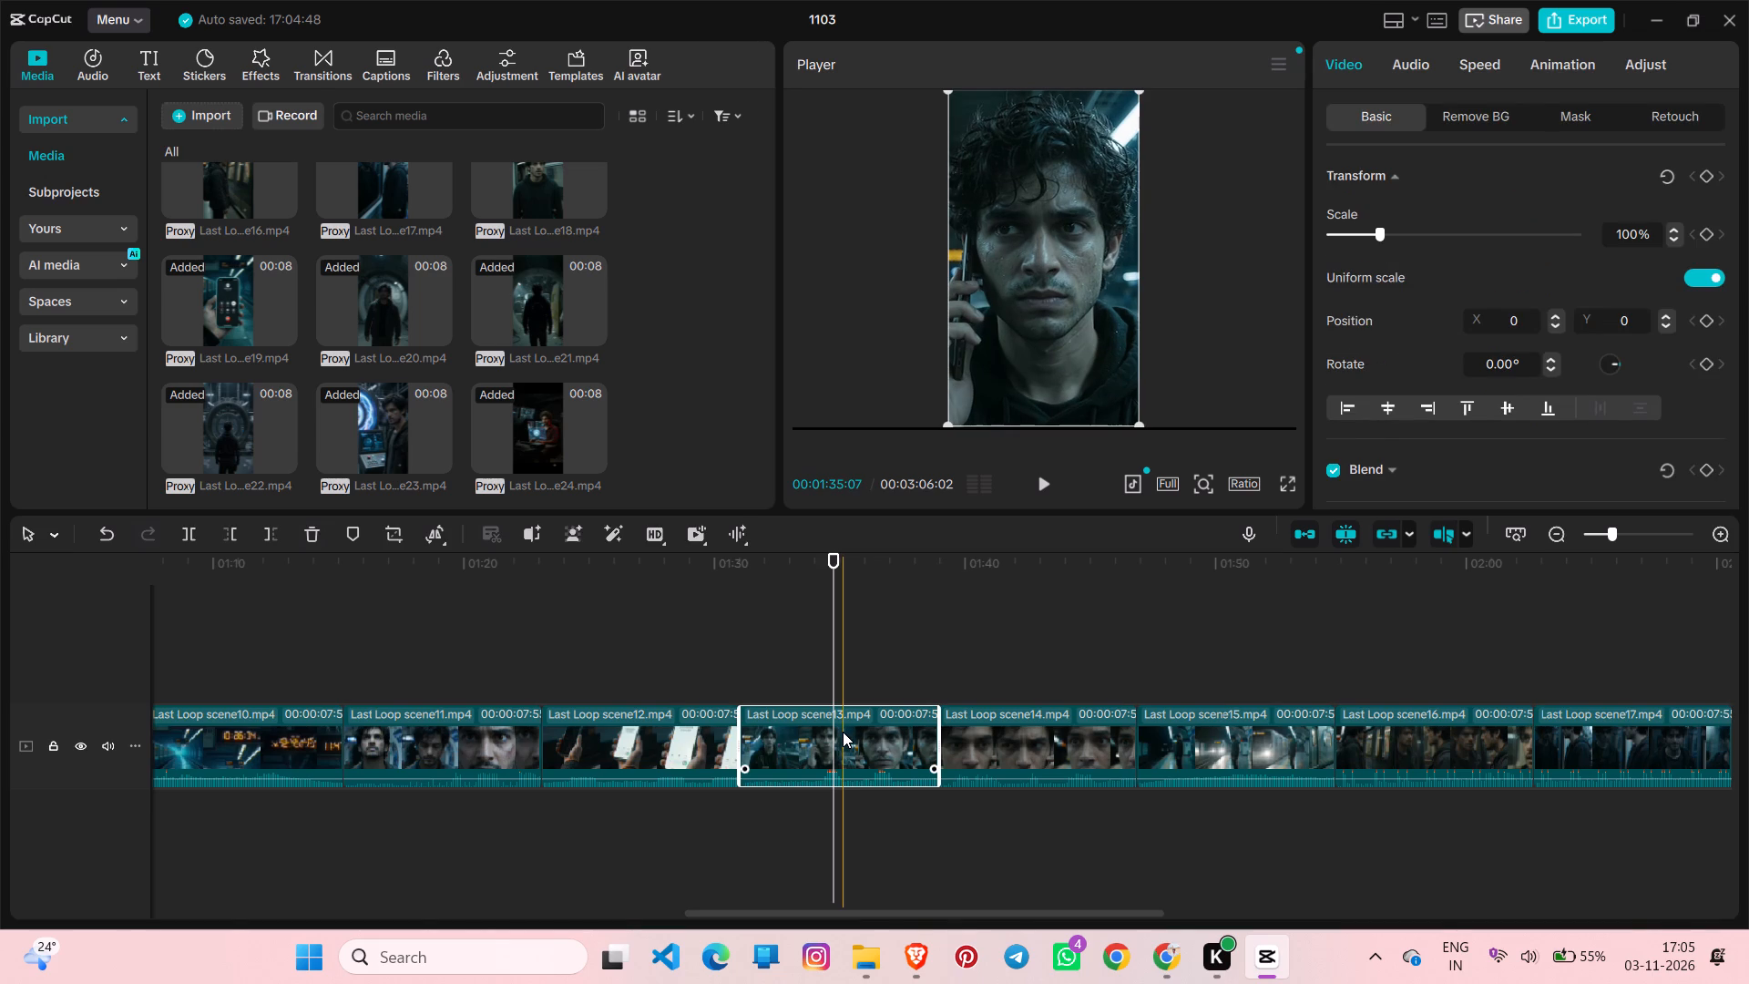
pyautogui.hotkey('ctrl', 'b')
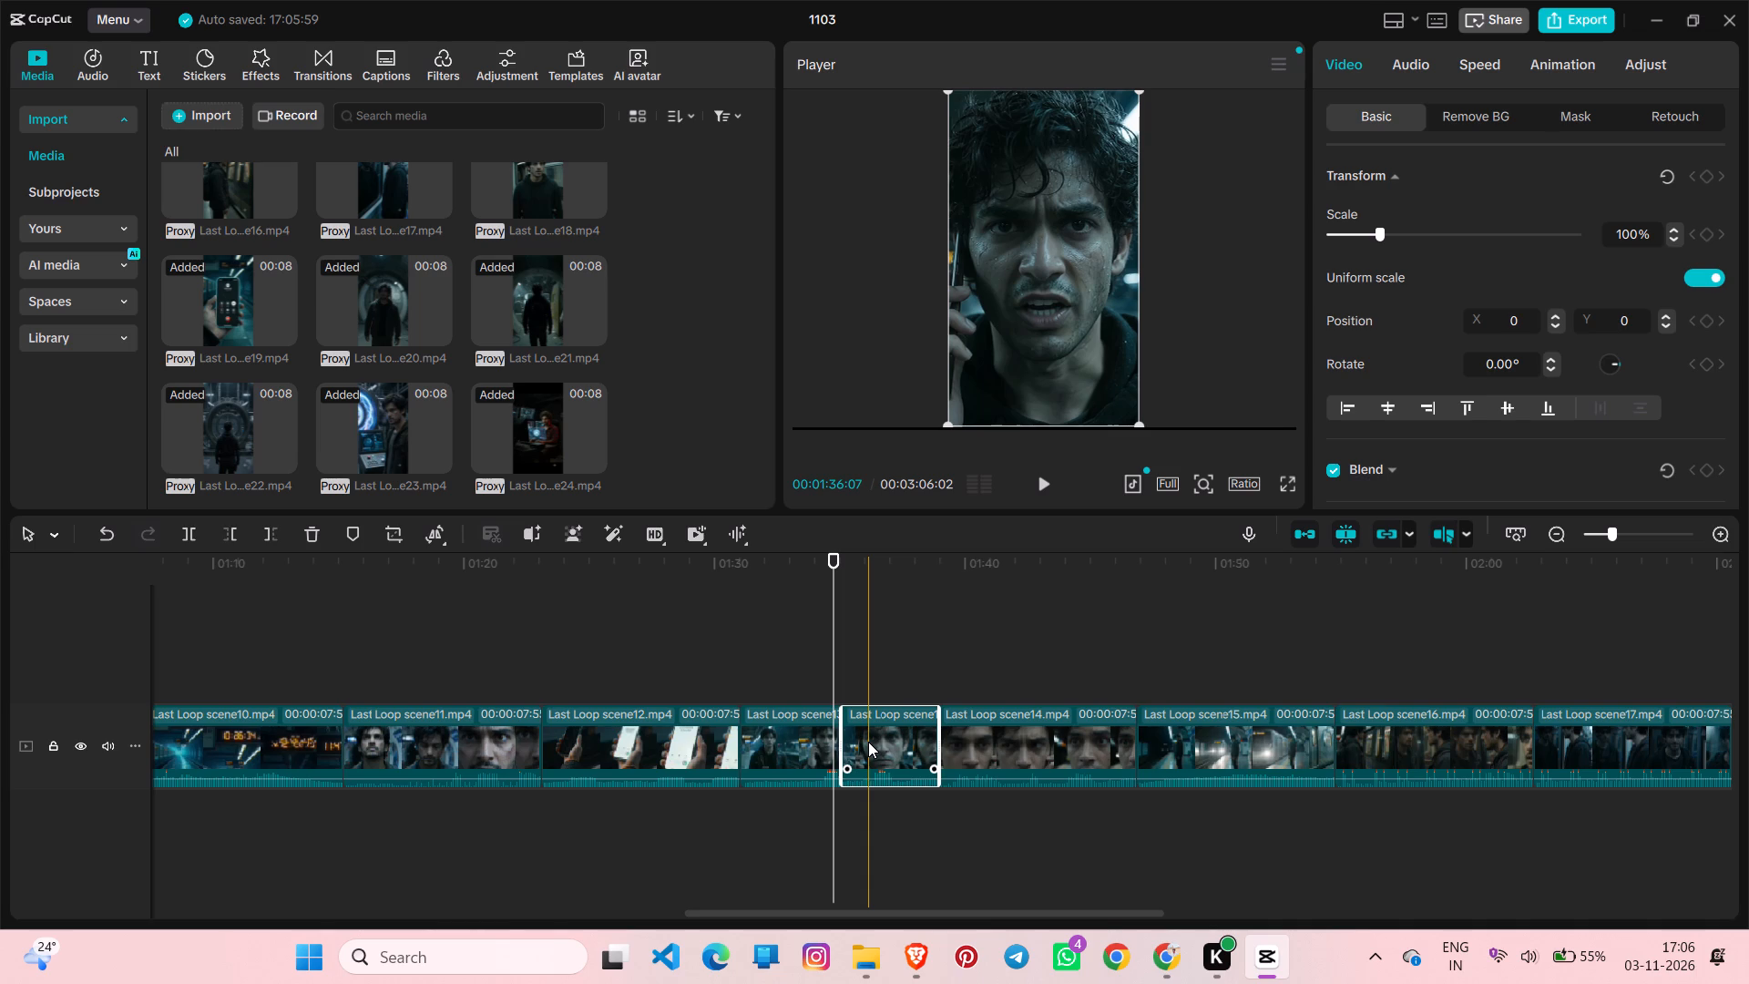
# Split the second part of scene13 again at about 00:01:35:50, leaving a short middle segment.
pyautogui.rightClick(868, 742)
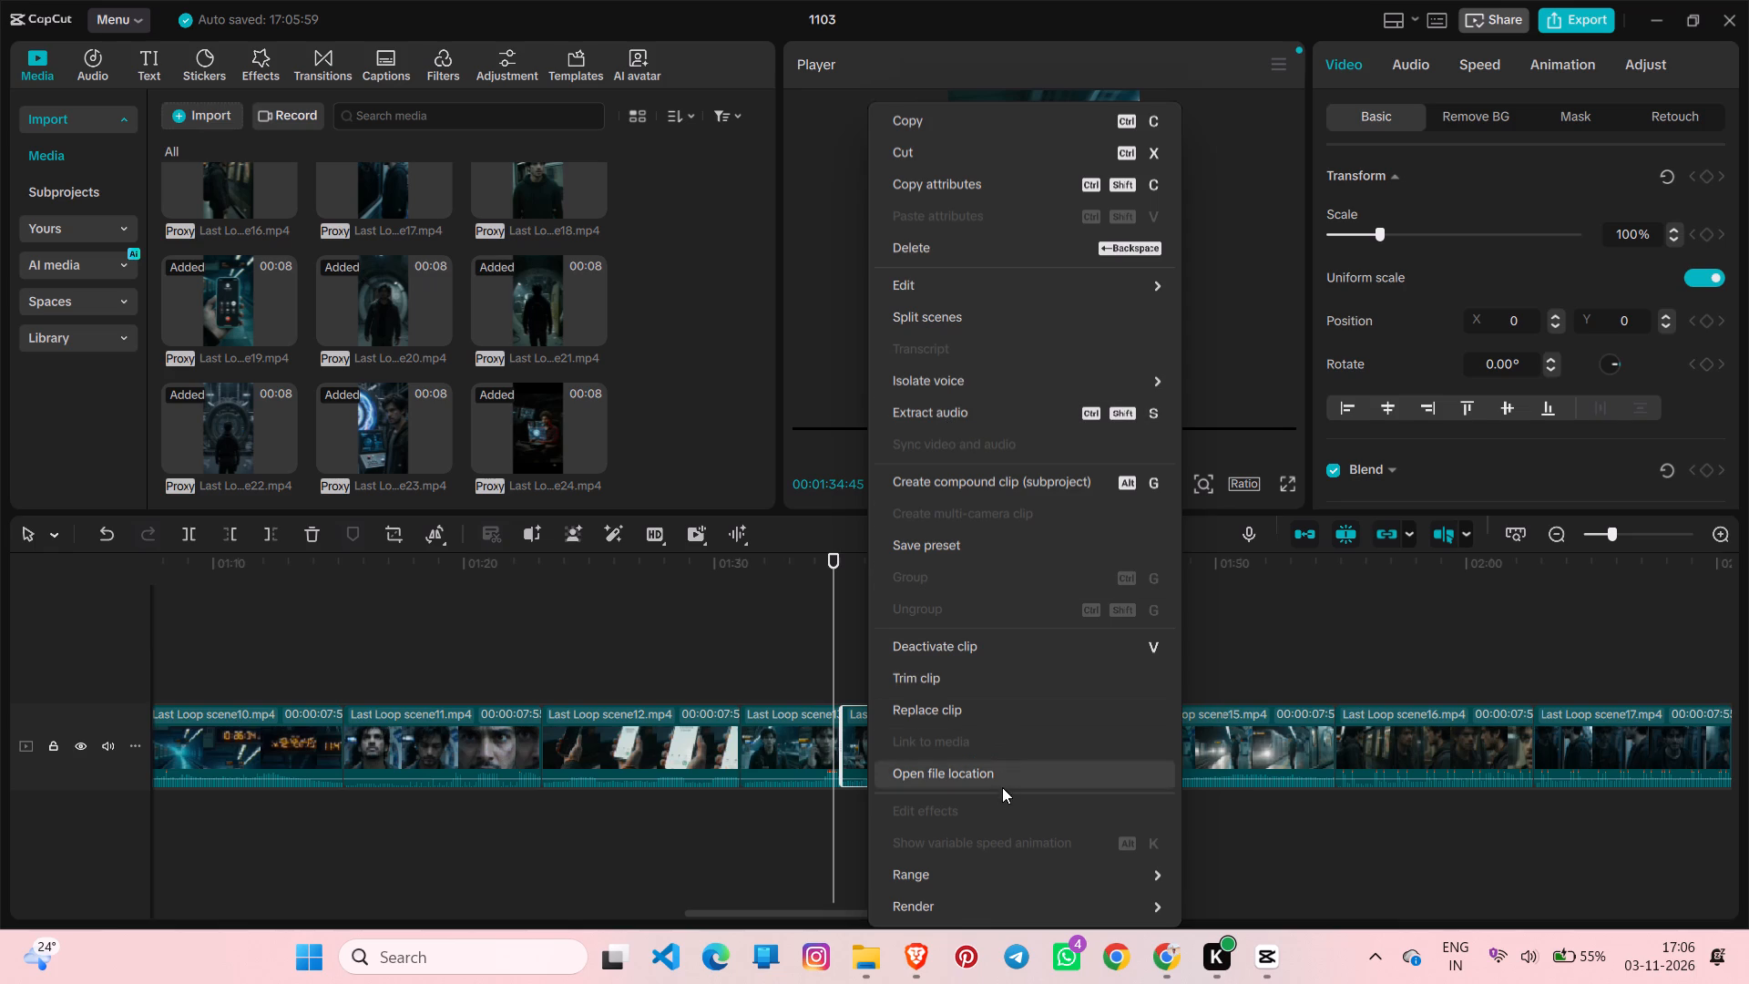
pyautogui.click(736, 840)
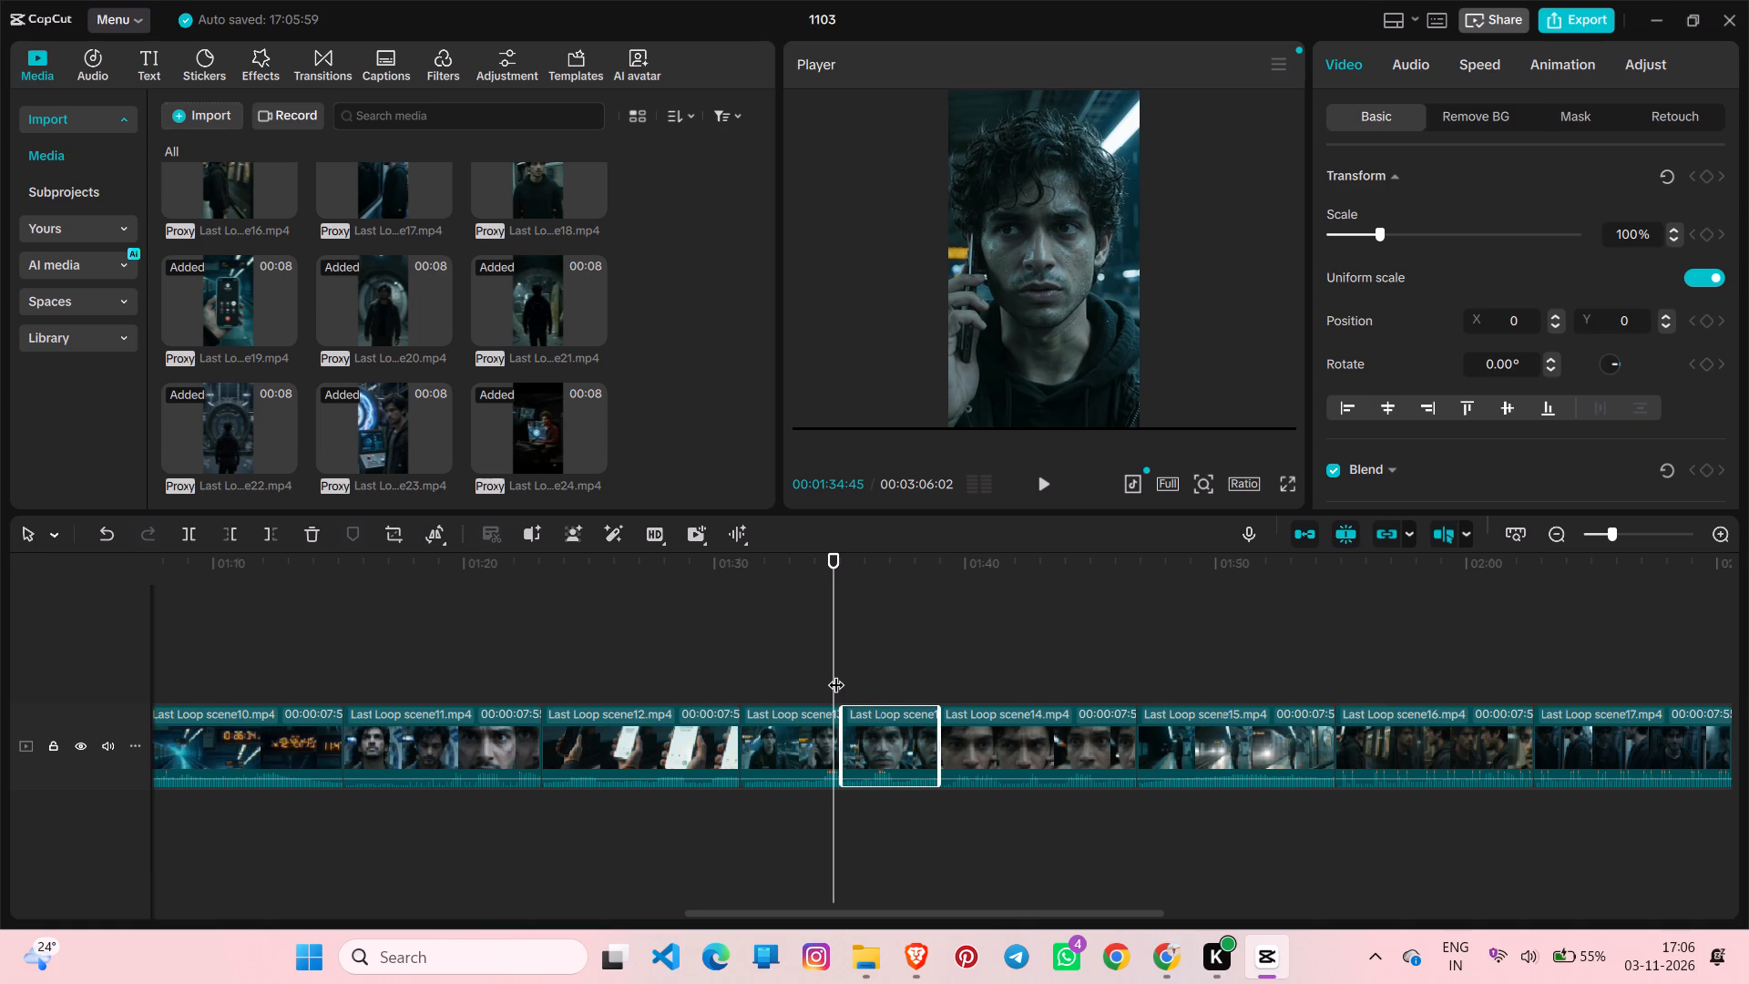
pyautogui.moveTo(836, 673); pyautogui.dragTo(868, 673)
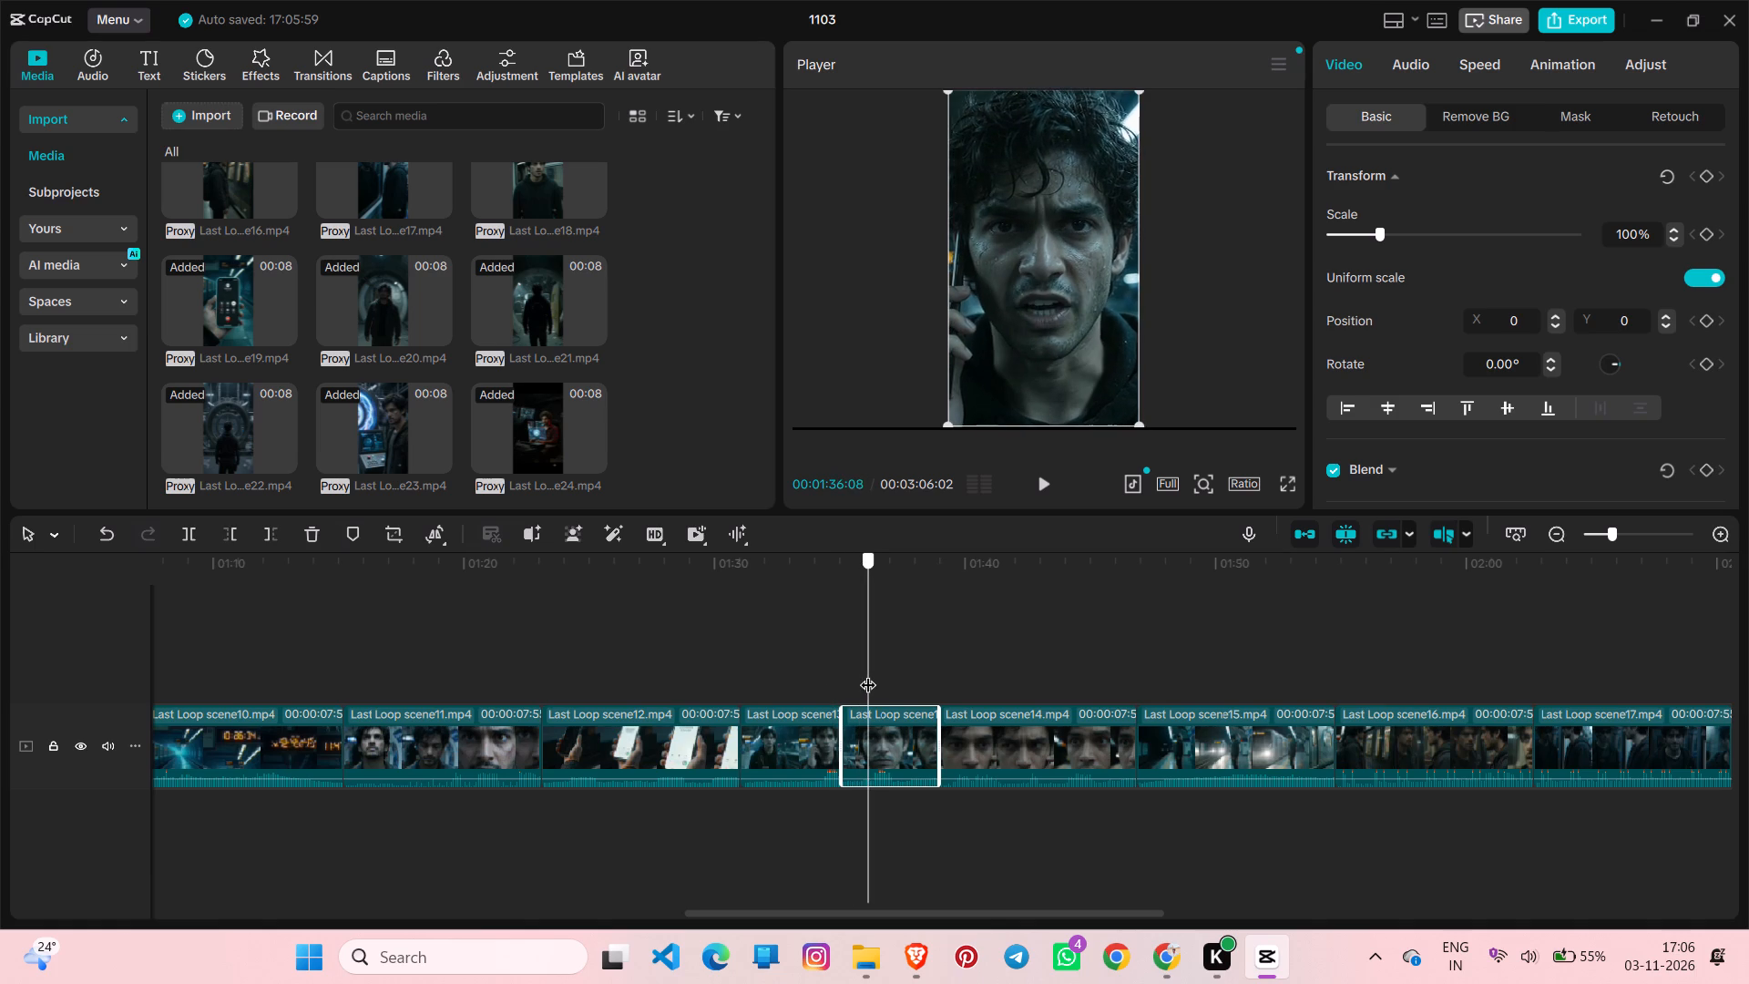
pyautogui.moveTo(868, 673); pyautogui.dragTo(860, 674)
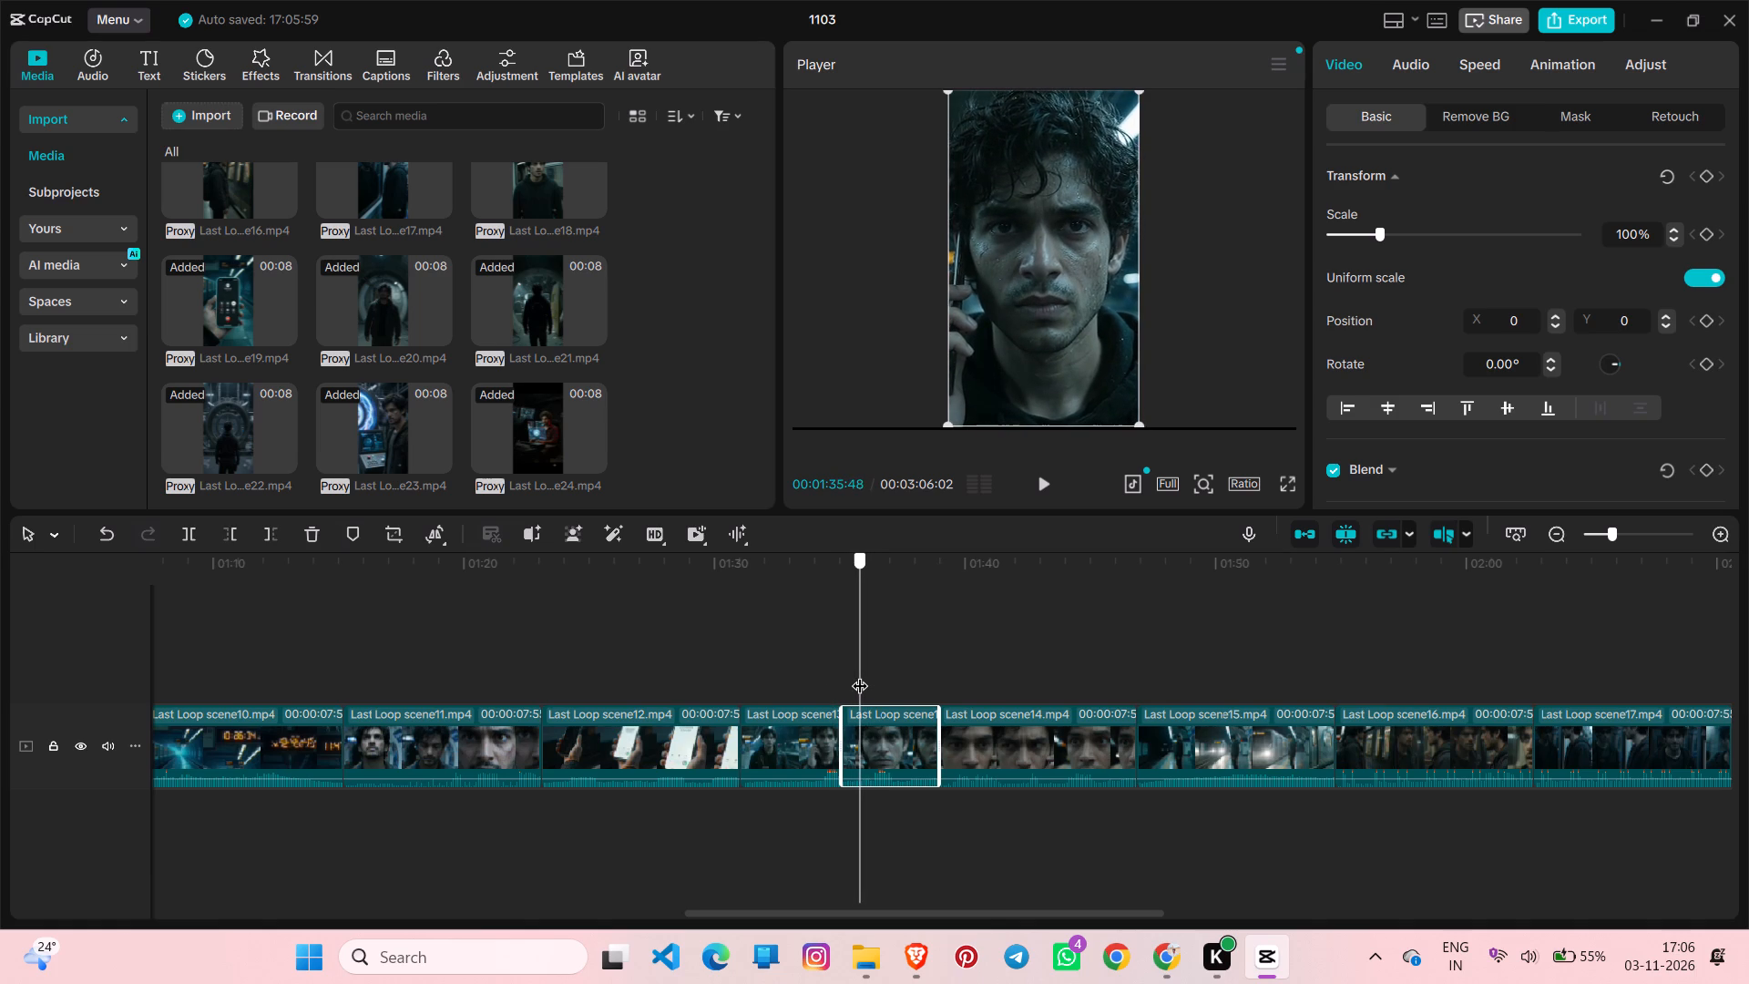
pyautogui.moveTo(860, 674); pyautogui.dragTo(861, 675)
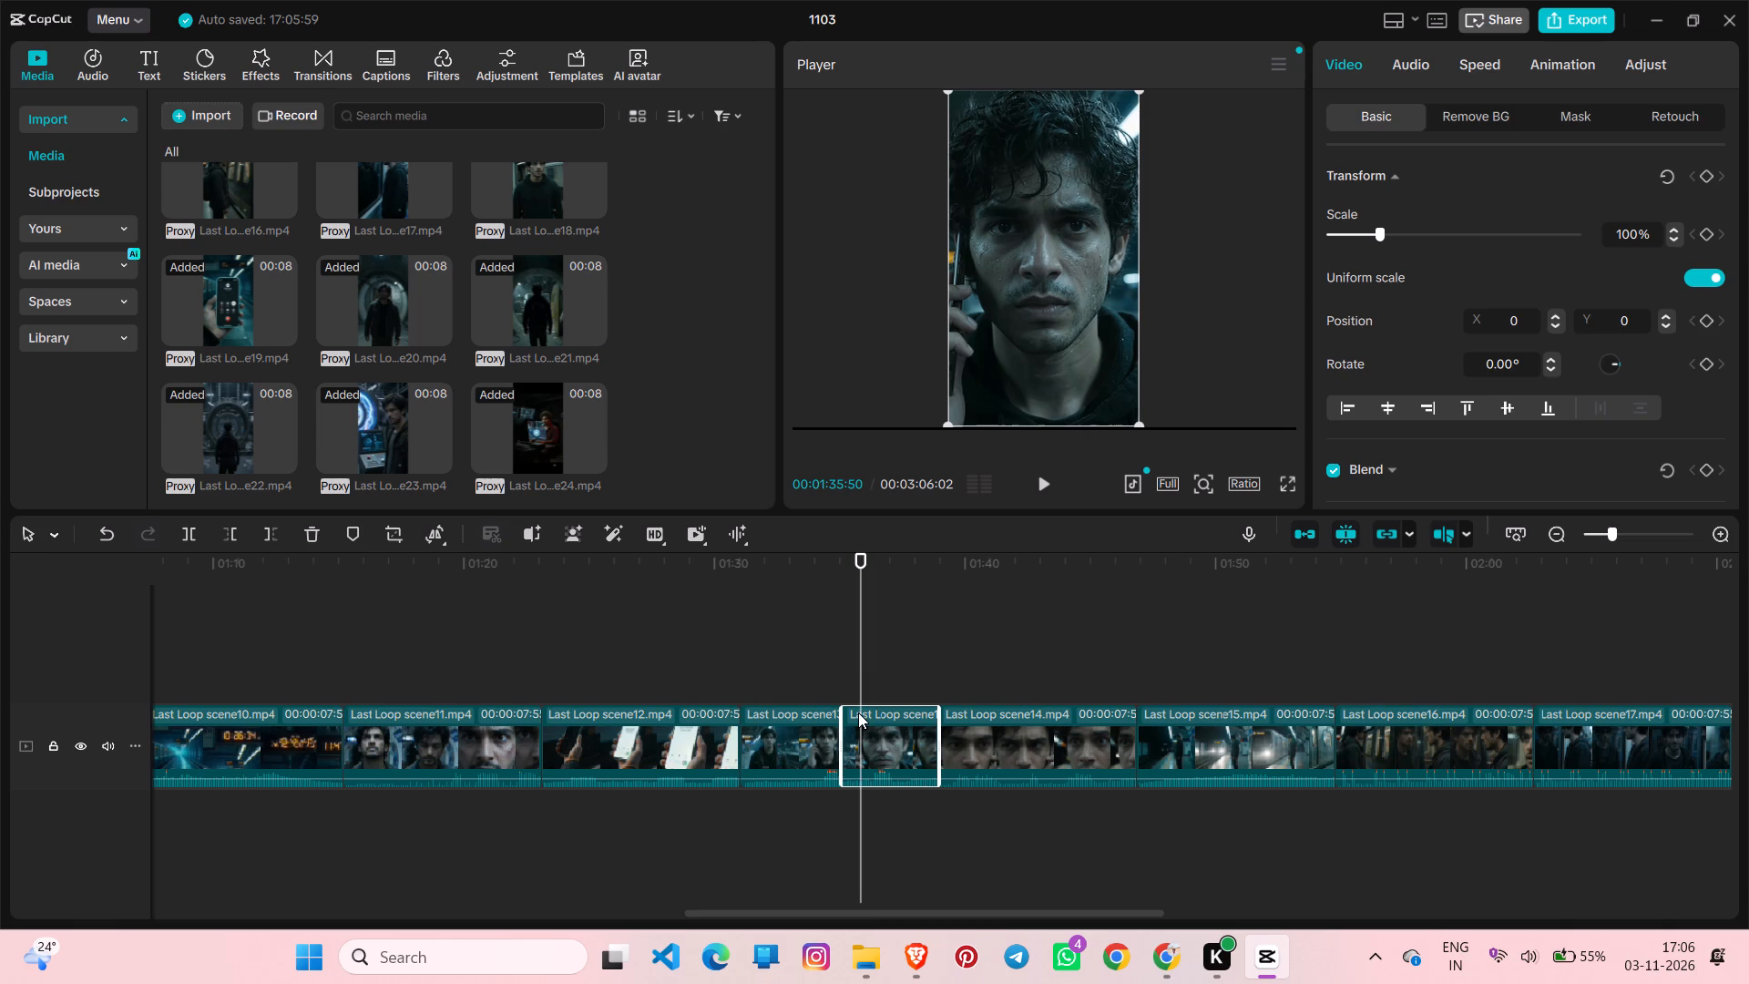
pyautogui.hotkey('ctrl', 'b')
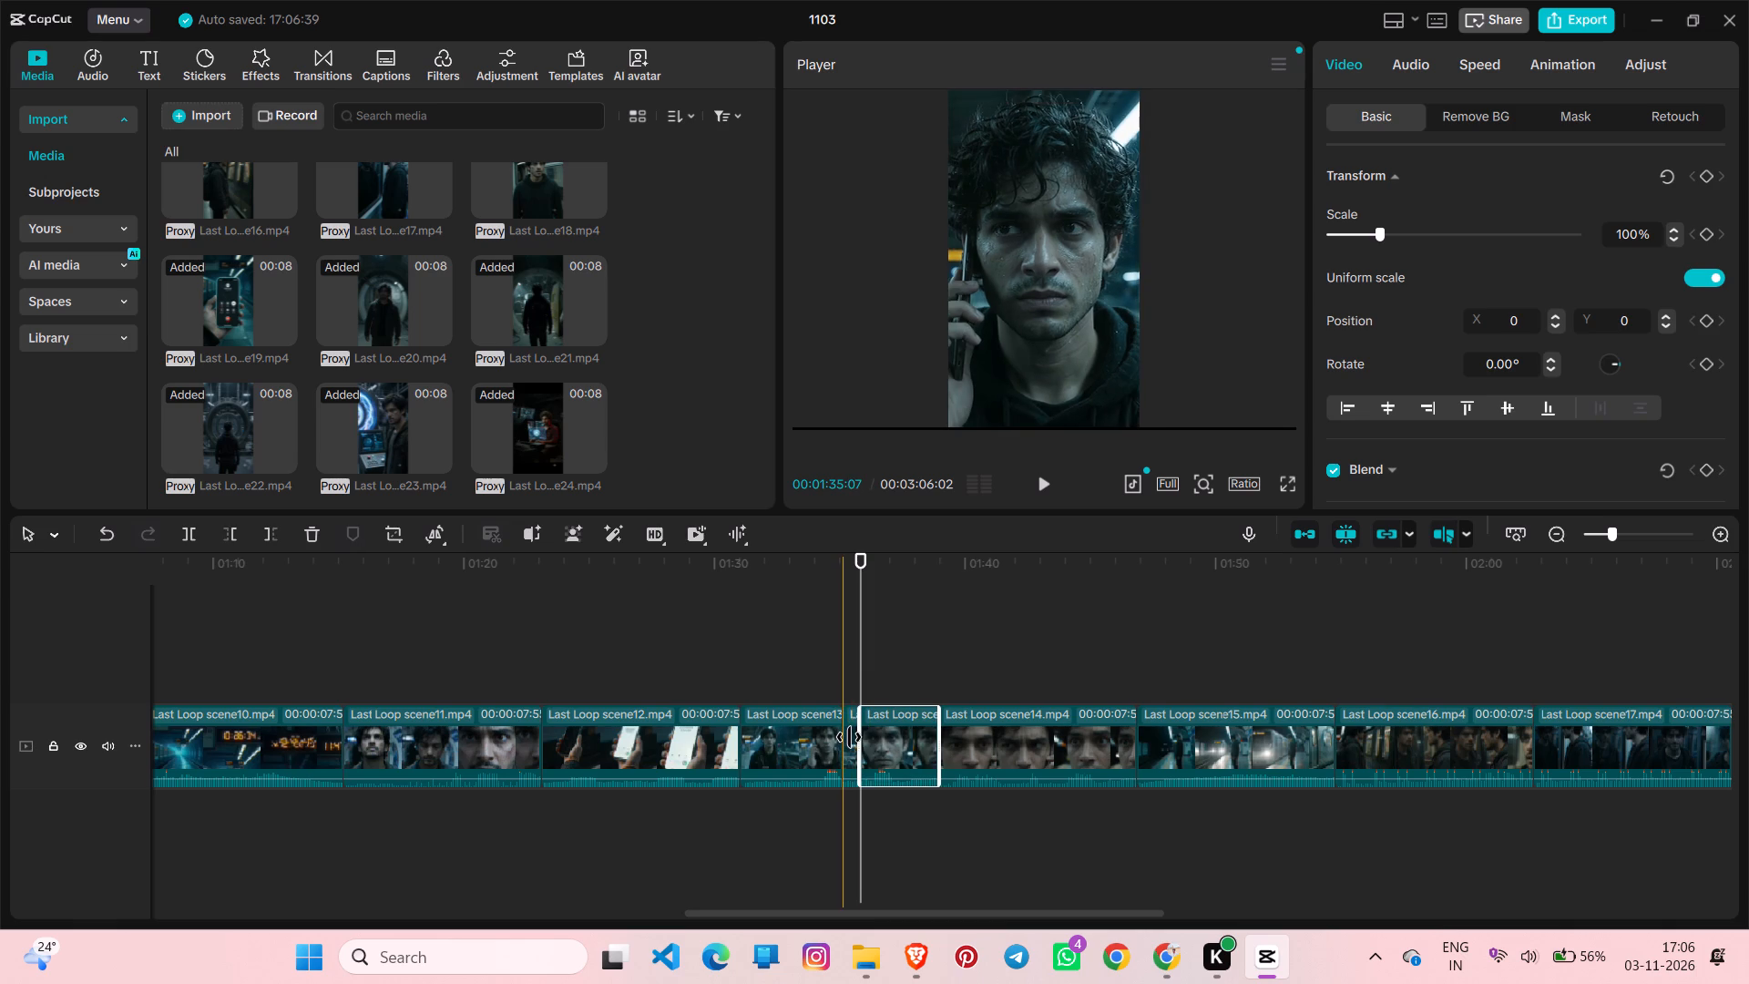
# Preview the first part of scene13 from about 00:01:31:27 to 00:01:34:21.
pyautogui.click(849, 737)
pyautogui.keyDown('ctrl'); pyautogui.scroll(4, 849, 737); pyautogui.keyUp('ctrl')
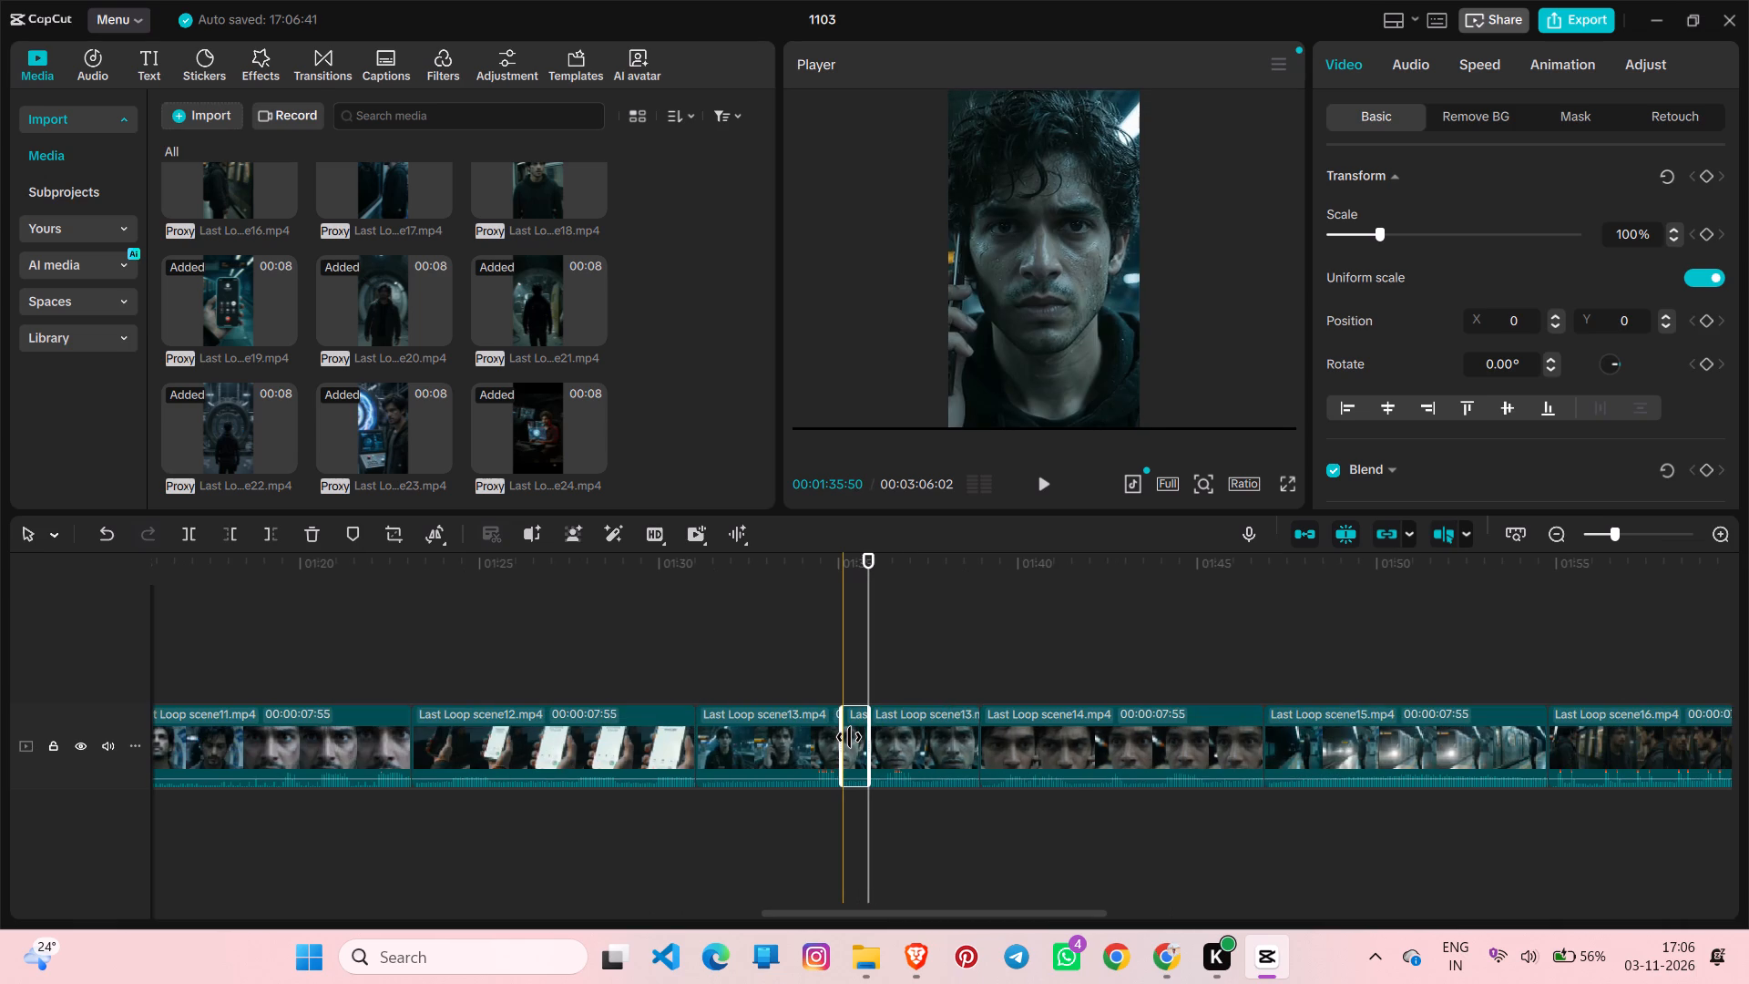
pyautogui.keyDown('ctrl'); pyautogui.click(853, 739); pyautogui.keyUp('ctrl')
pyautogui.keyDown('ctrl'); pyautogui.scroll(1, 853, 739); pyautogui.keyUp('ctrl')
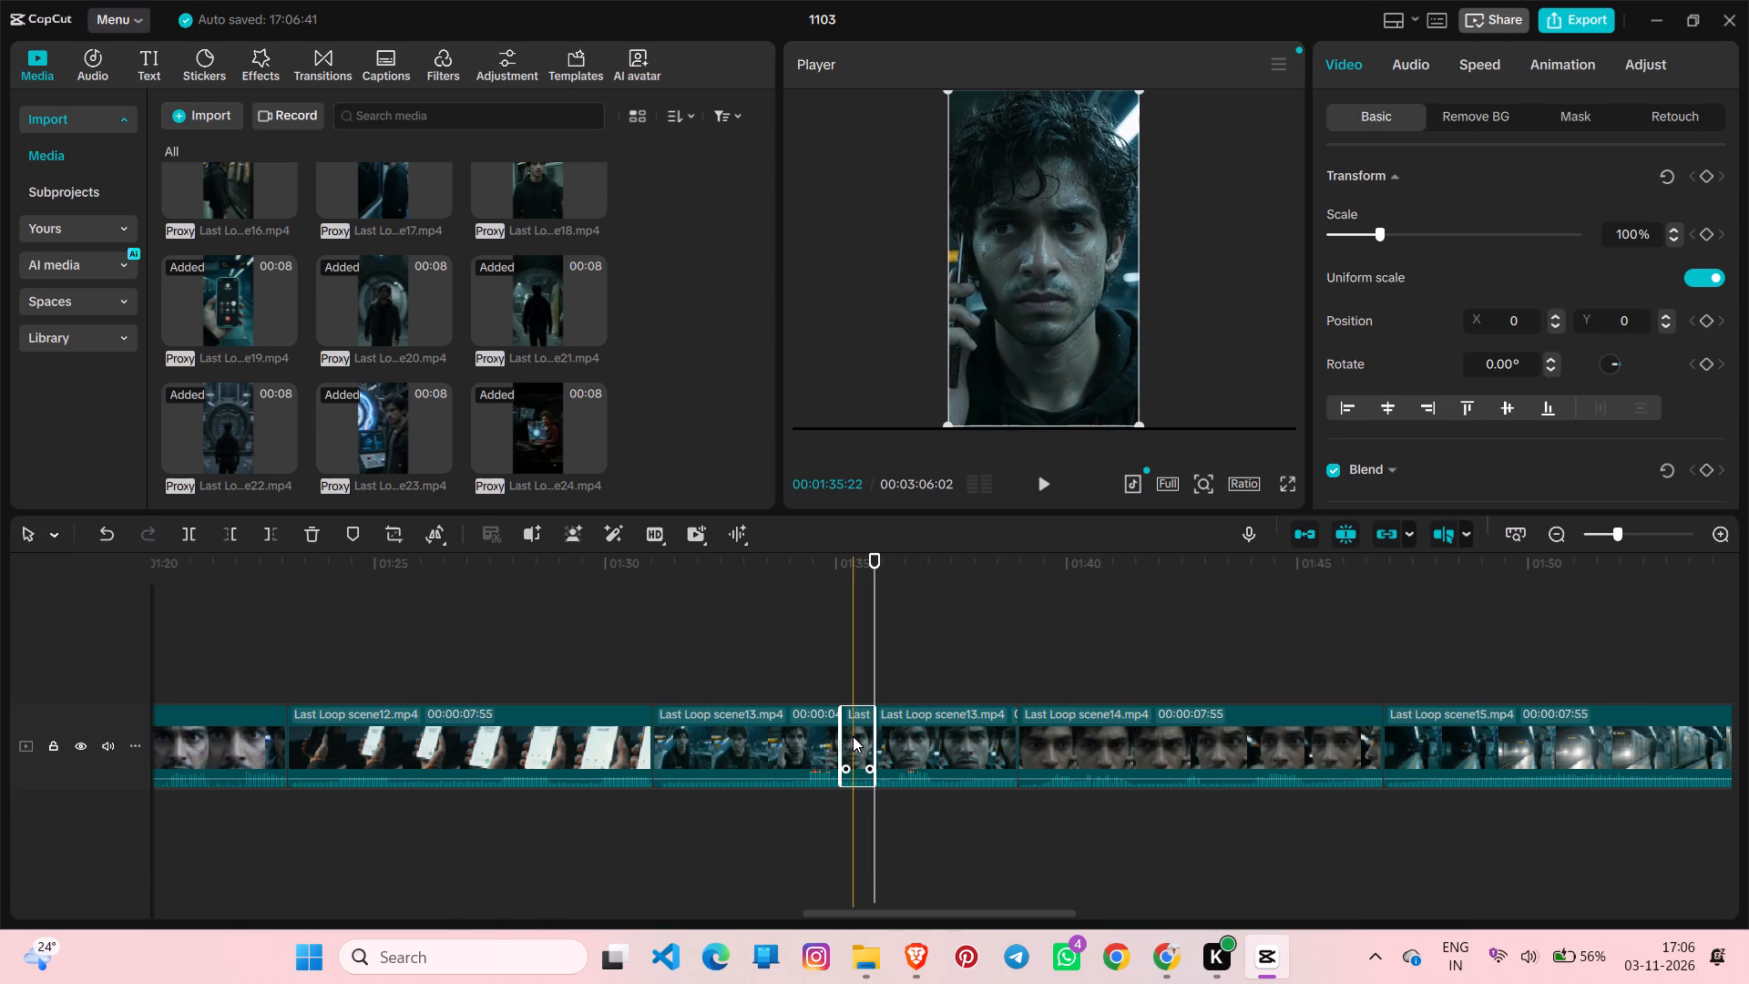
pyautogui.click(776, 735)
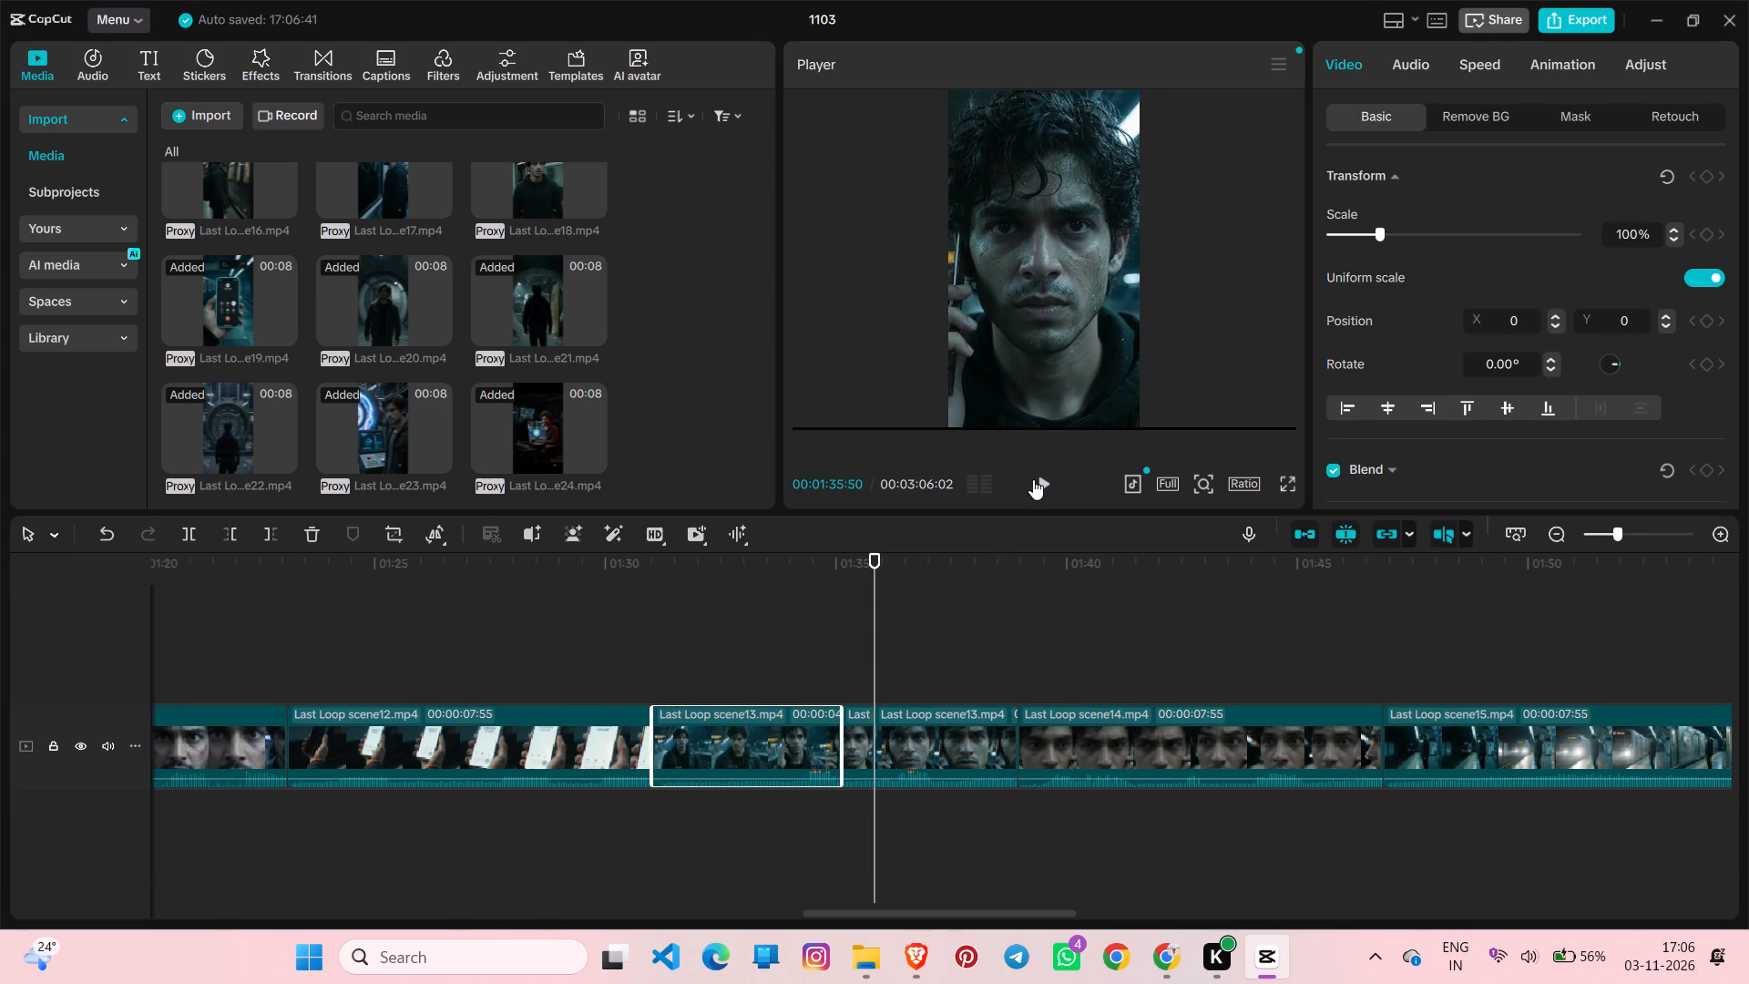
pyautogui.moveTo(874, 601); pyautogui.dragTo(773, 608)
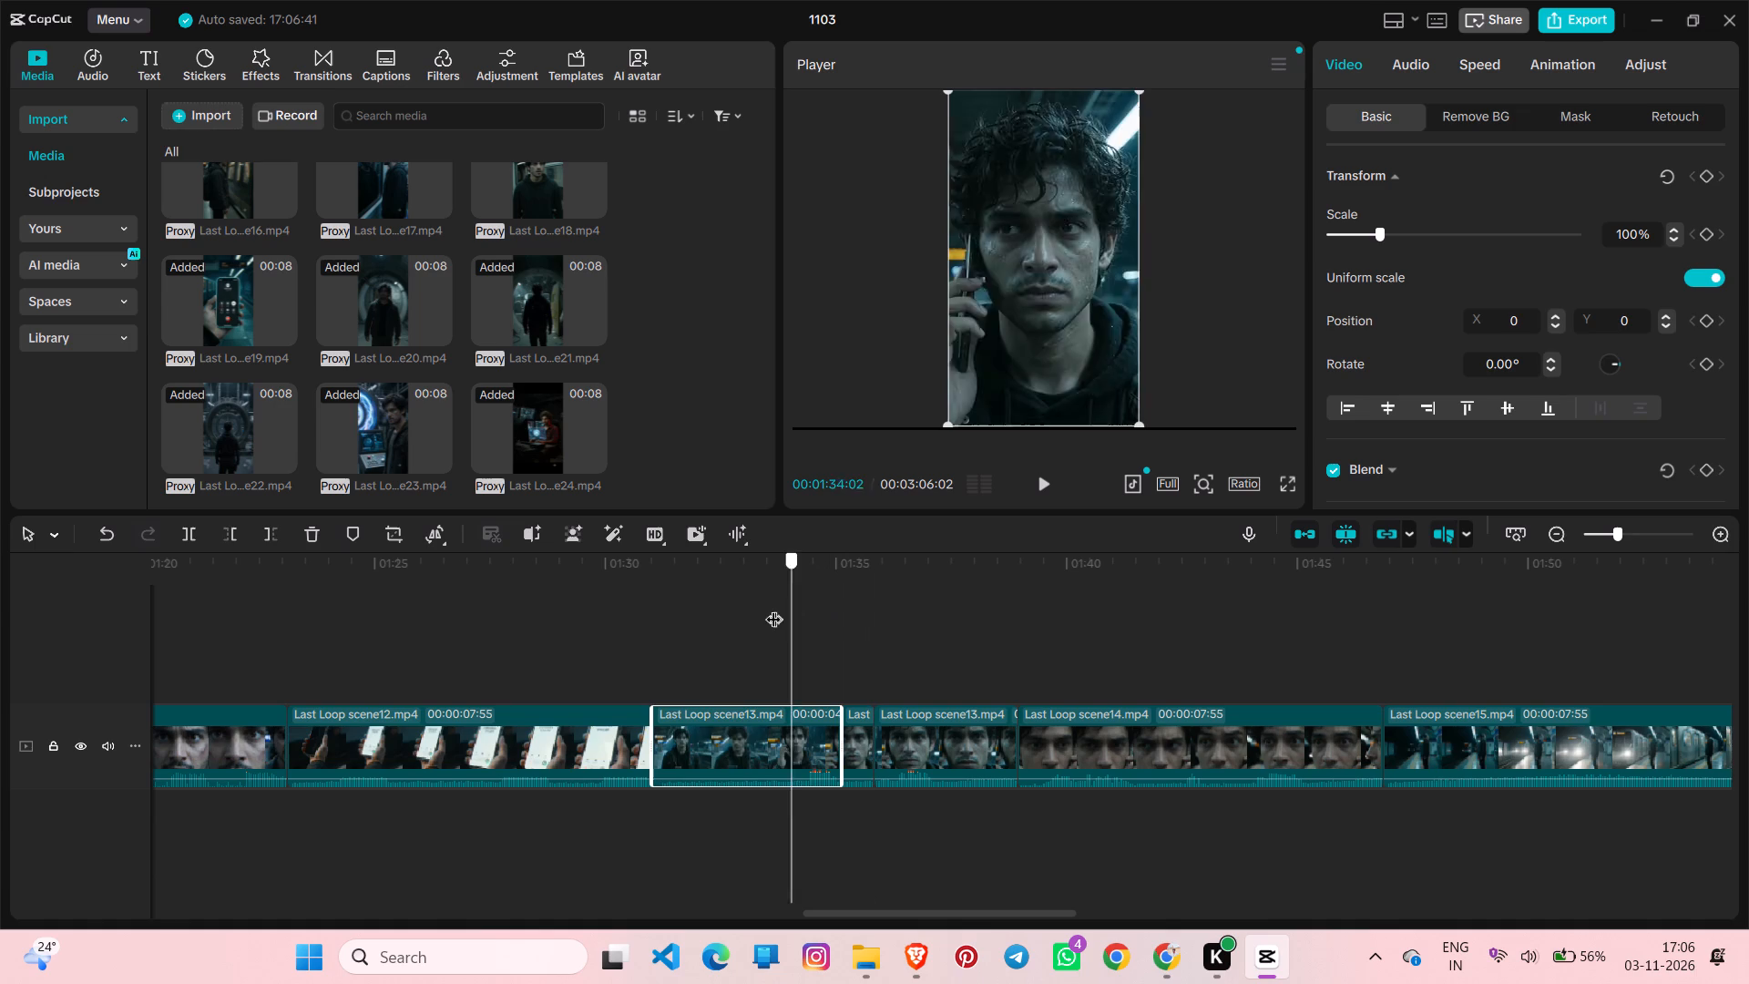
pyautogui.moveTo(773, 608); pyautogui.dragTo(672, 611)
pyautogui.click(1044, 487)
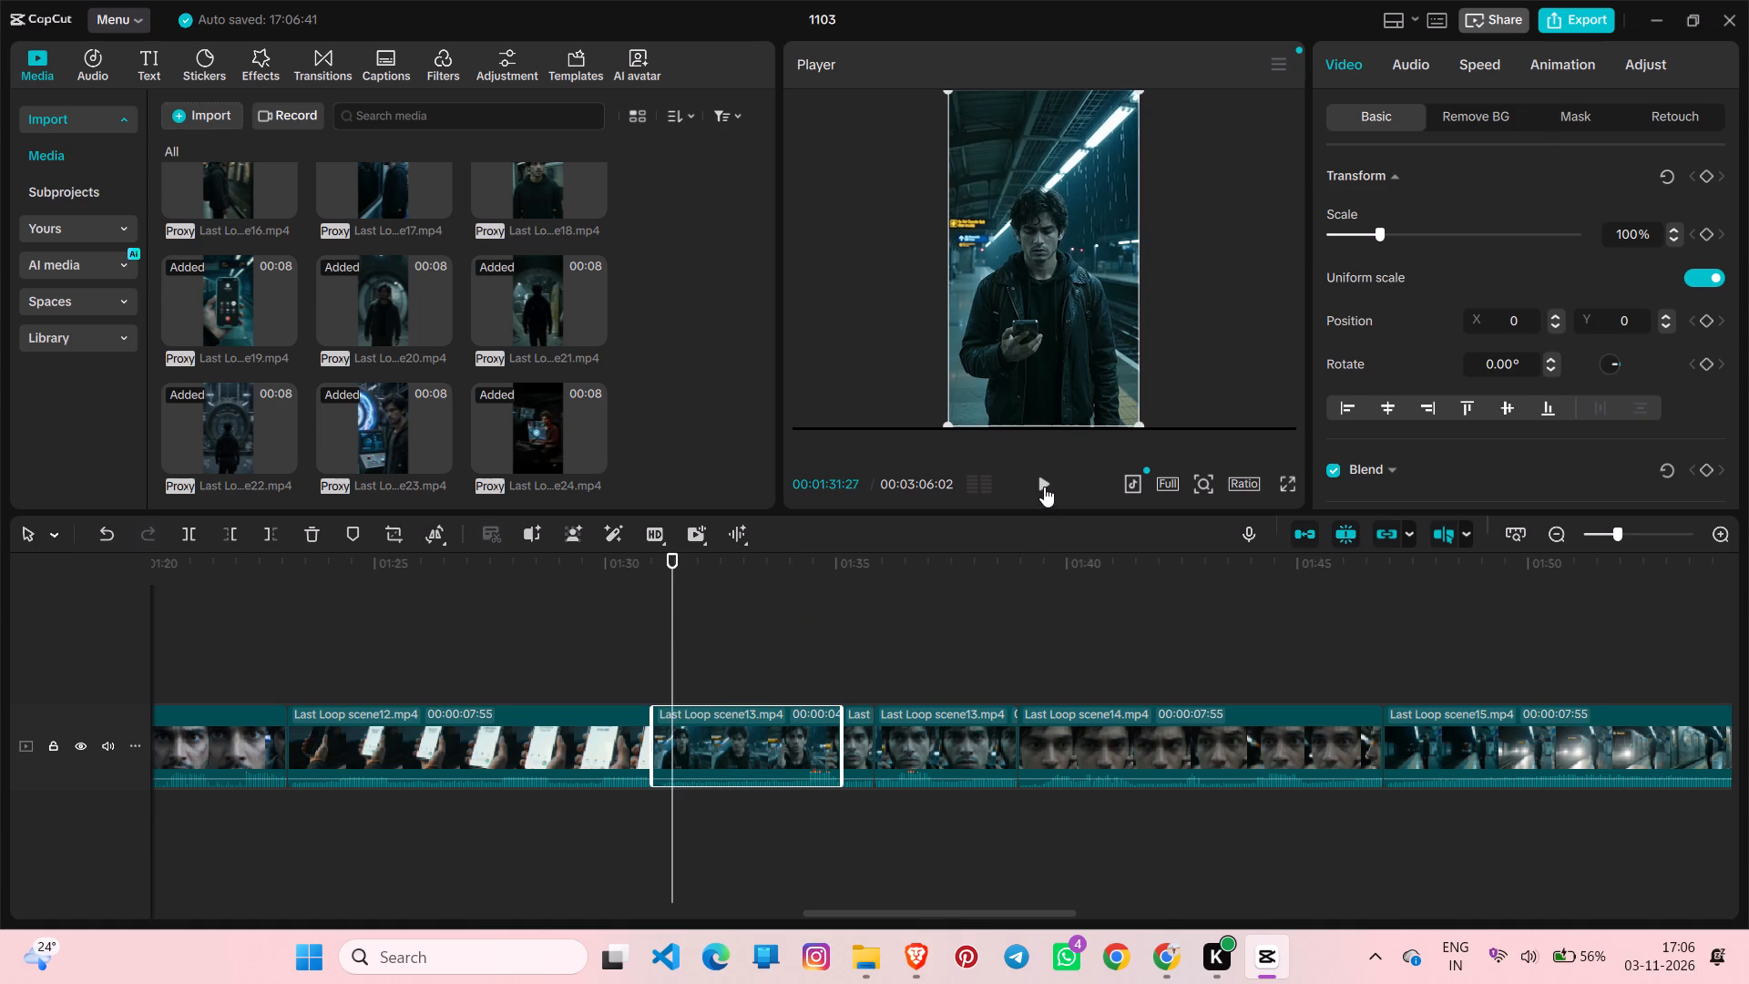
pyautogui.click(1044, 487)
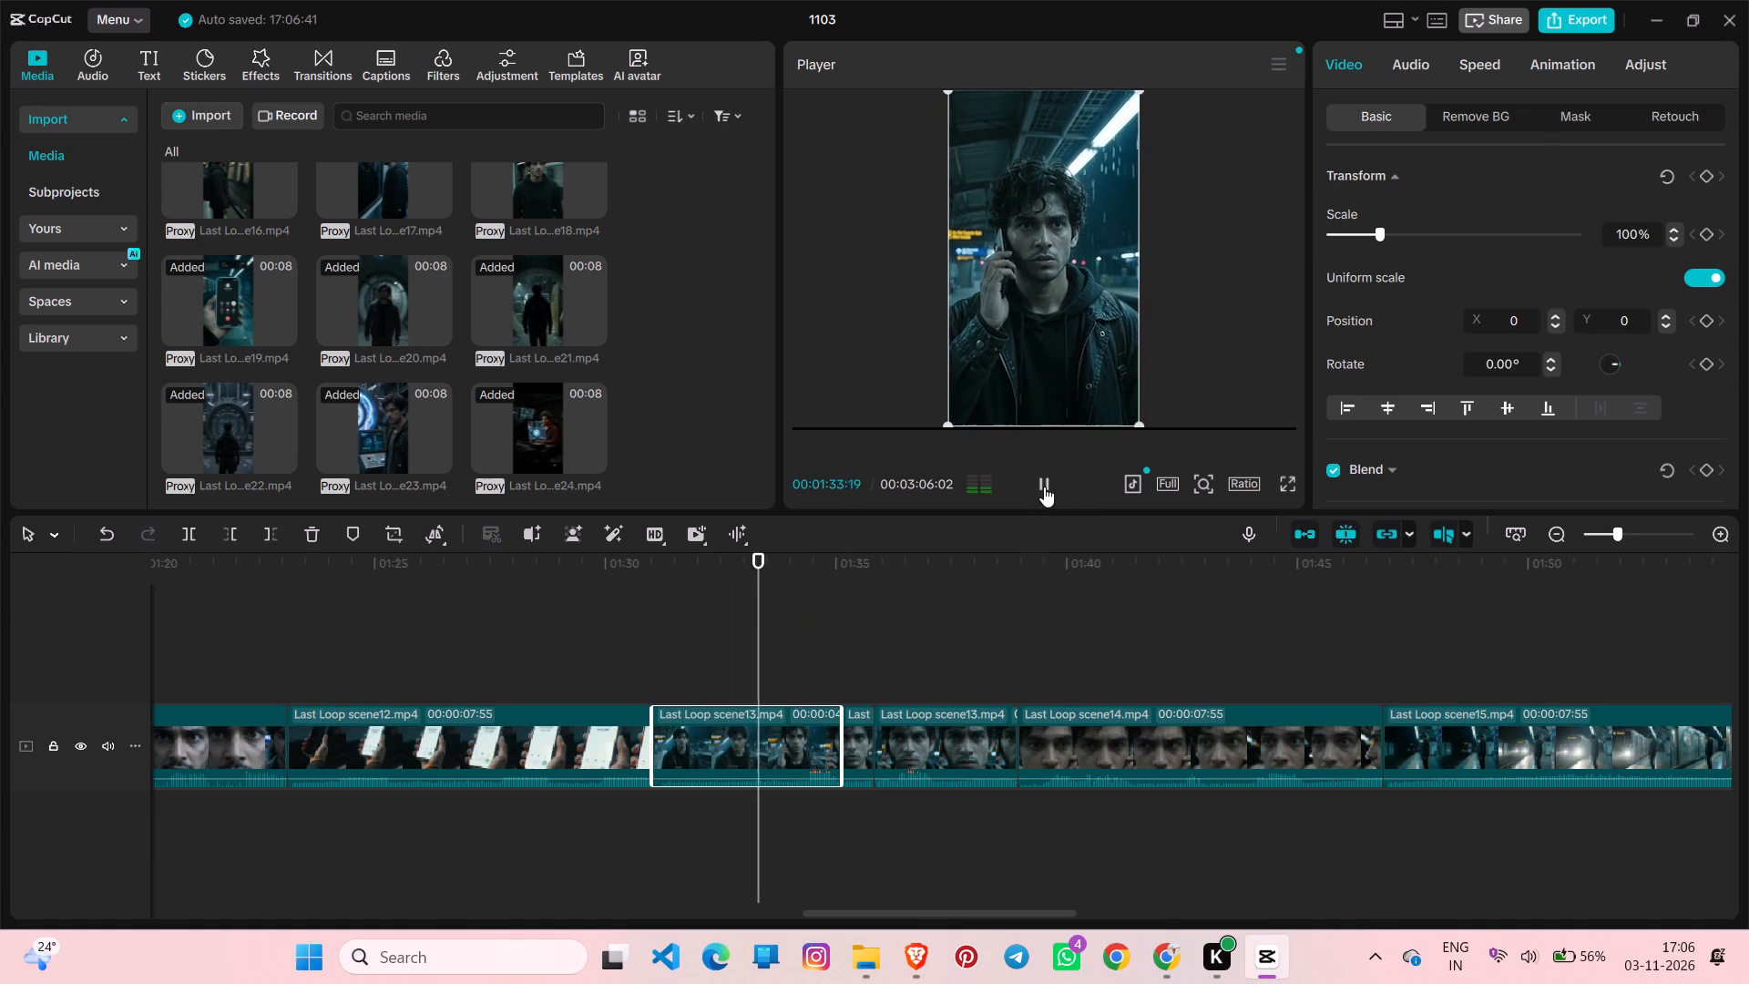
pyautogui.click(1044, 487)
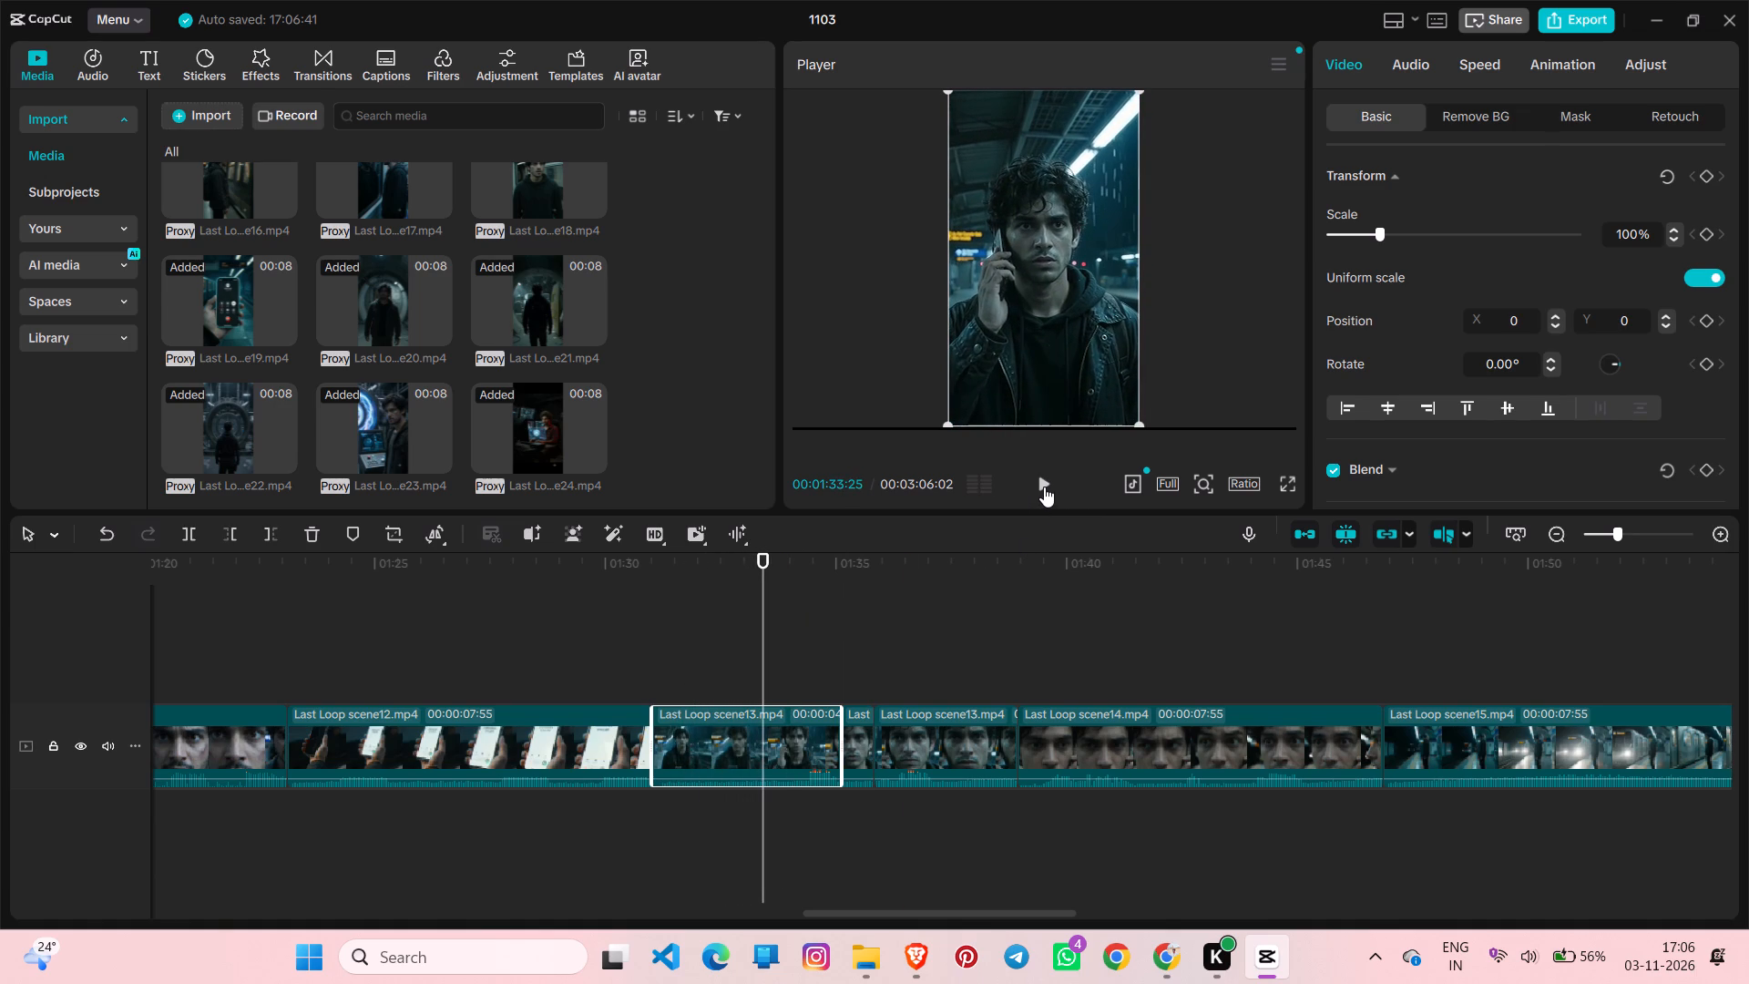
pyautogui.click(1044, 487)
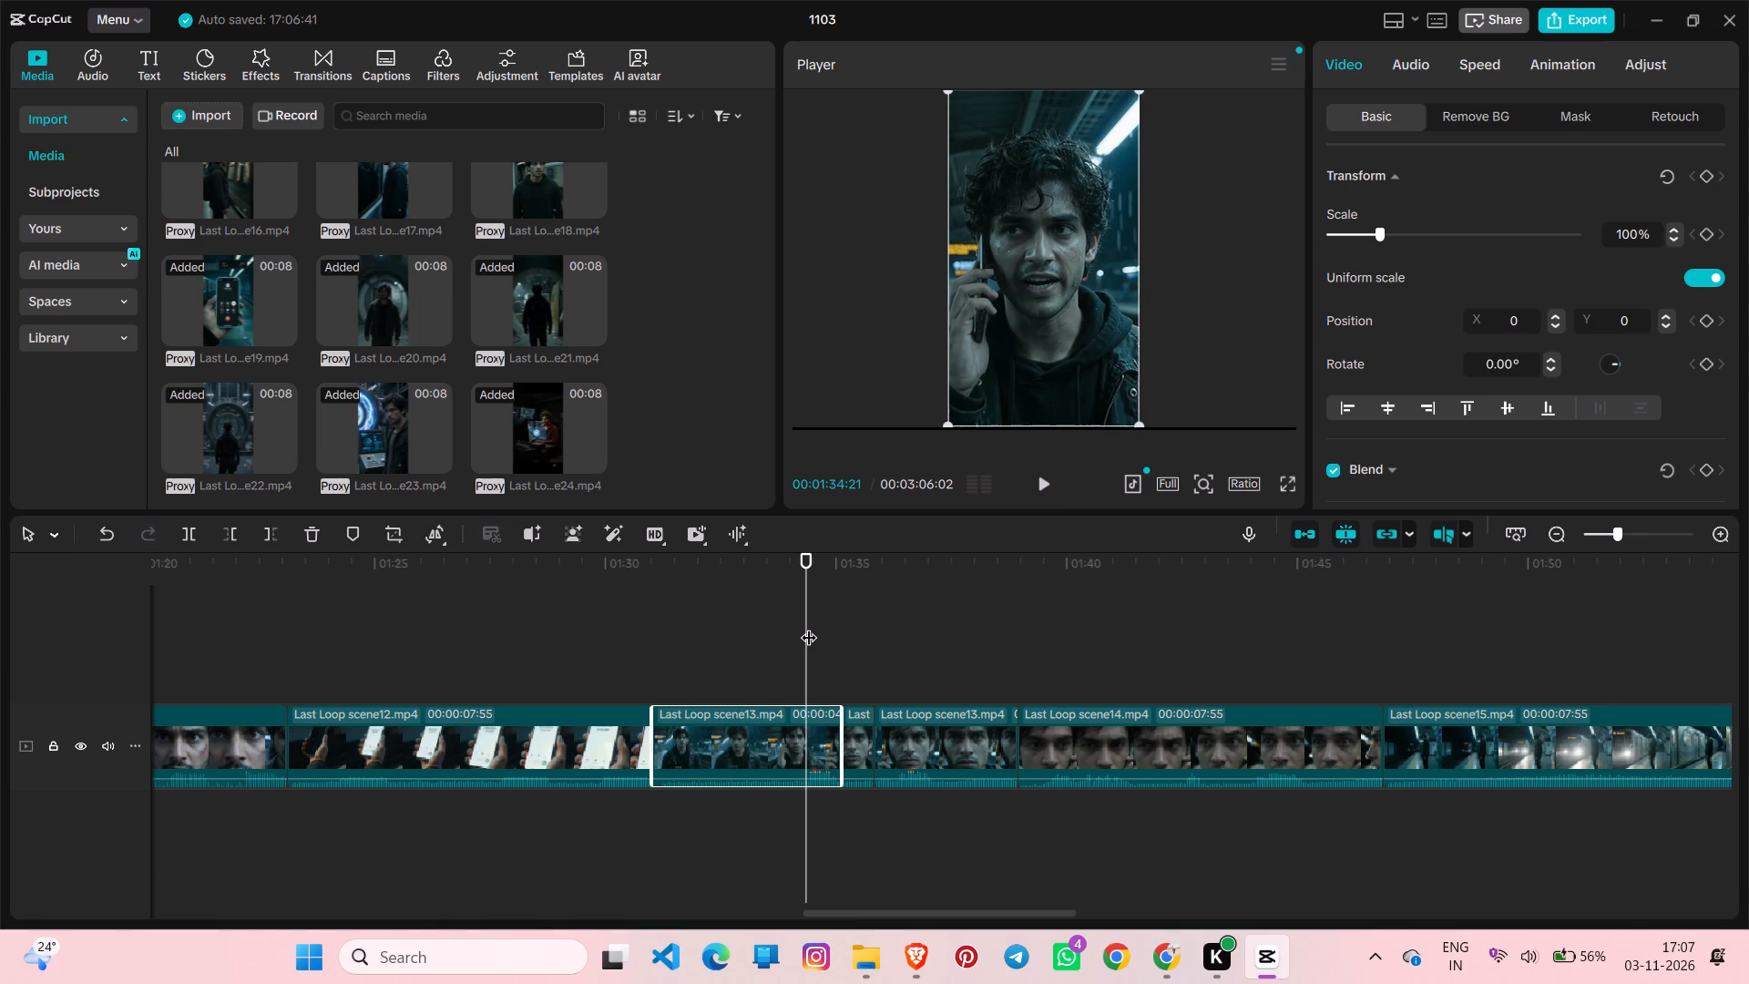
# Place the playhead at about 00:01:33:46 and copy the short middle segment of scene13.
pyautogui.moveTo(809, 626); pyautogui.dragTo(779, 626)
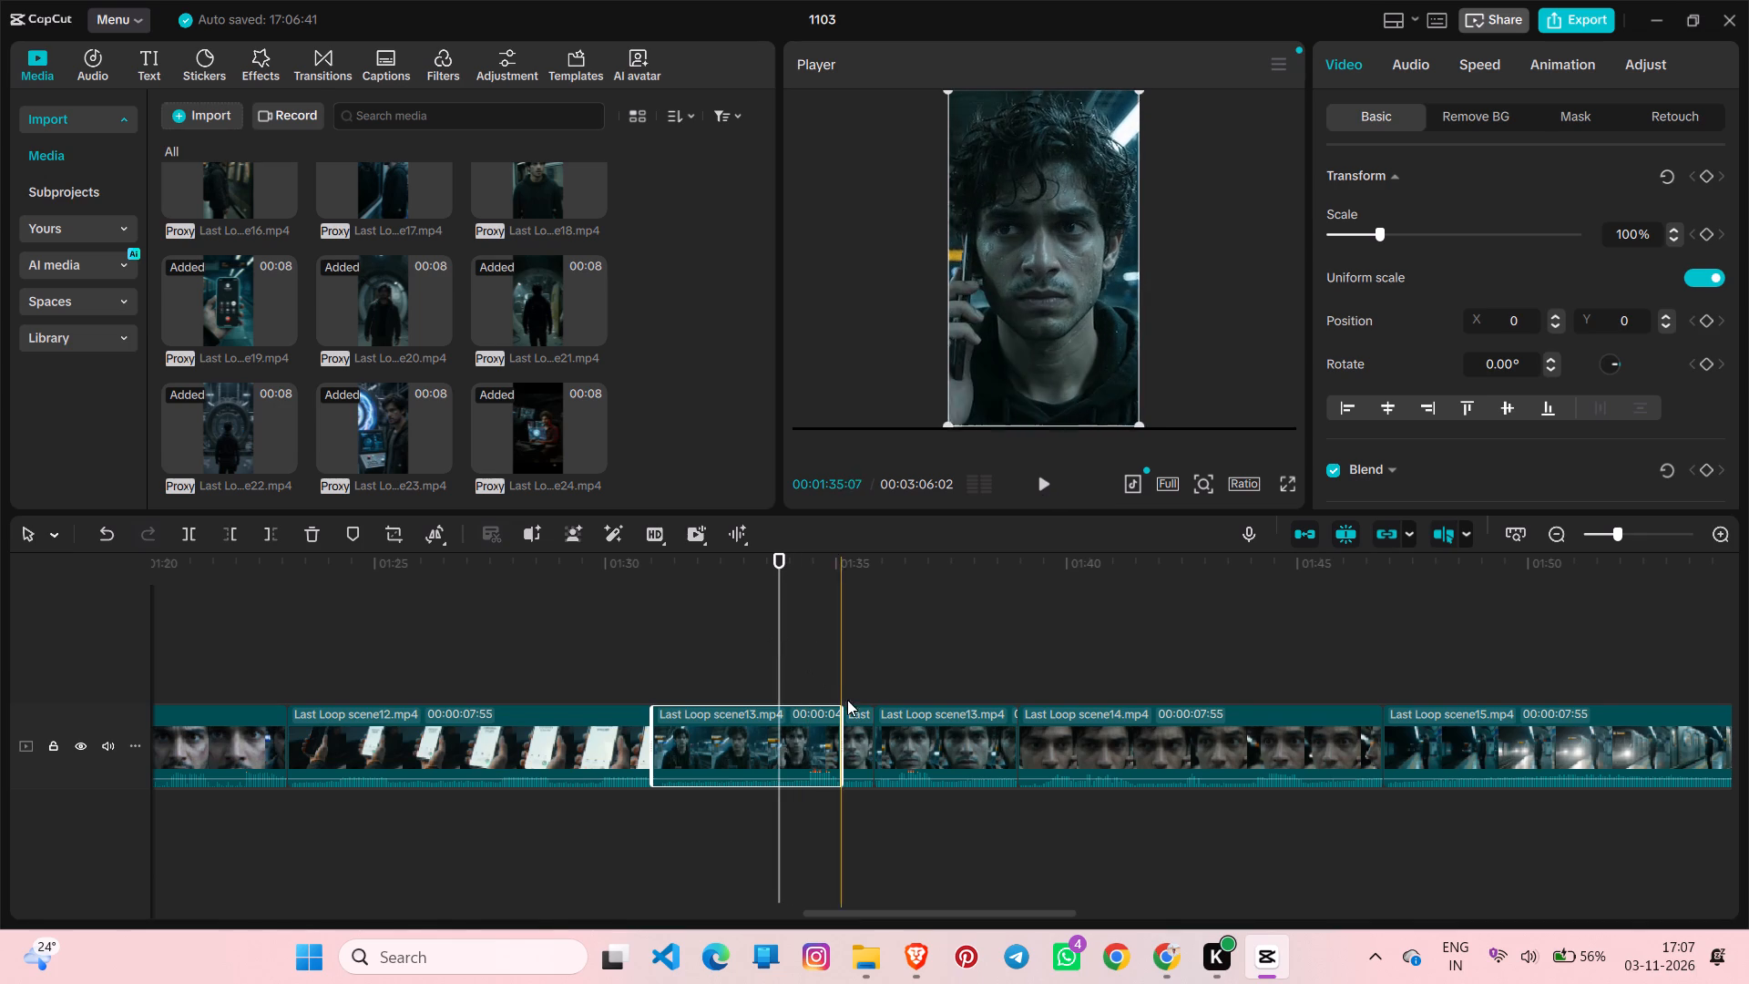
pyautogui.click(857, 723)
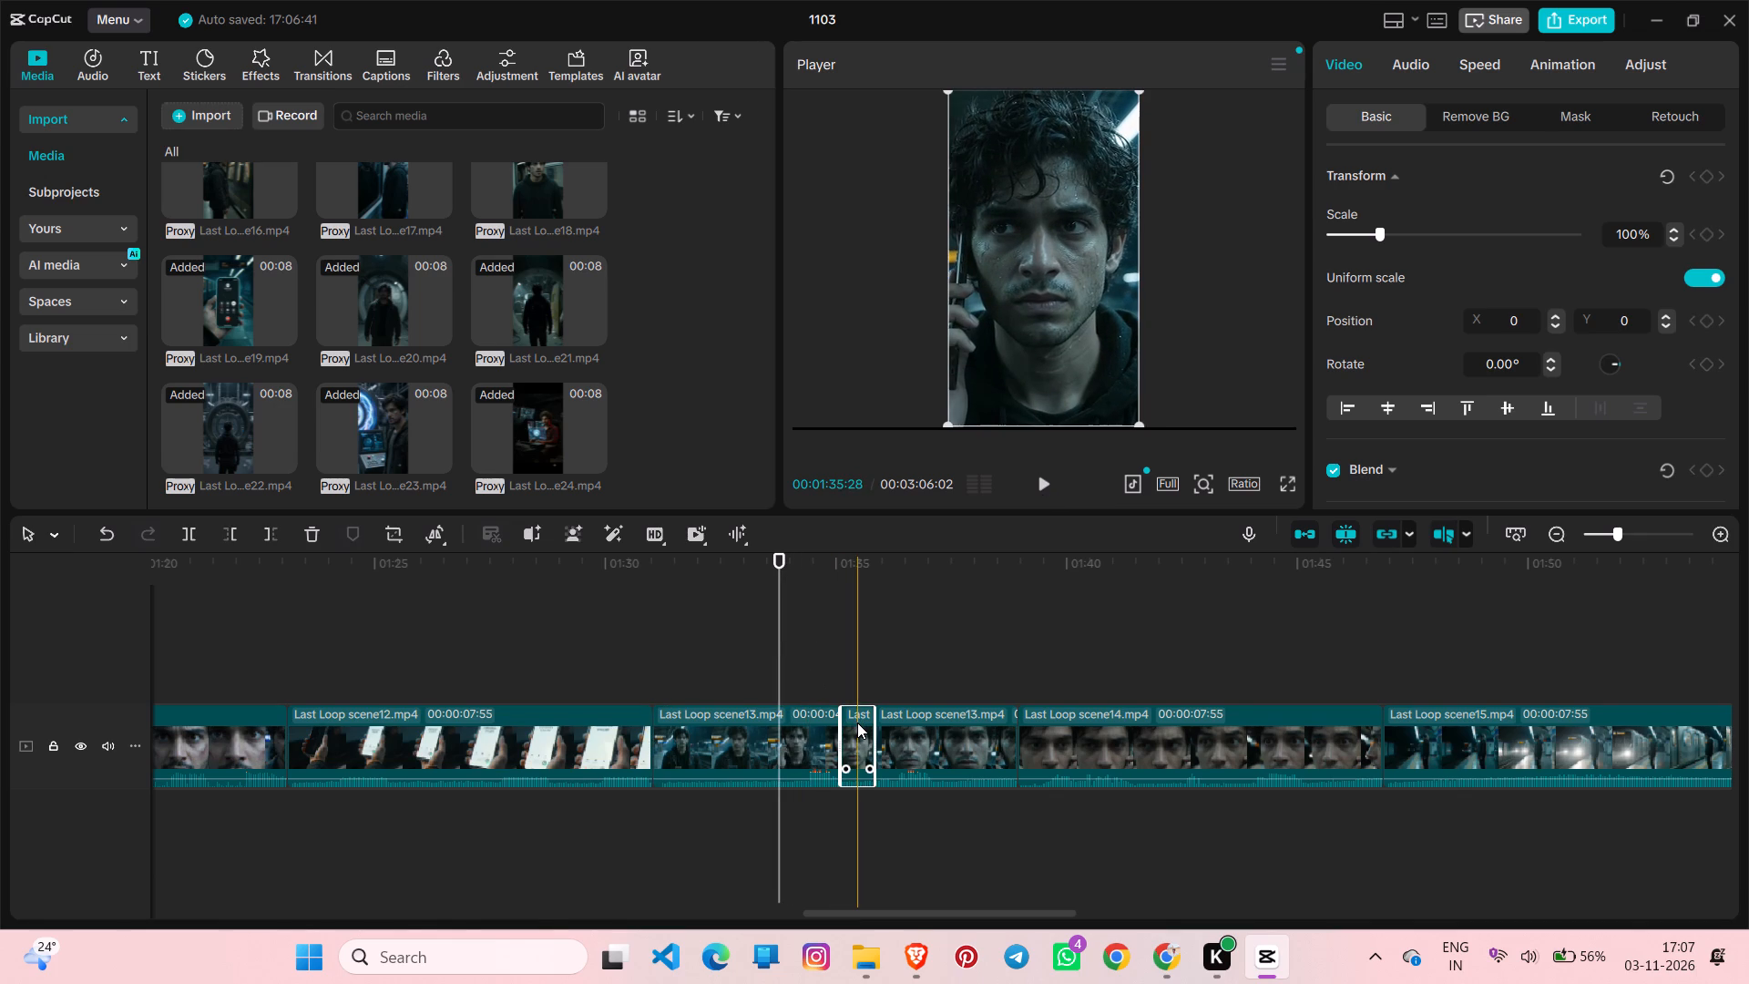
pyautogui.hotkey('ctrl', 'c')
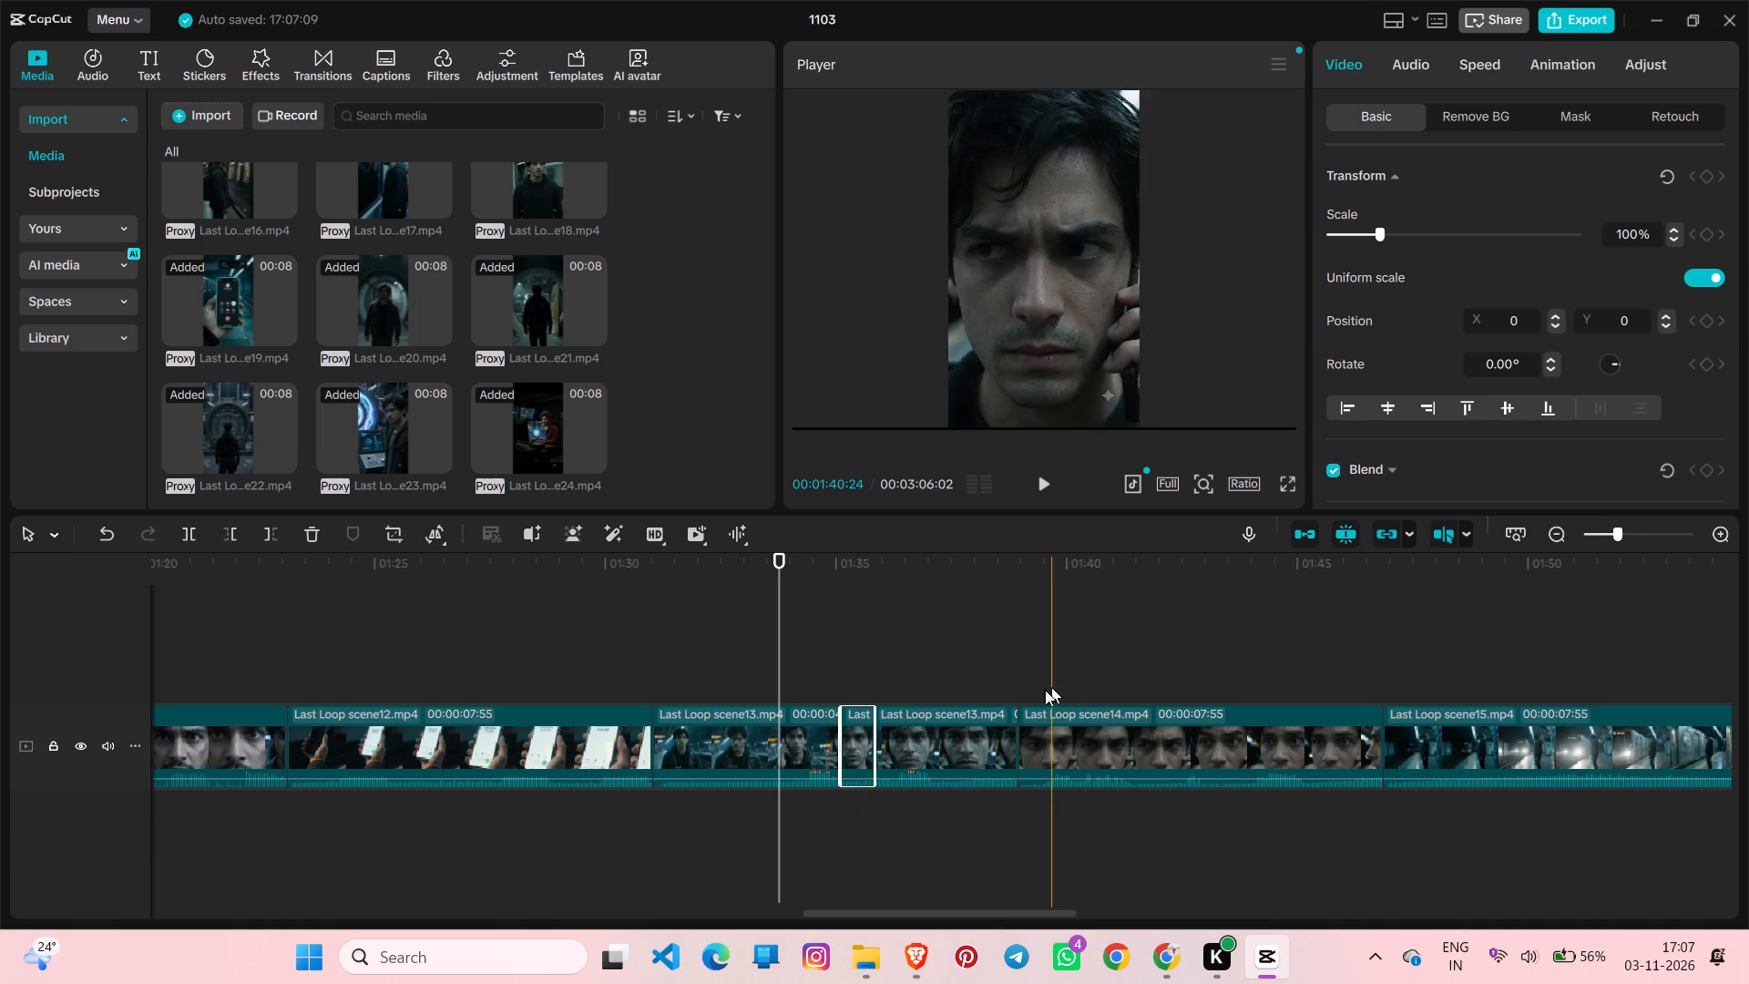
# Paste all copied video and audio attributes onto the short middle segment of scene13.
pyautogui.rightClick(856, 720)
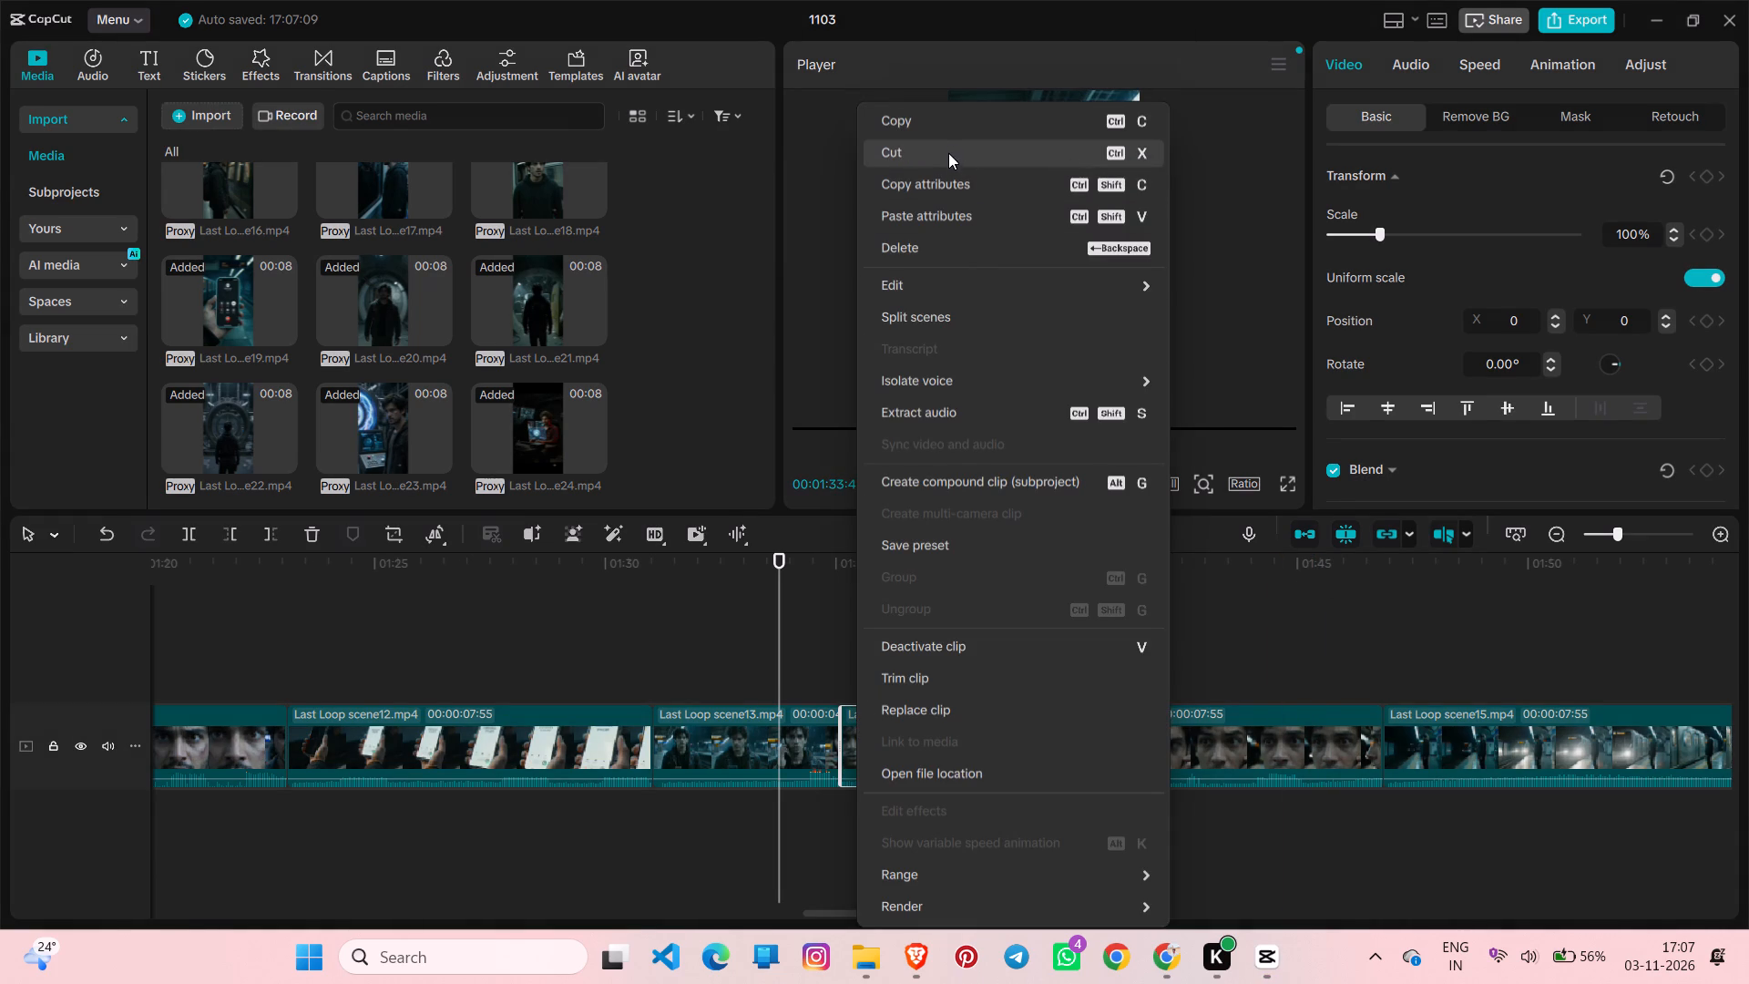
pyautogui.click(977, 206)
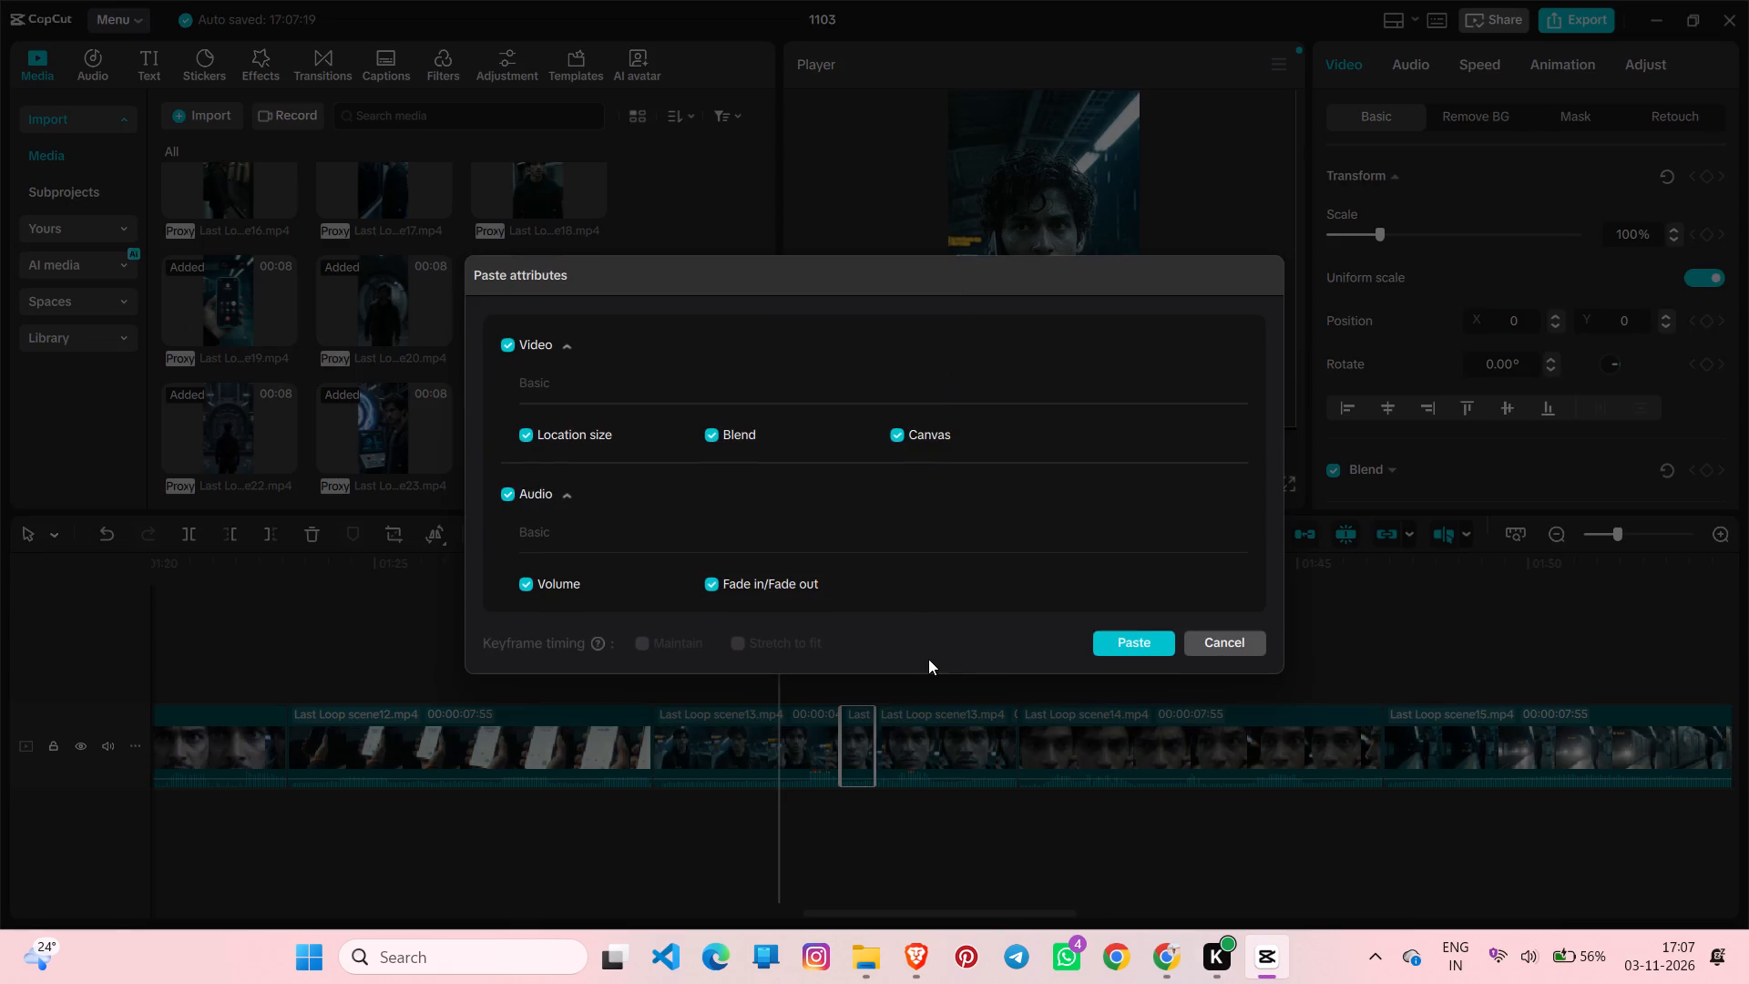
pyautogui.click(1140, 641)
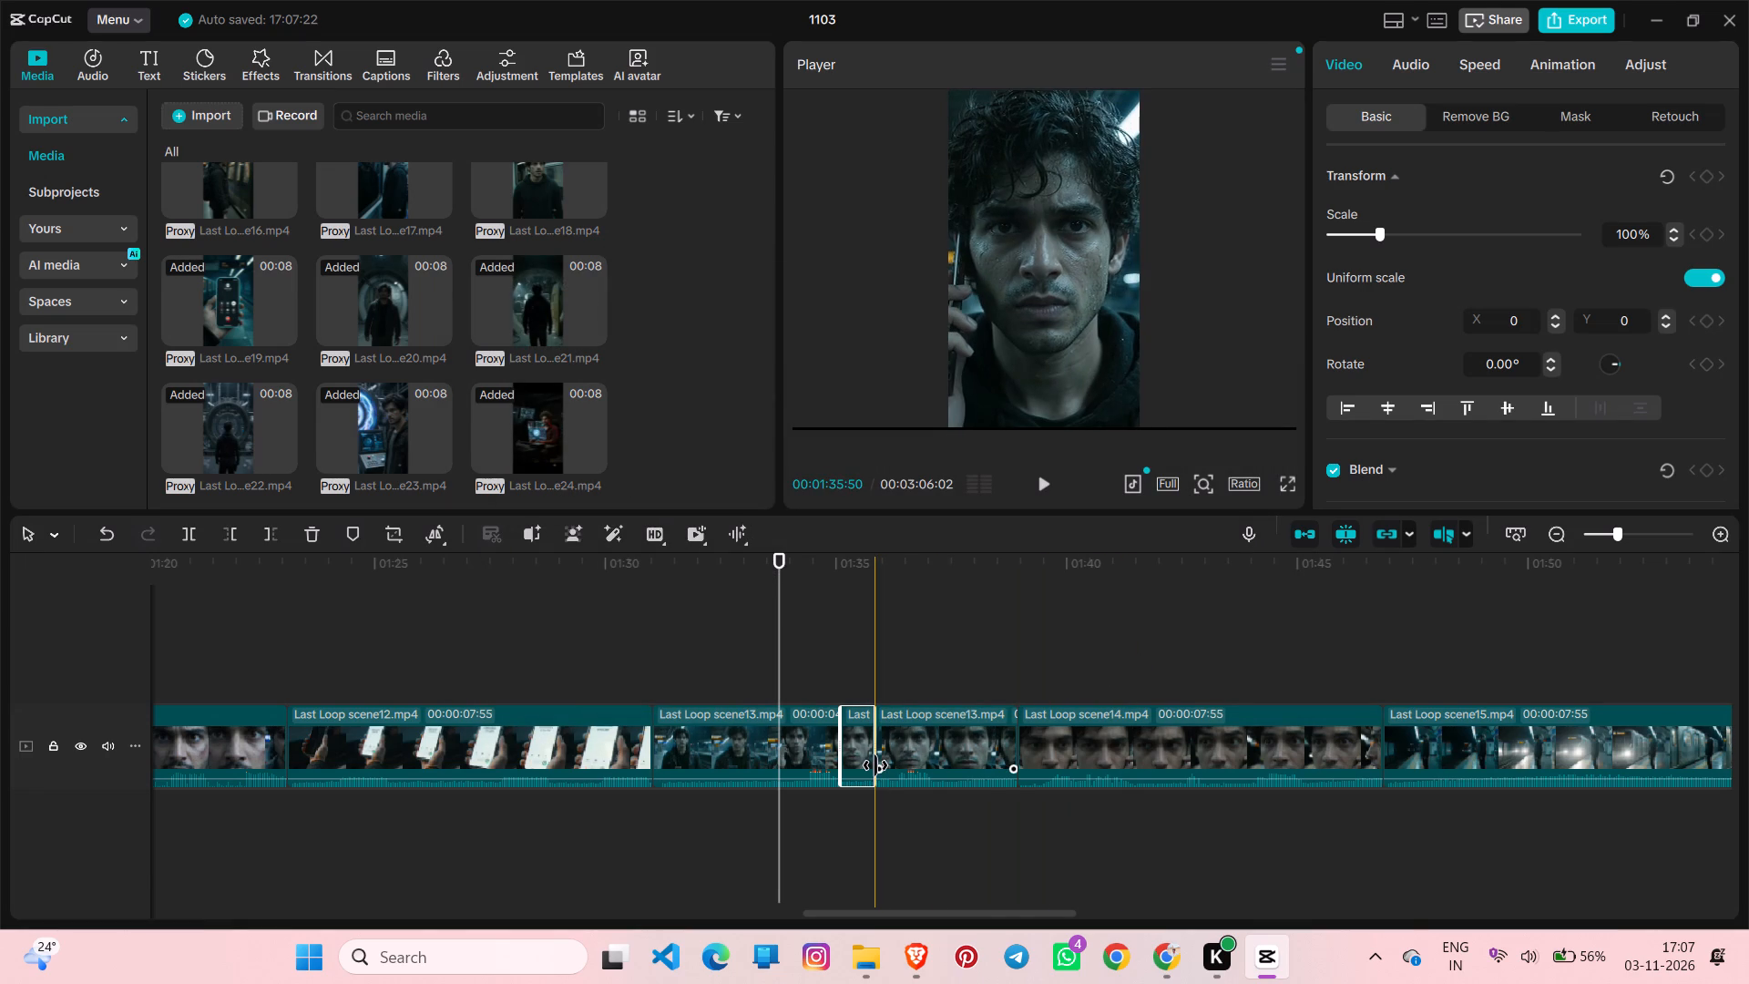
# Paste the copied scene13 segment onto a track above the main video and align its start with the playhead at about 00:01:33:46.
pyautogui.click(856, 753)
pyautogui.hotkey('ctrl', 'v')
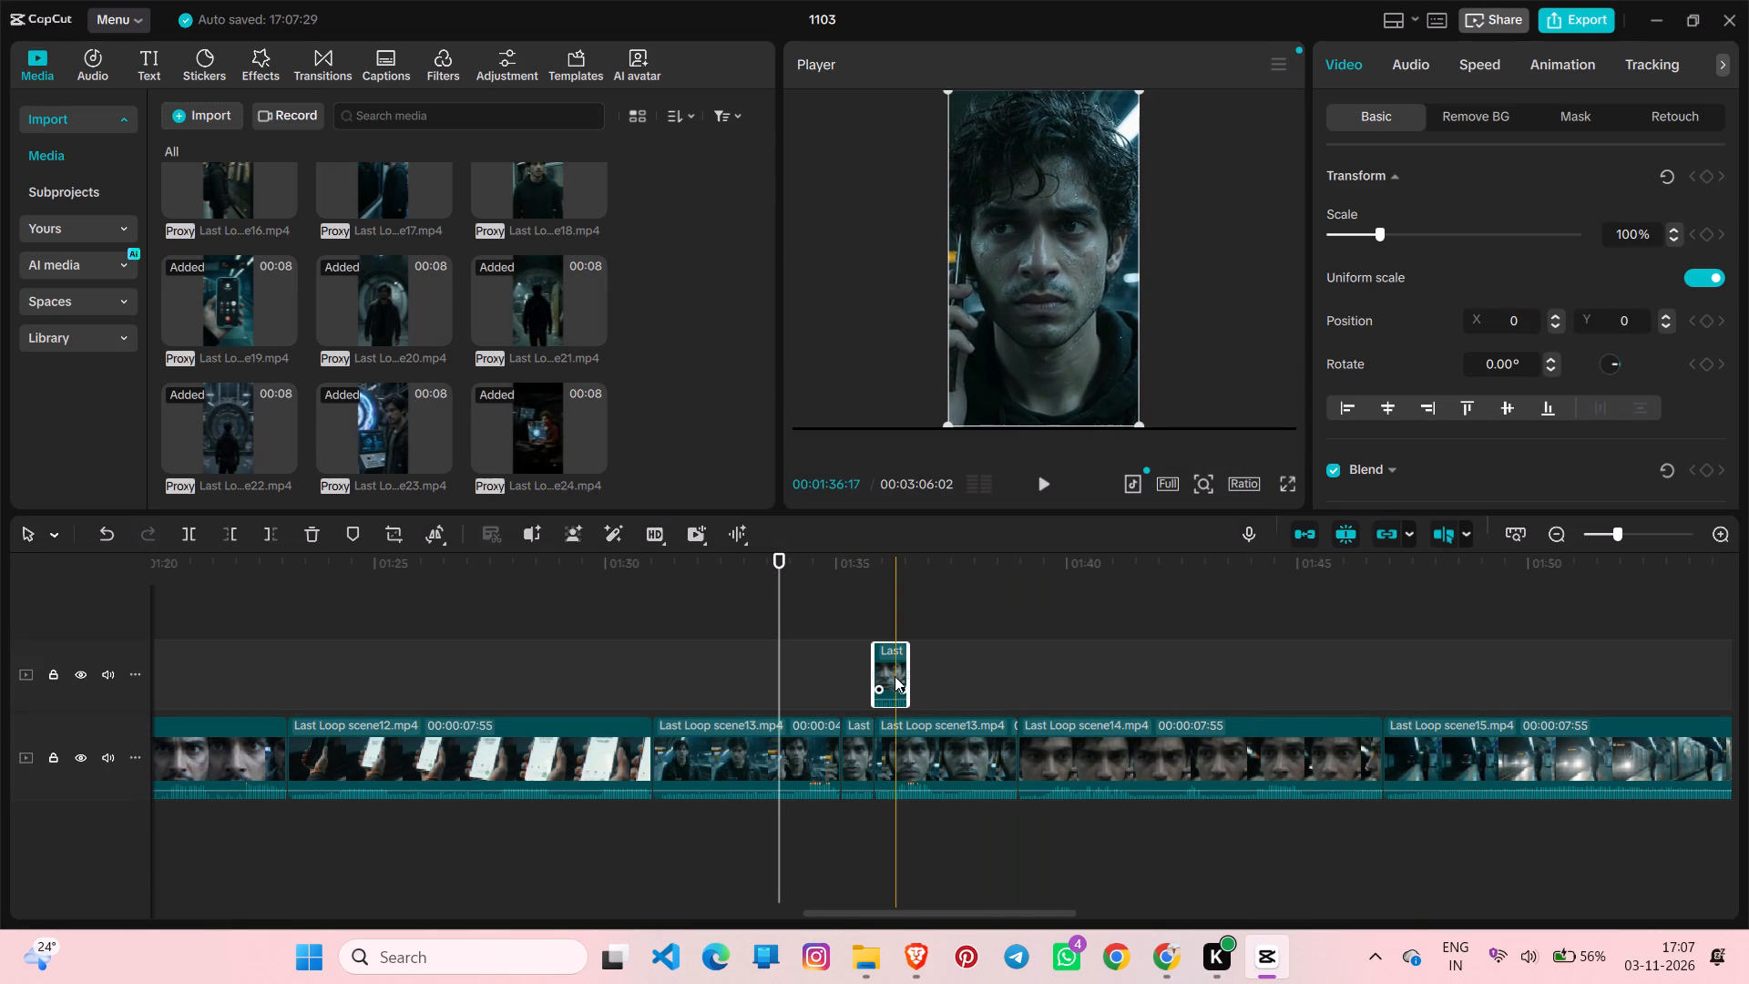
pyautogui.moveTo(891, 672); pyautogui.dragTo(803, 690)
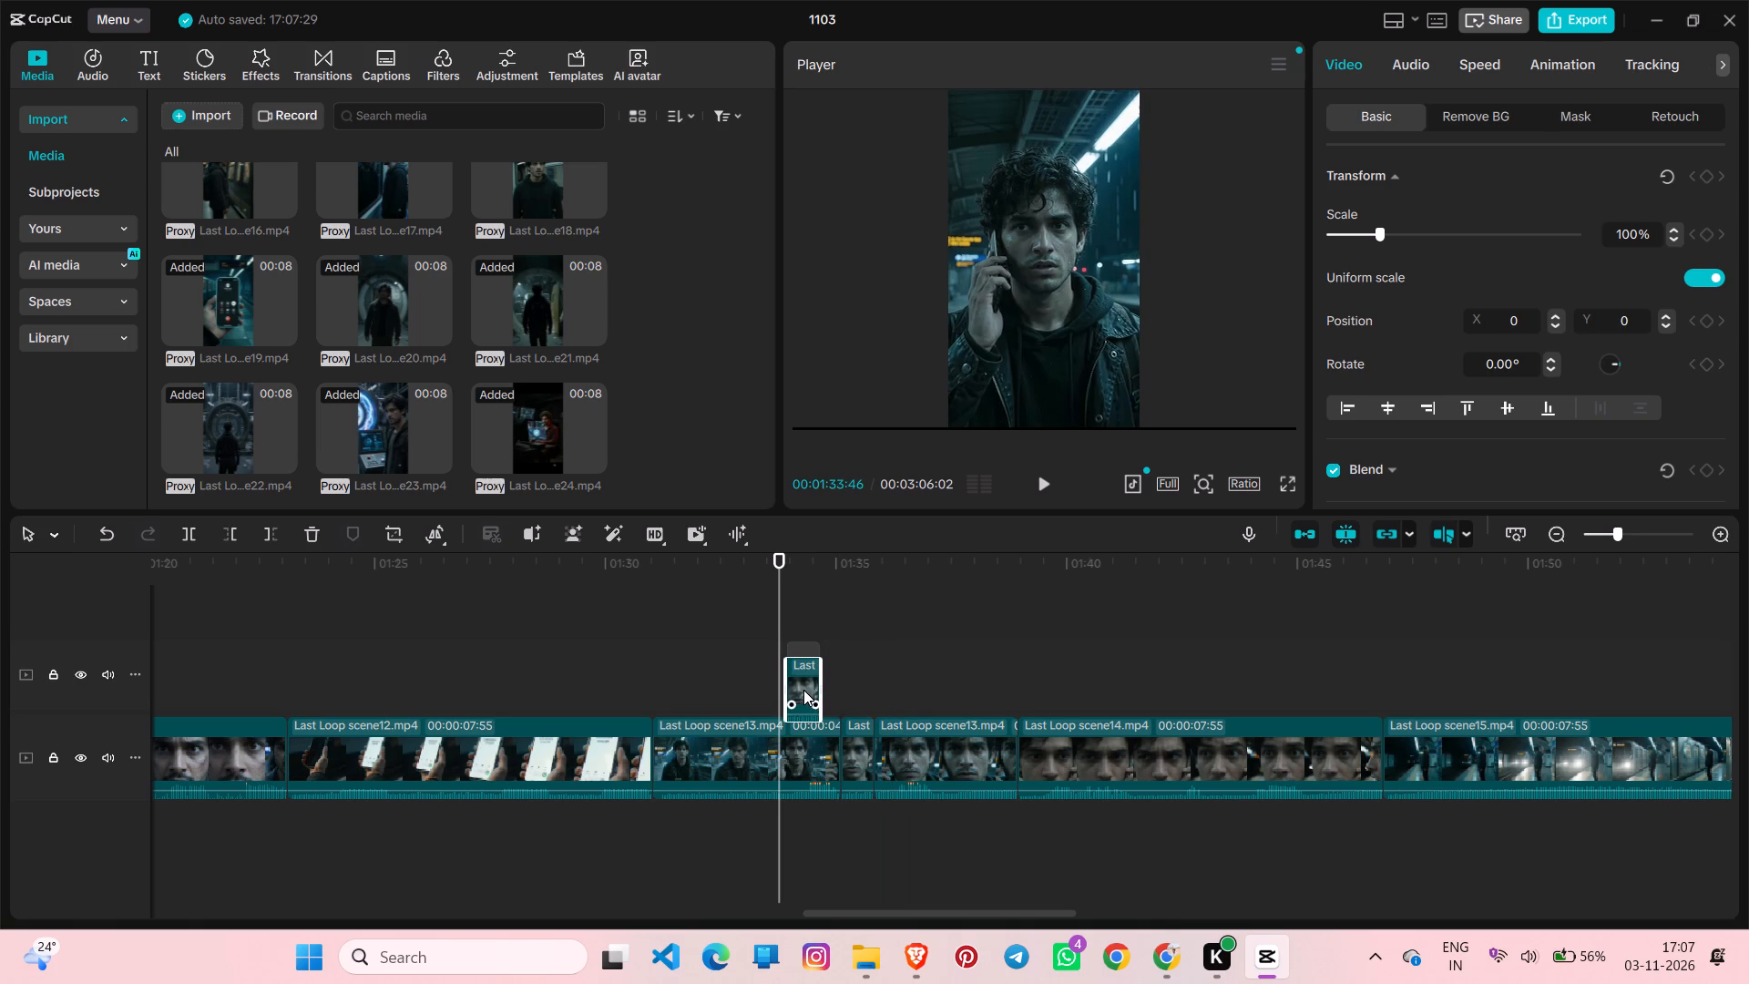
pyautogui.moveTo(803, 690); pyautogui.dragTo(793, 689)
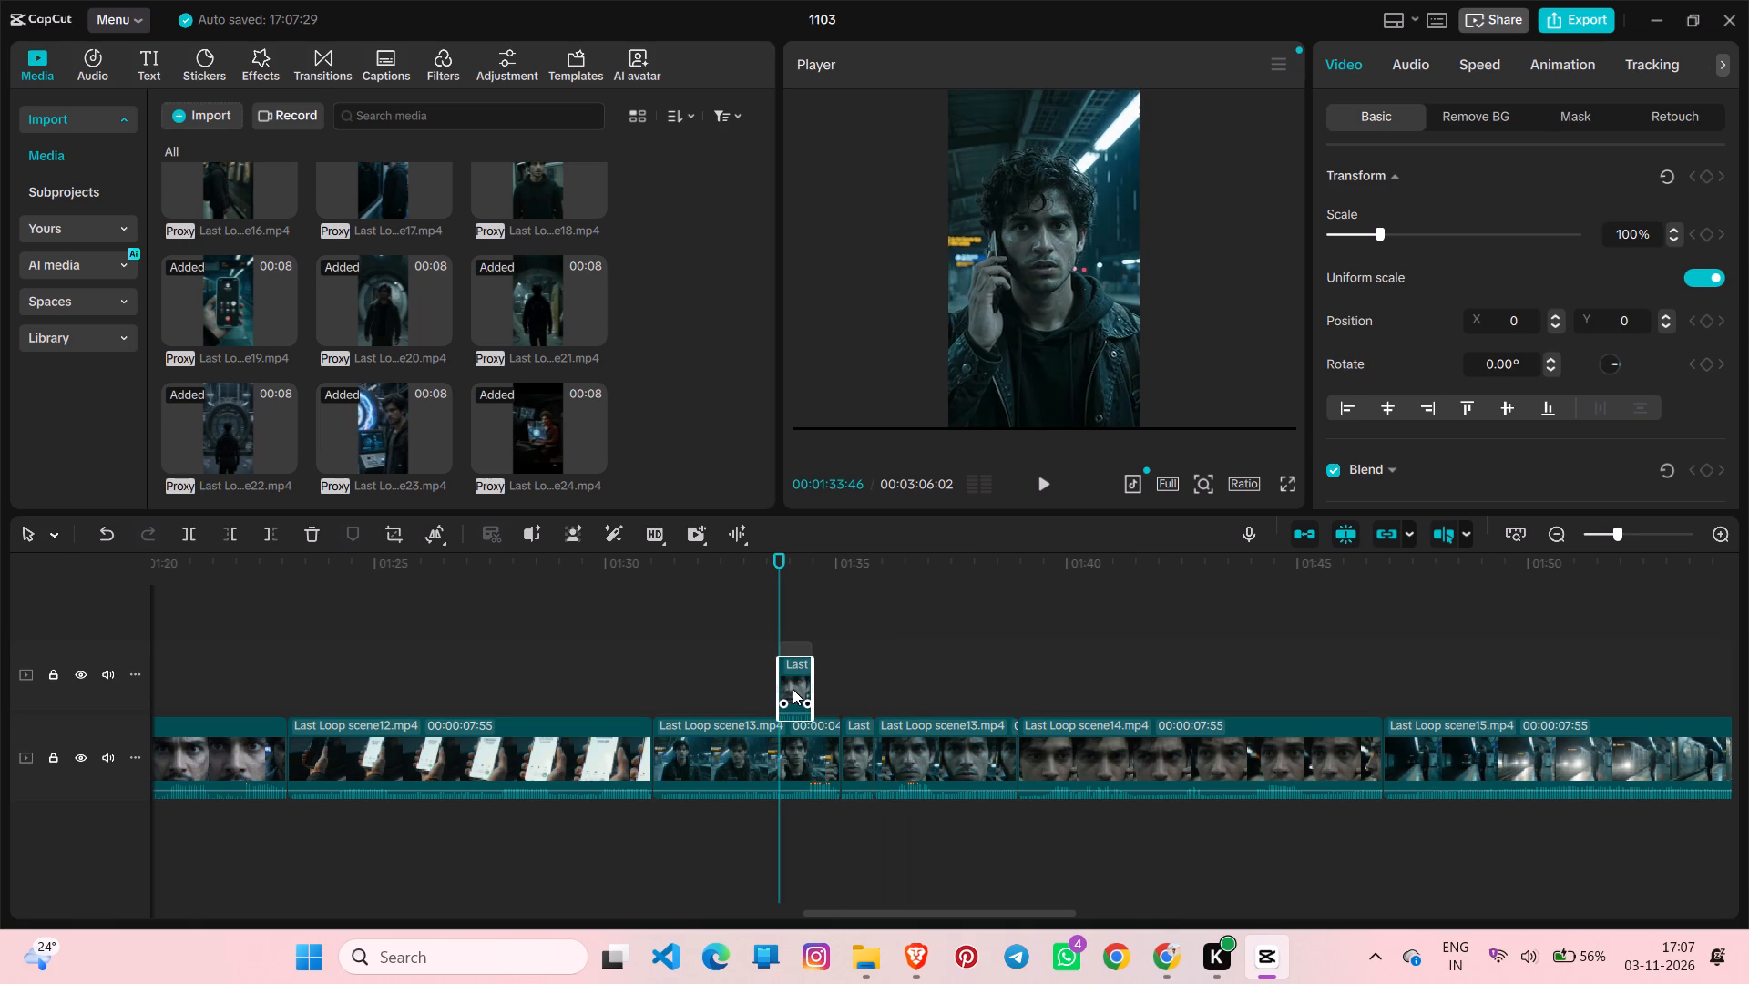
pyautogui.moveTo(793, 689); pyautogui.dragTo(793, 690)
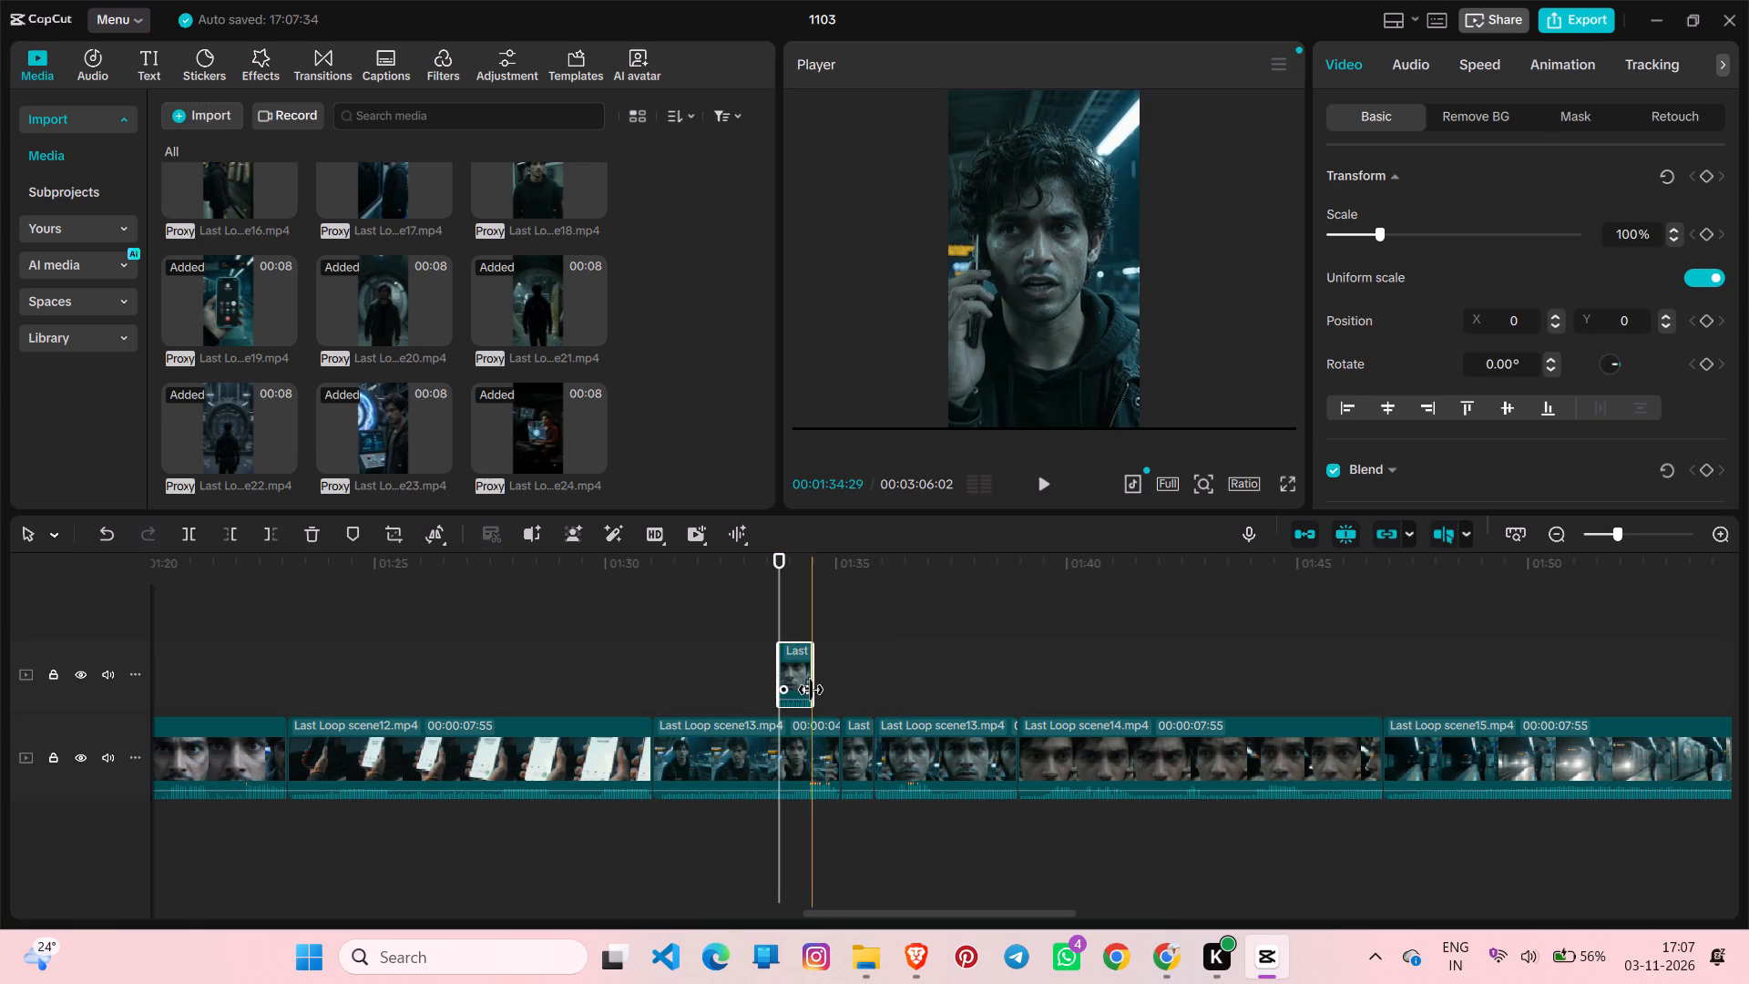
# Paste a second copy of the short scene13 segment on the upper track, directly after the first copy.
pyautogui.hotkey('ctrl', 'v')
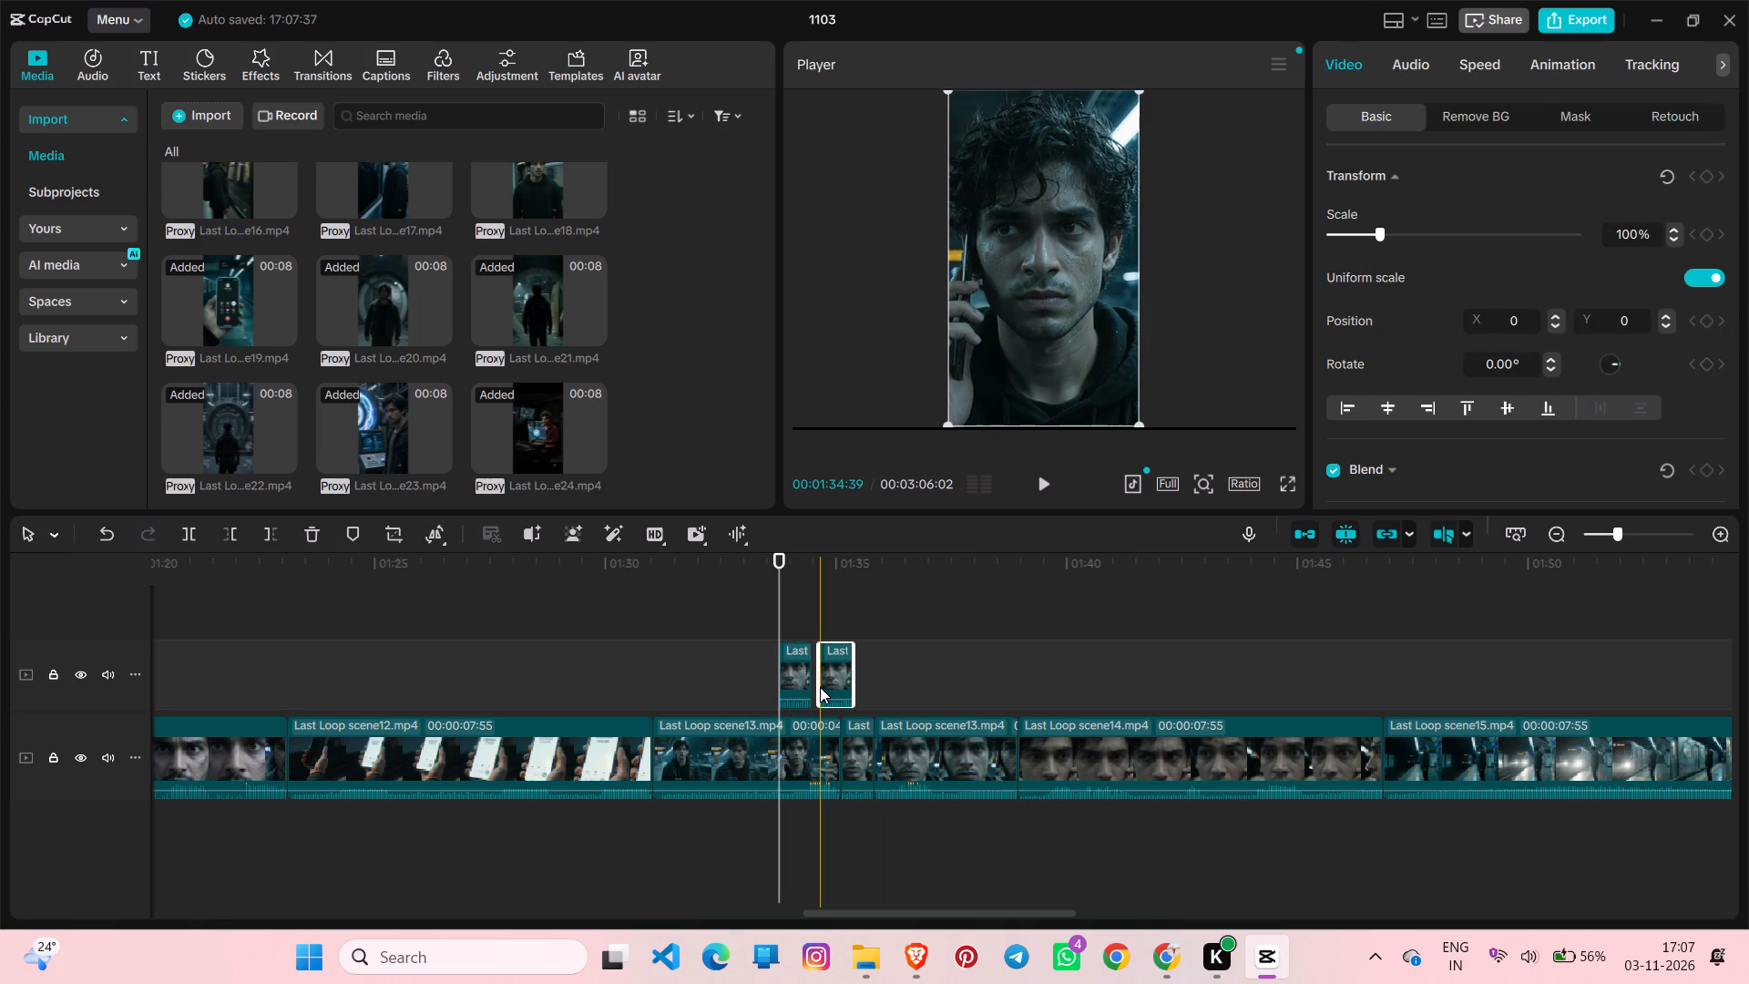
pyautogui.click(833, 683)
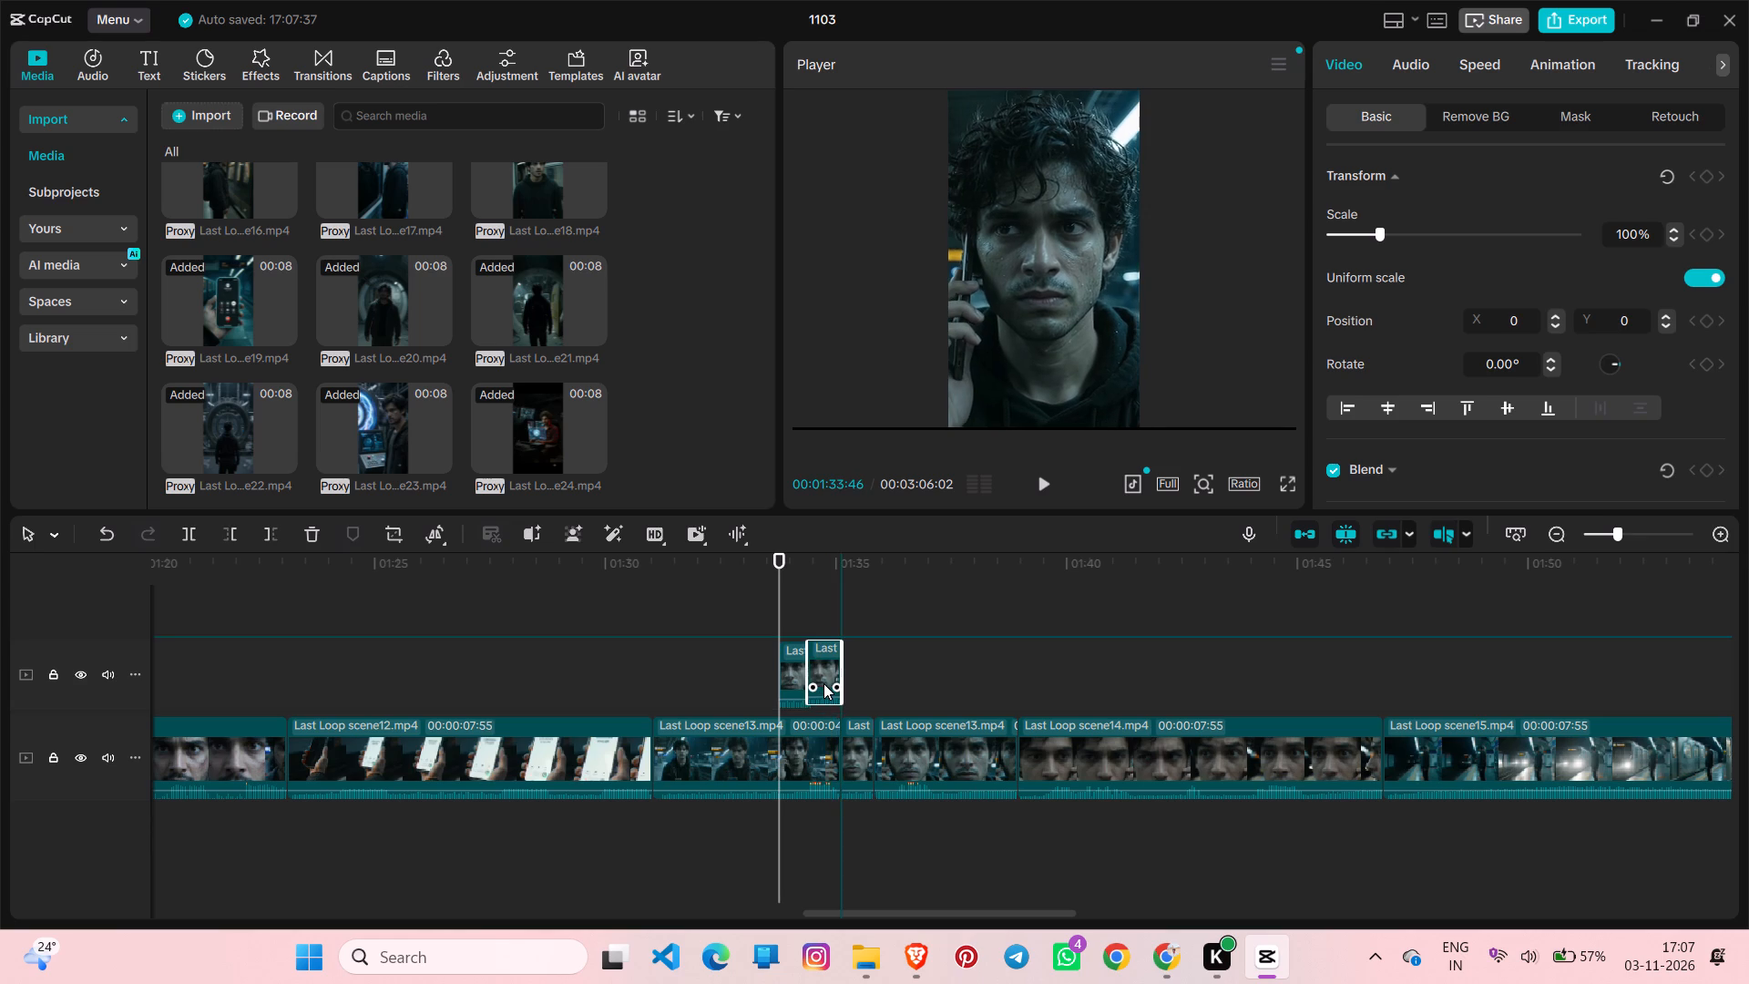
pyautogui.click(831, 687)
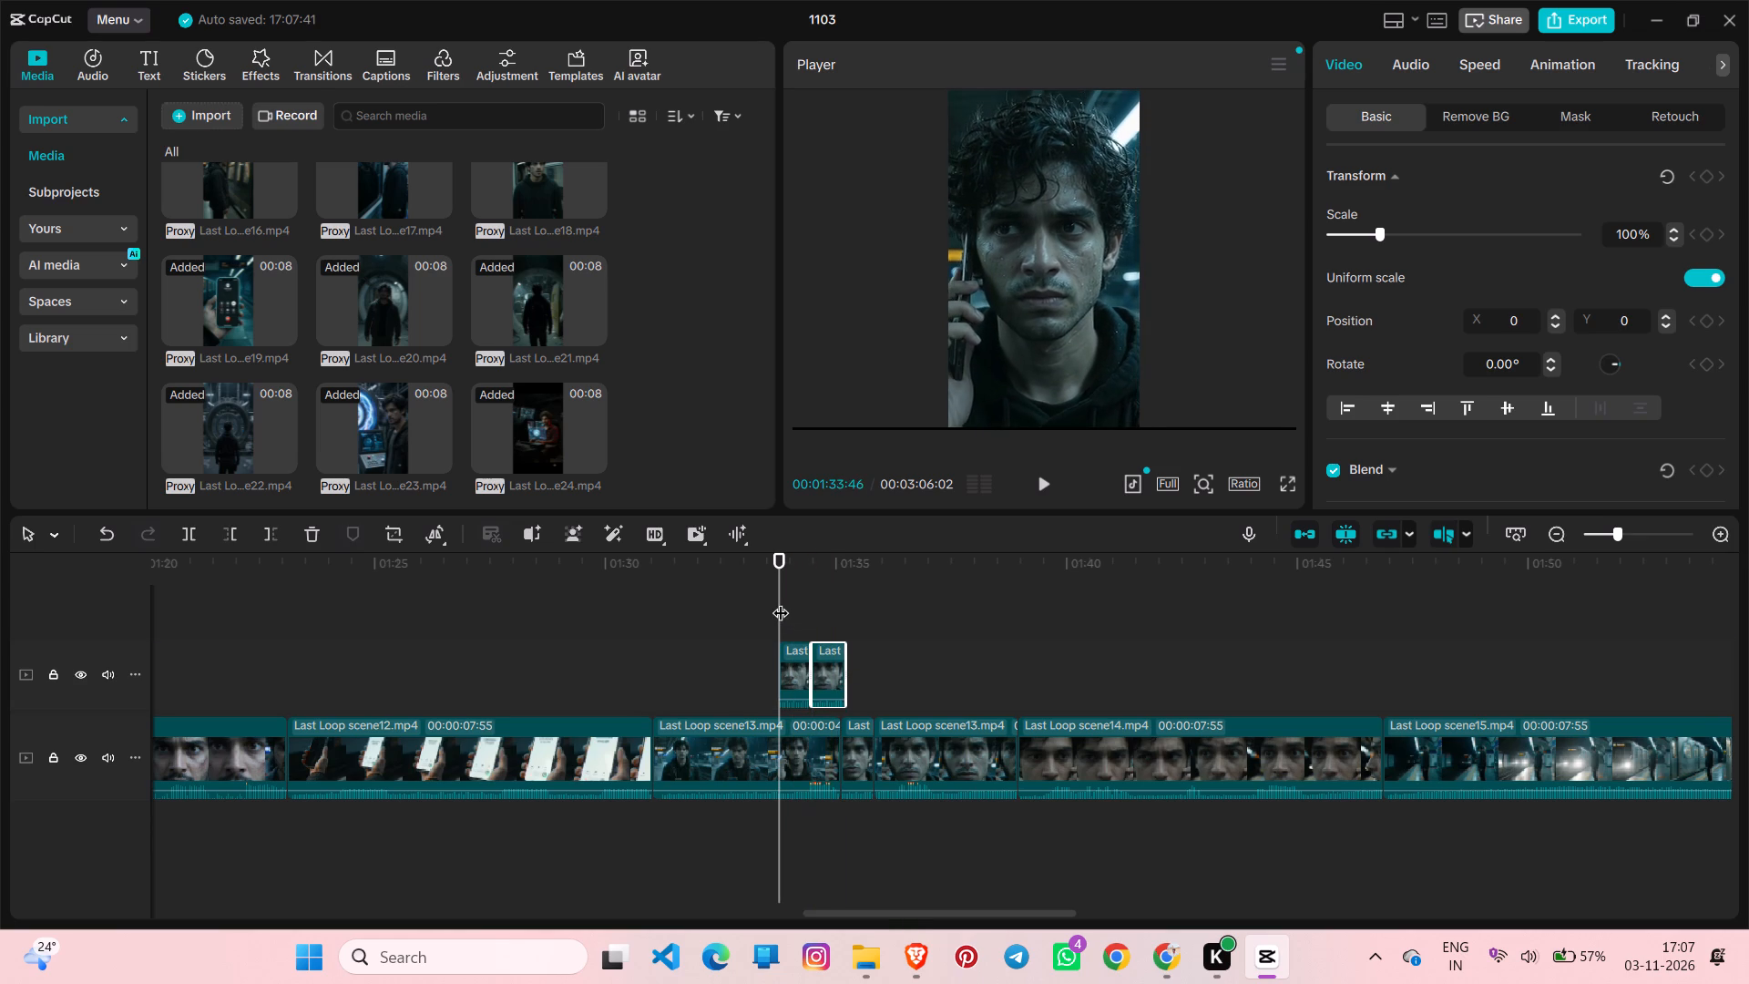
# Preview scene13 with the two overlay copies, starting at about 00:01:31:59, and replay the section around them.
pyautogui.click(697, 613)
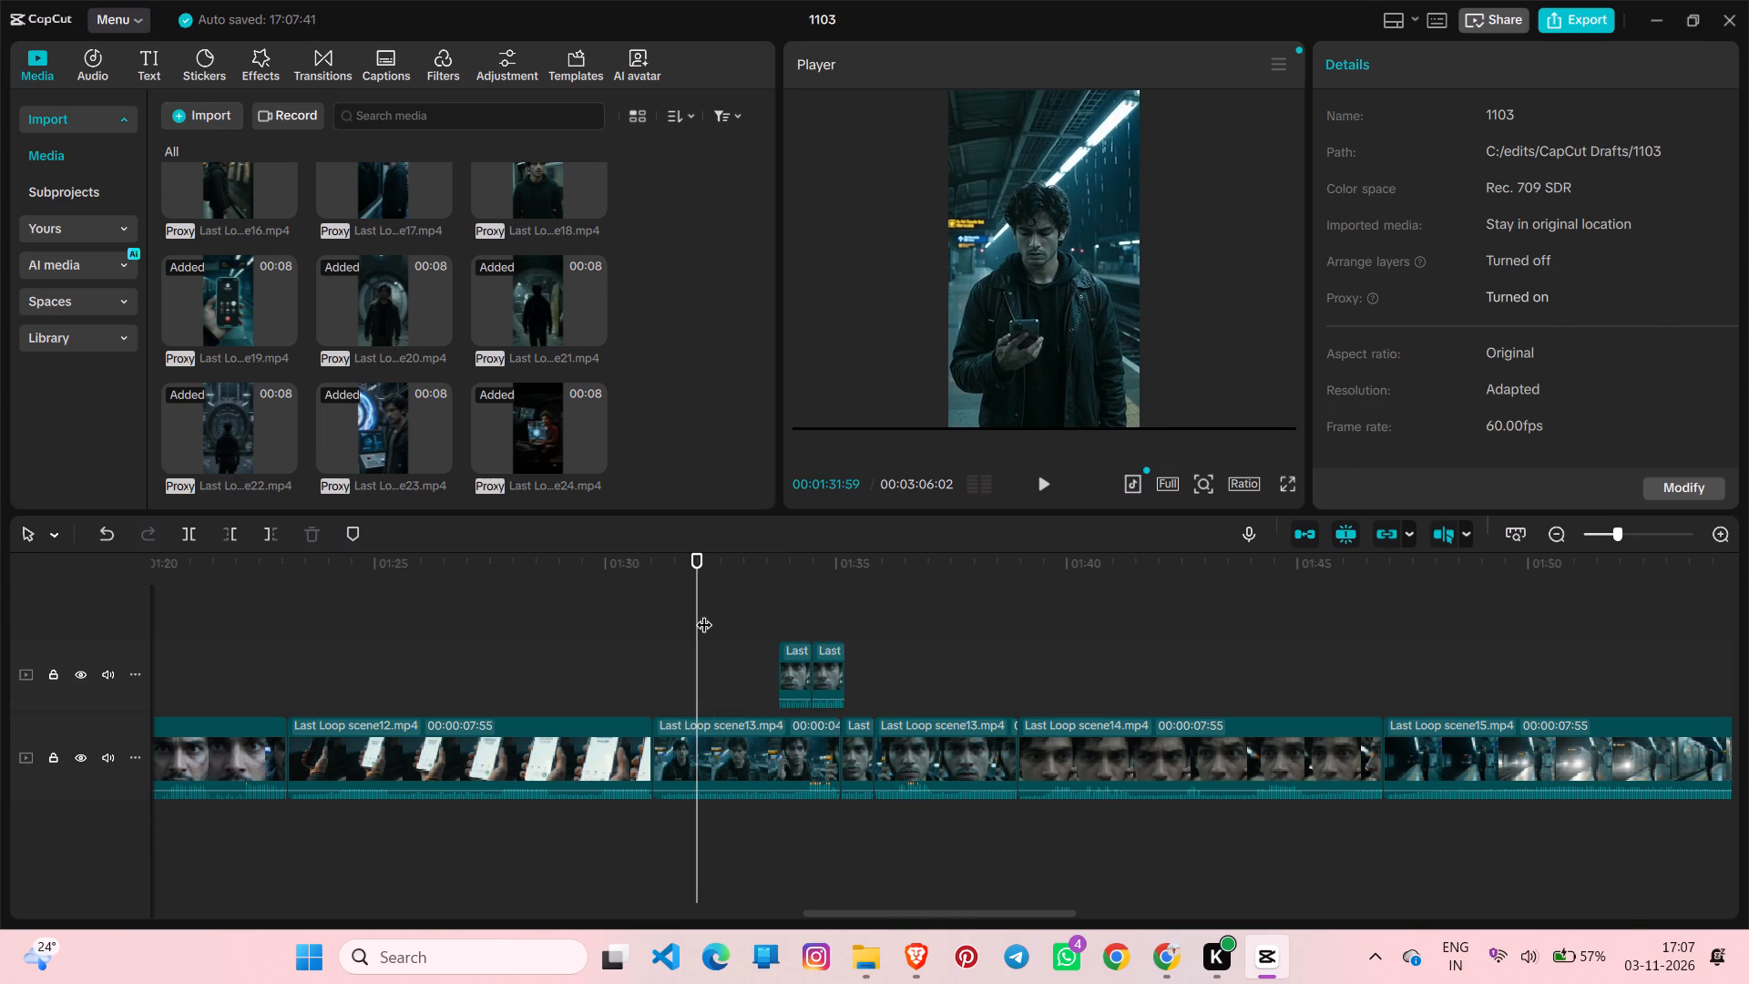
pyautogui.click(1043, 487)
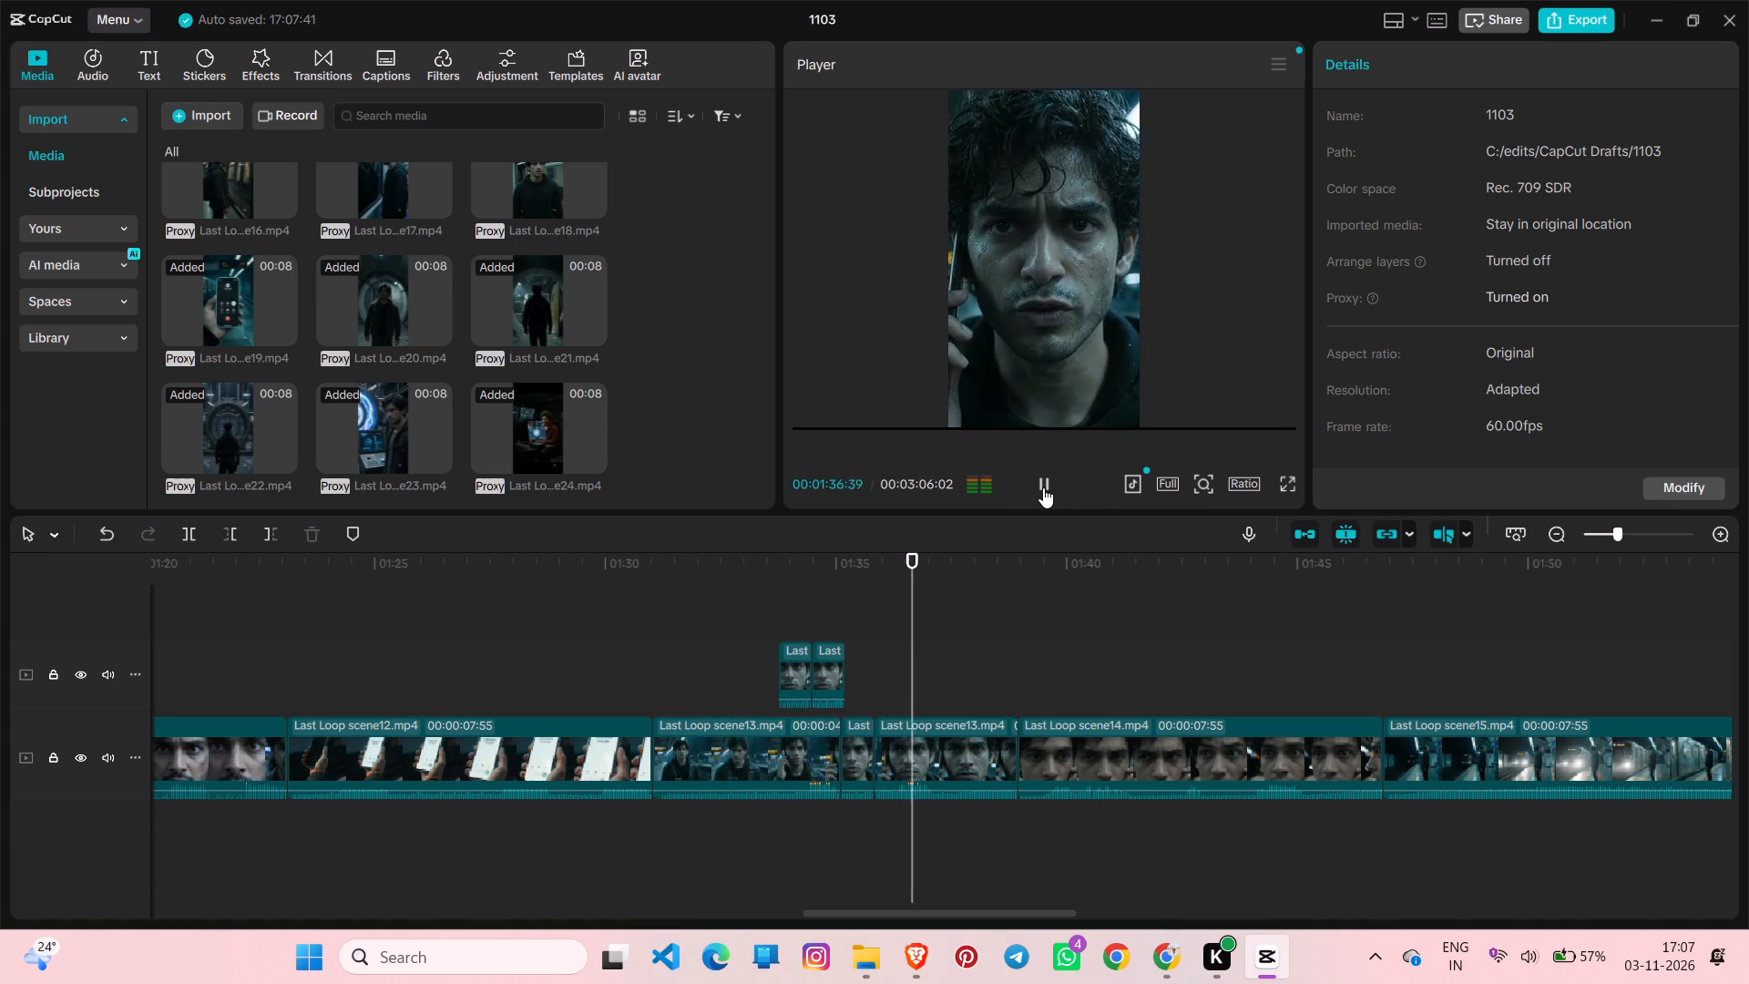
pyautogui.click(1043, 487)
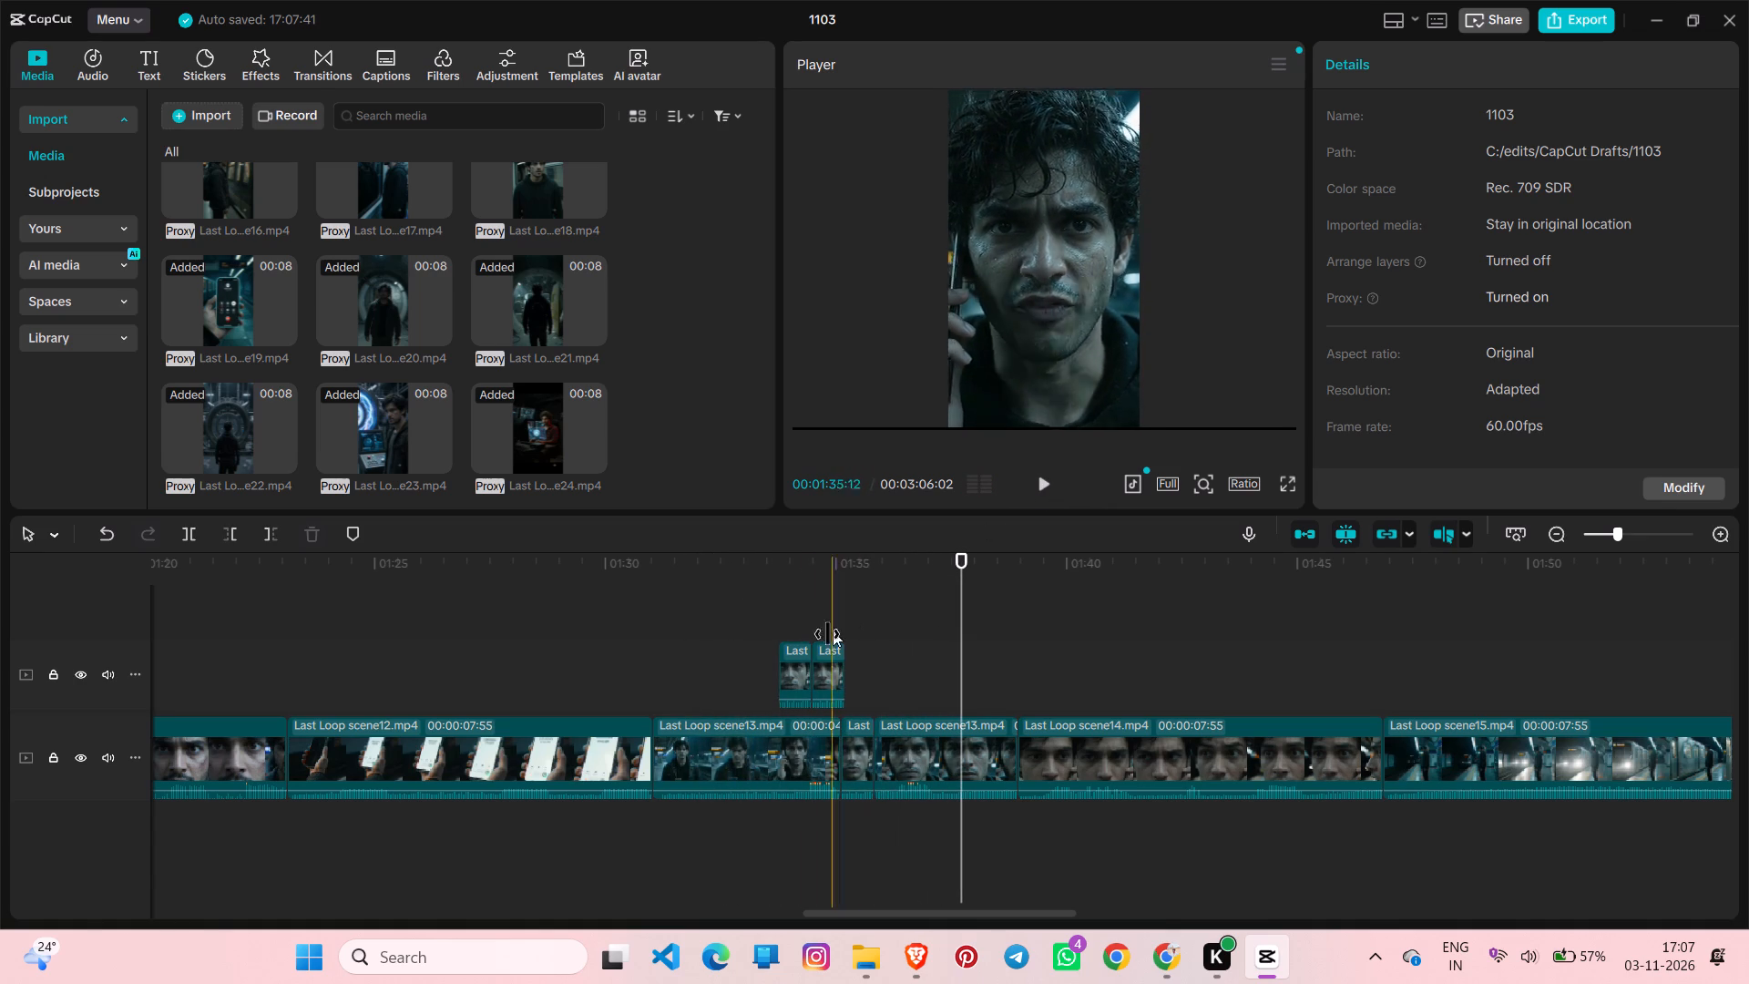
pyautogui.moveTo(961, 630); pyautogui.dragTo(824, 638)
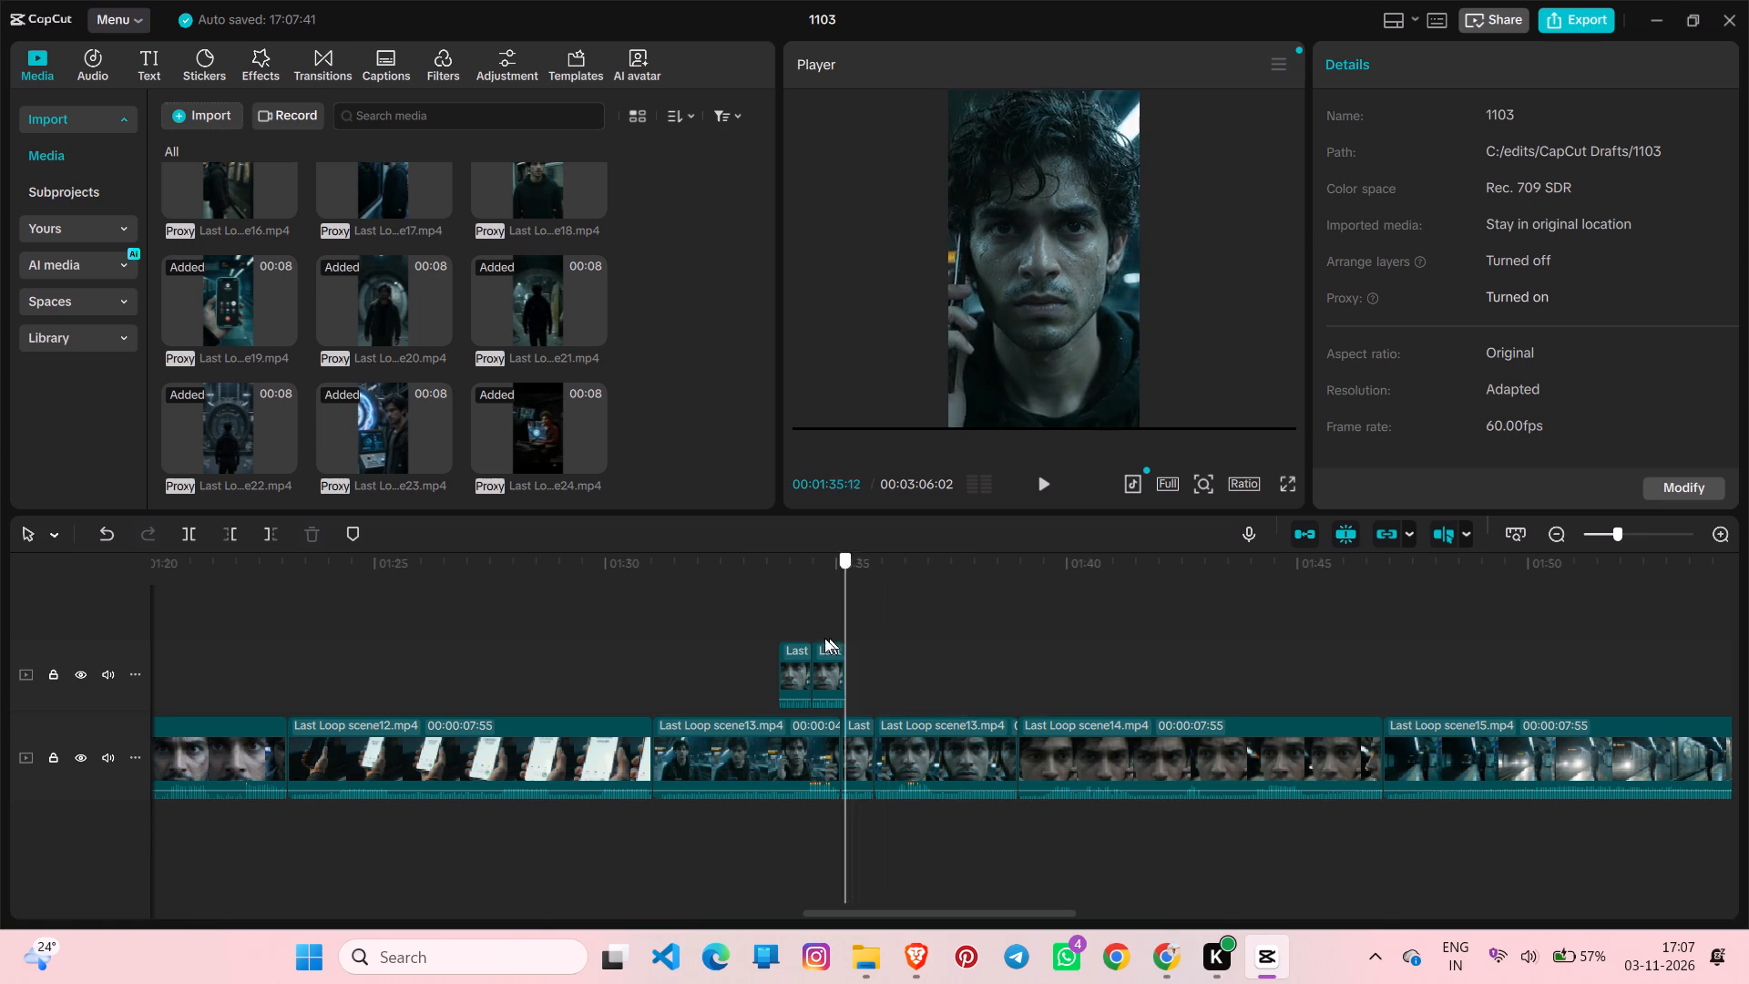
pyautogui.moveTo(824, 638); pyautogui.dragTo(745, 638)
pyautogui.click(1040, 487)
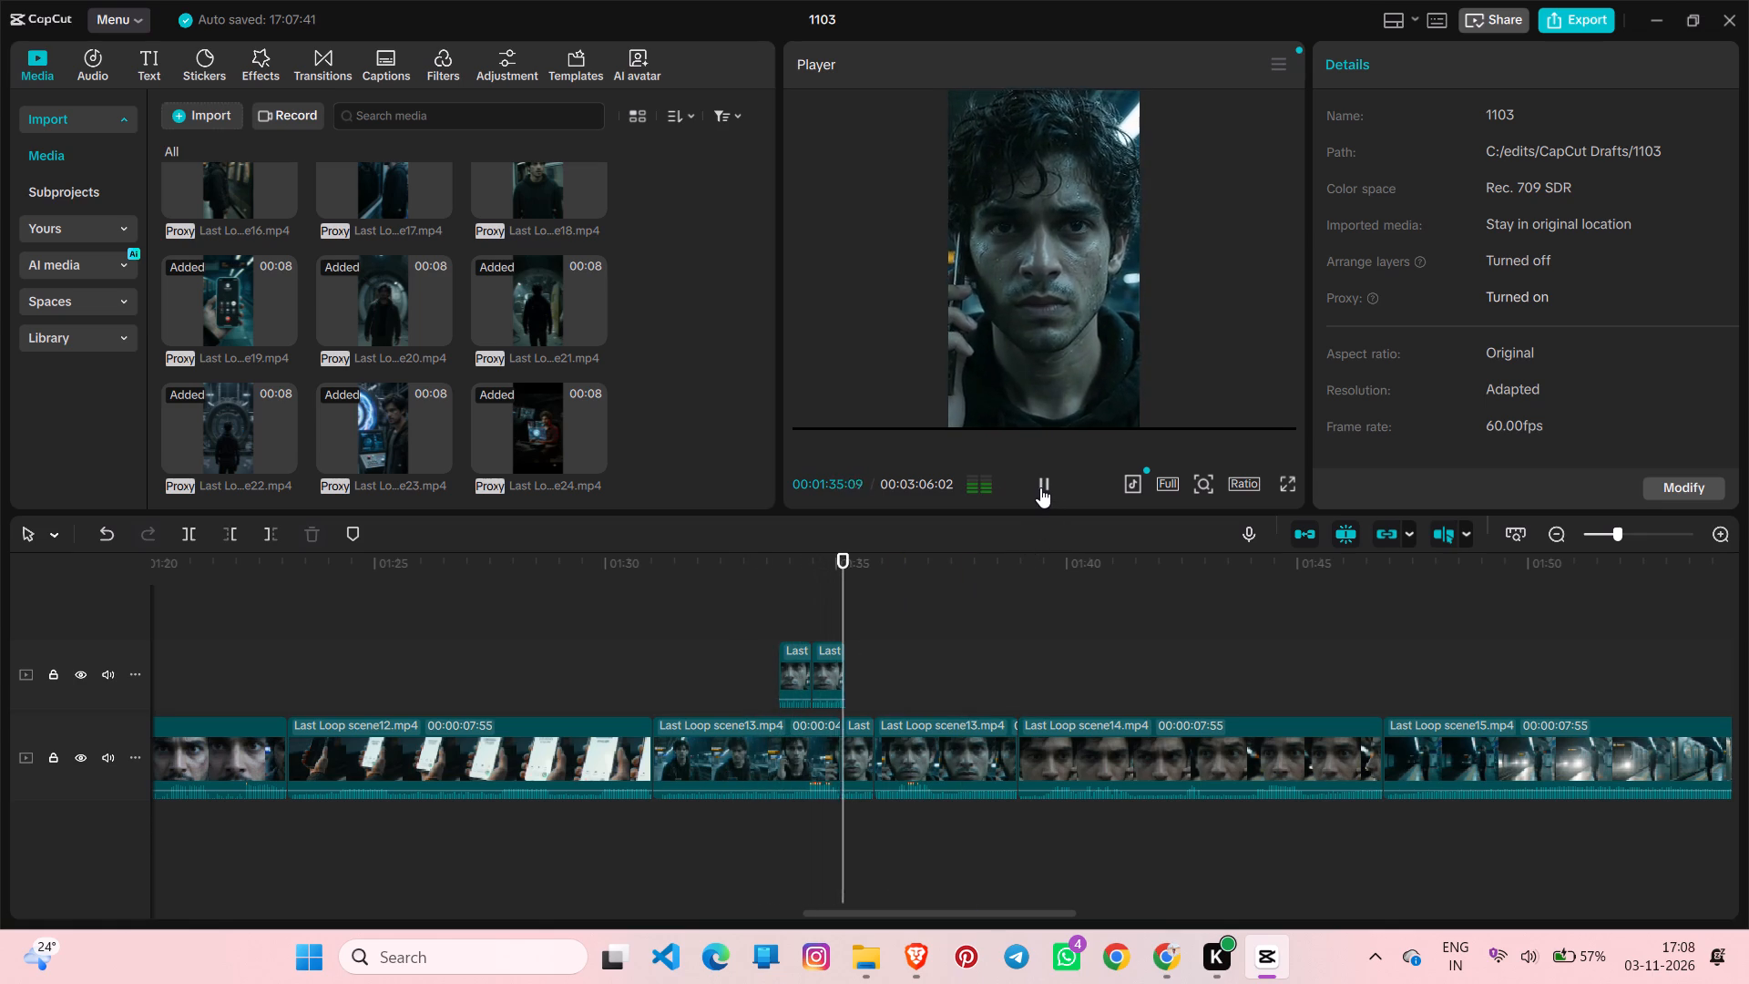
pyautogui.click(1040, 487)
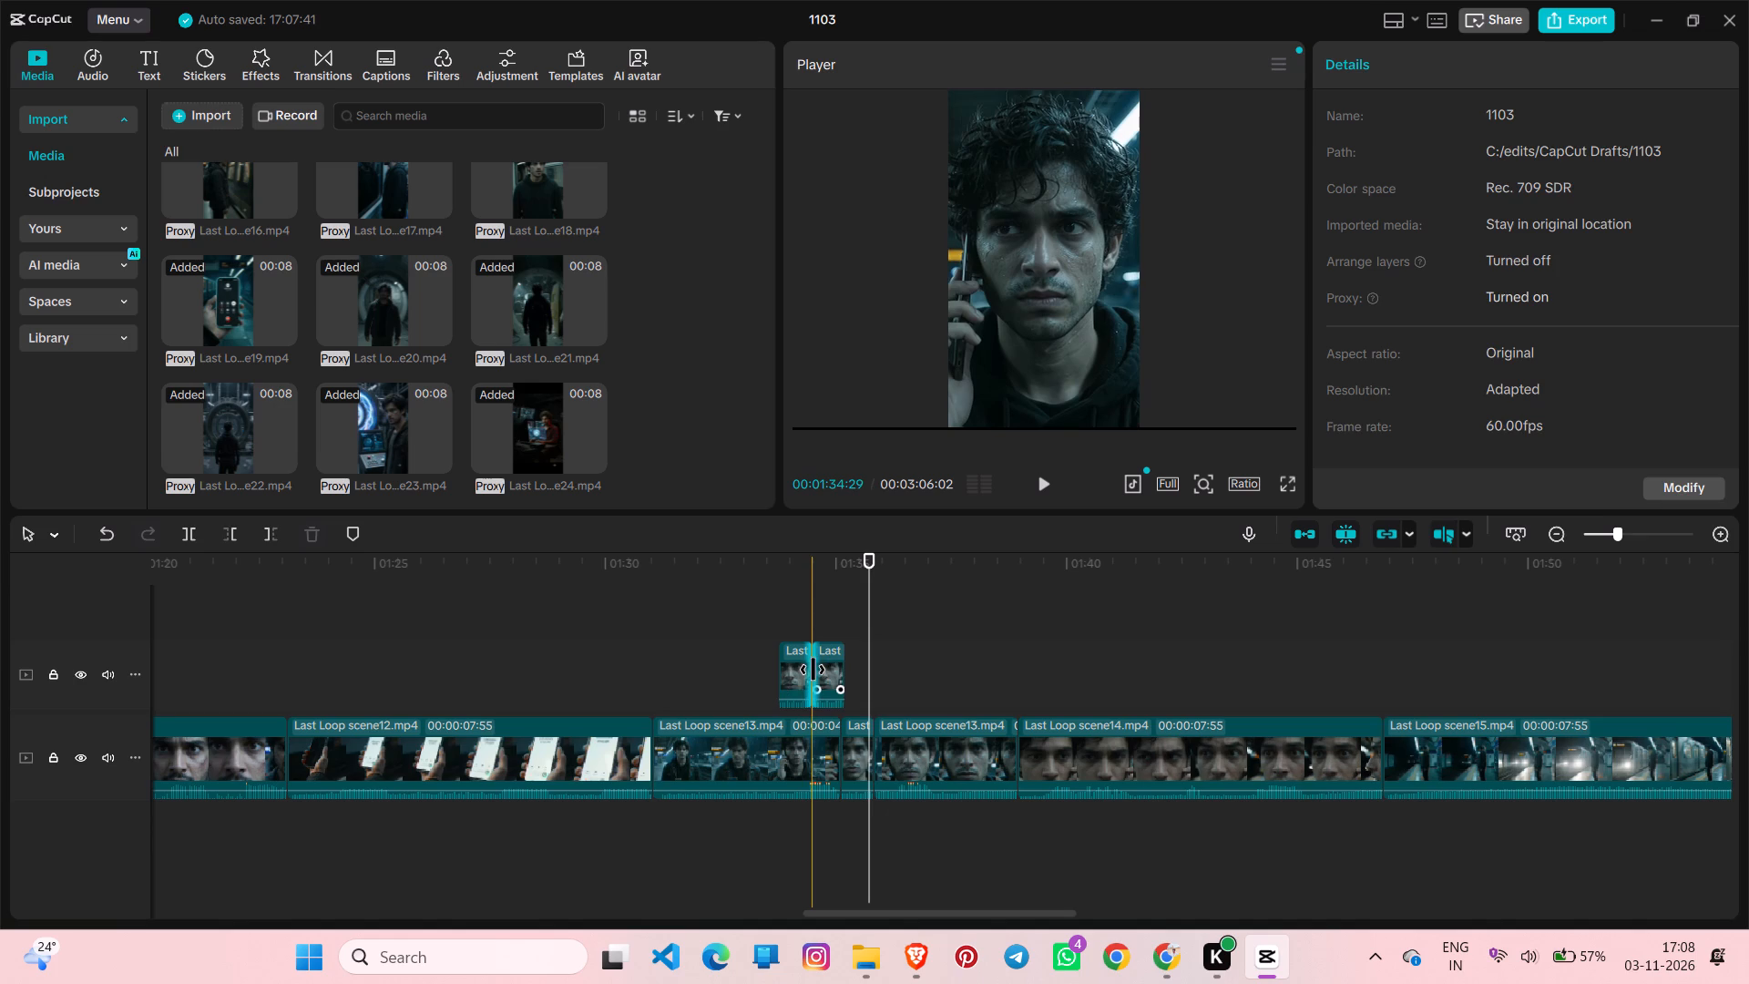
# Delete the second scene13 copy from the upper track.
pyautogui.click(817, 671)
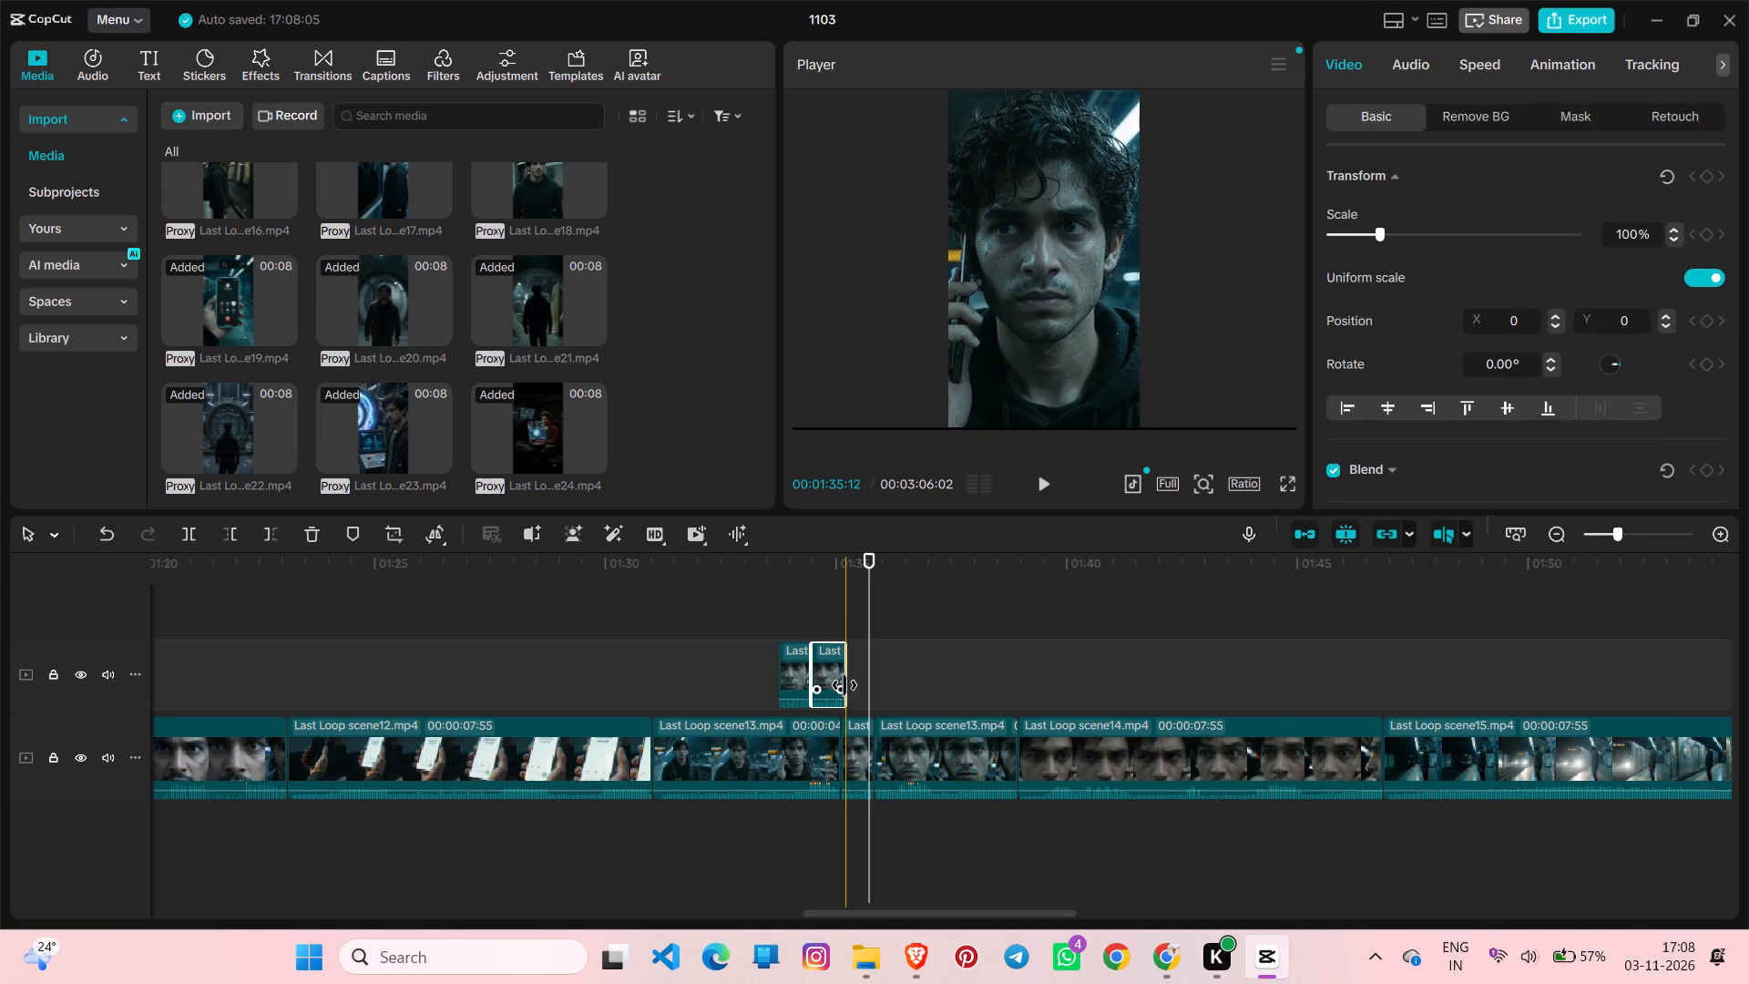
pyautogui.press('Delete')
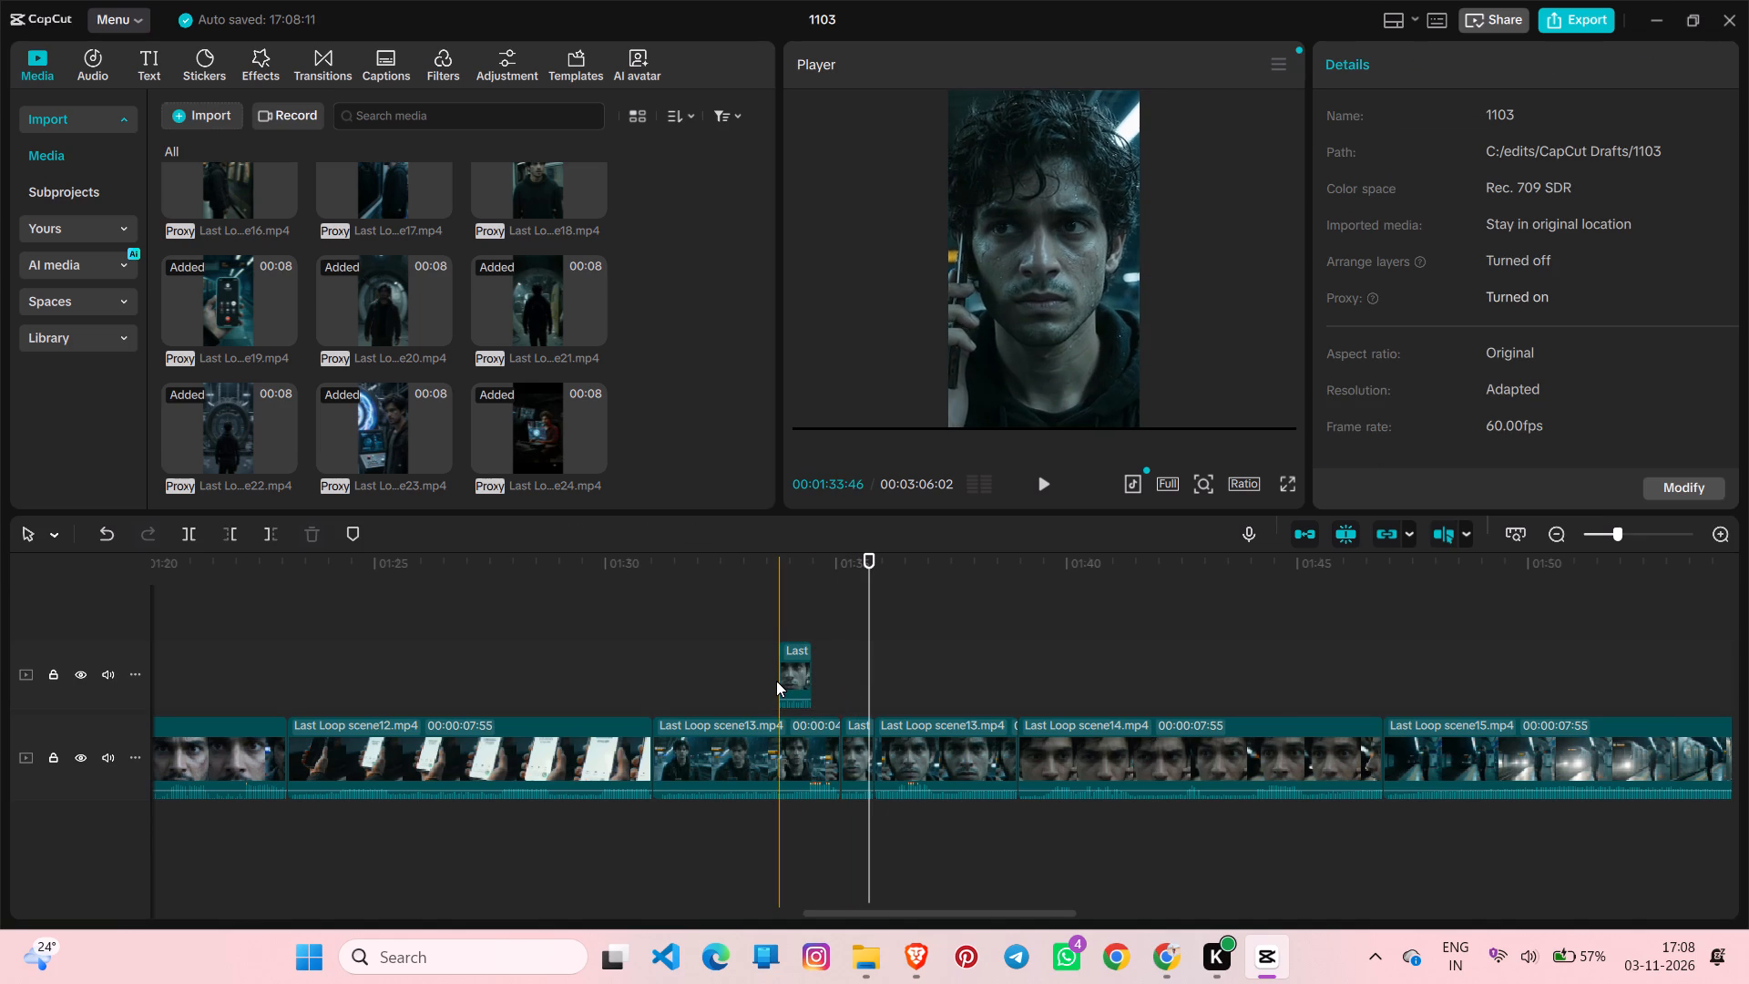
# Set the playback speed of the remaining scene13 copy on the upper track to 0.10x.
pyautogui.click(797, 672)
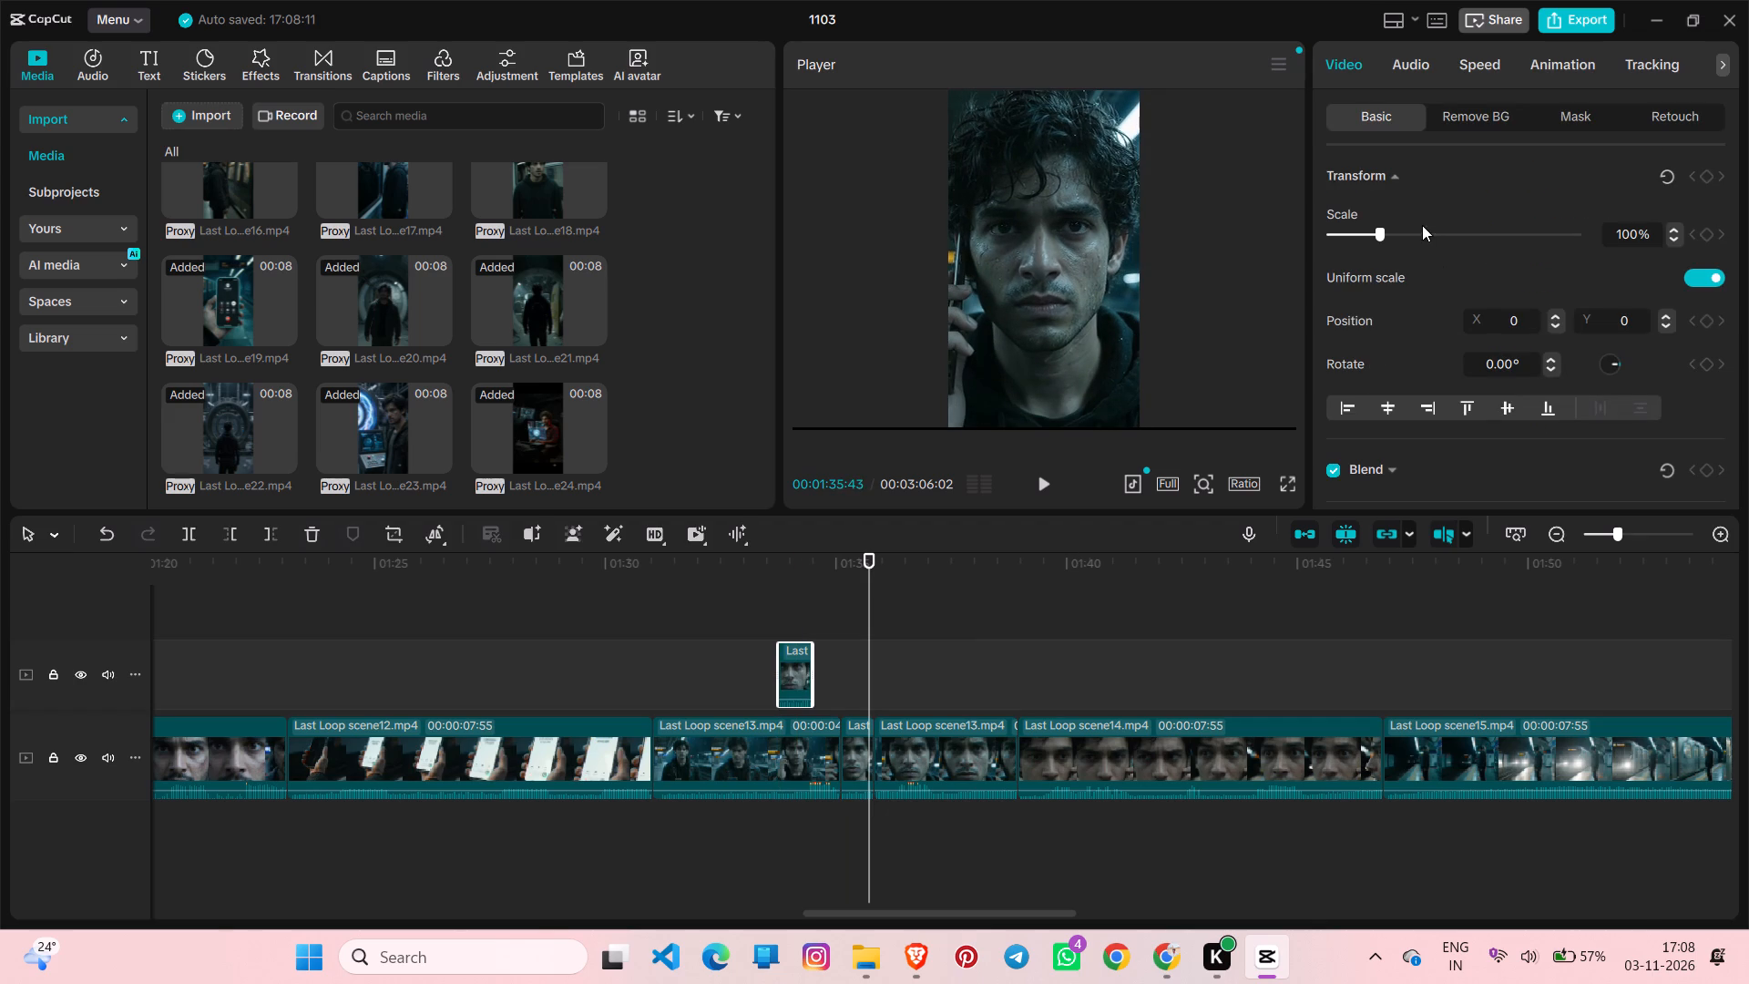
pyautogui.click(1482, 72)
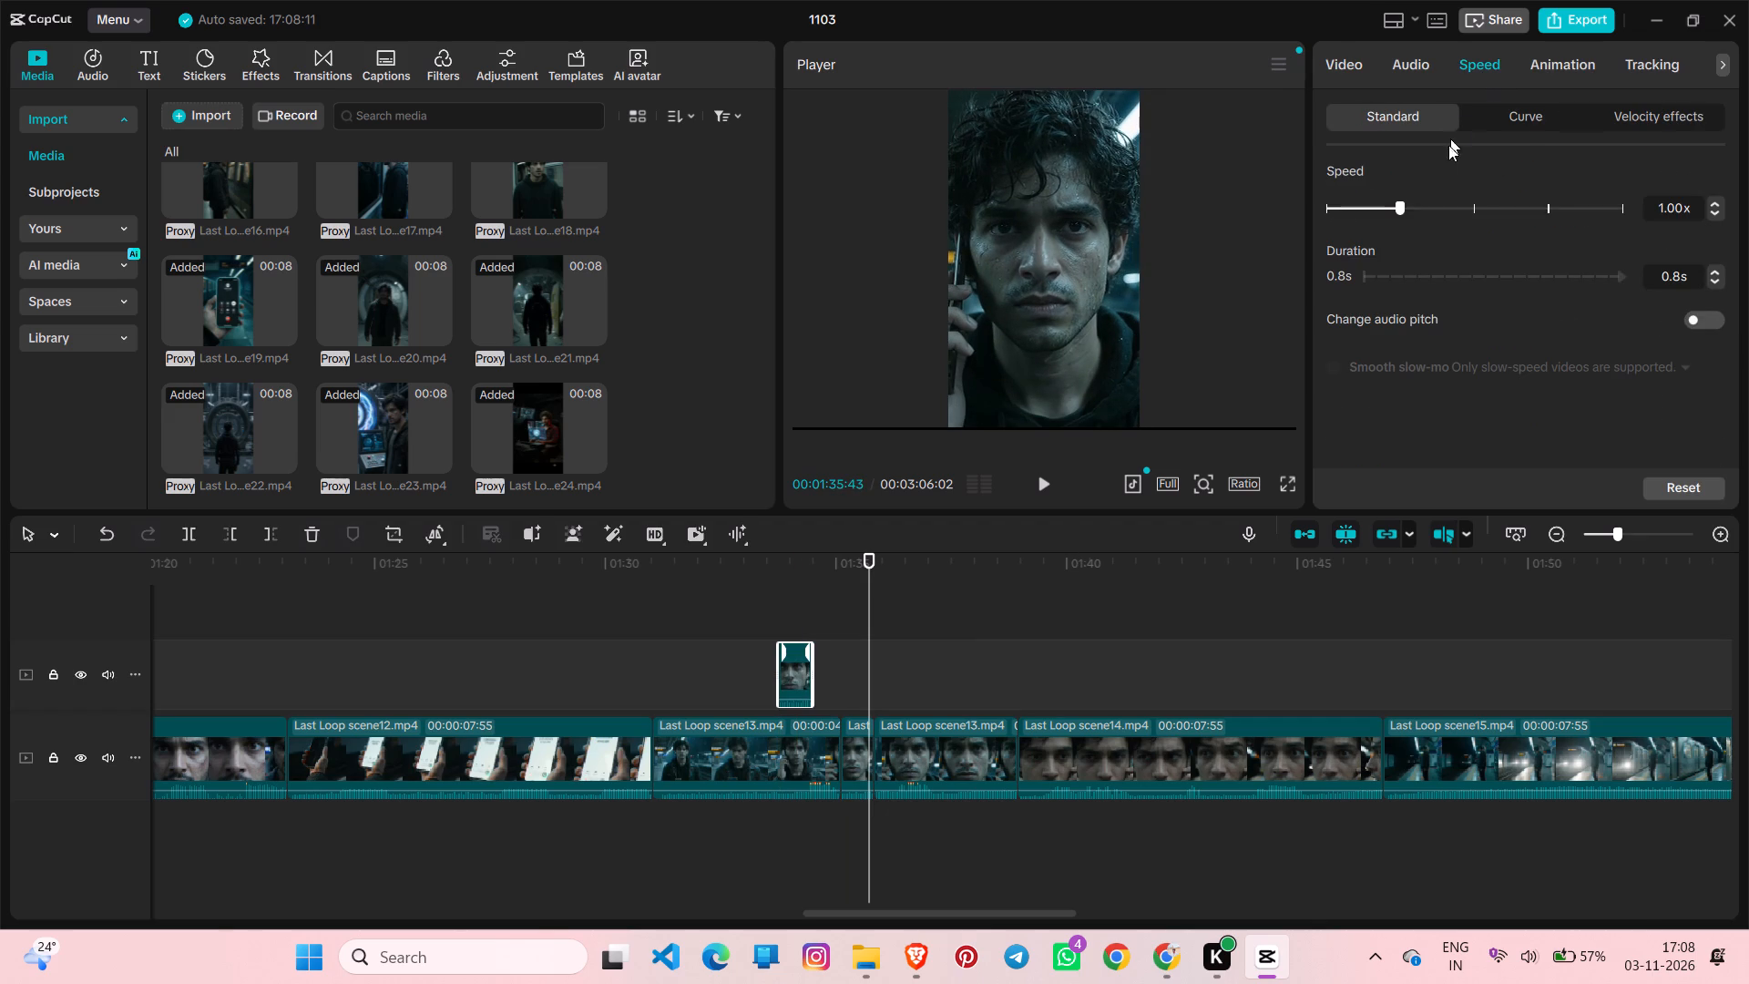
pyautogui.moveTo(1399, 213); pyautogui.dragTo(1281, 242)
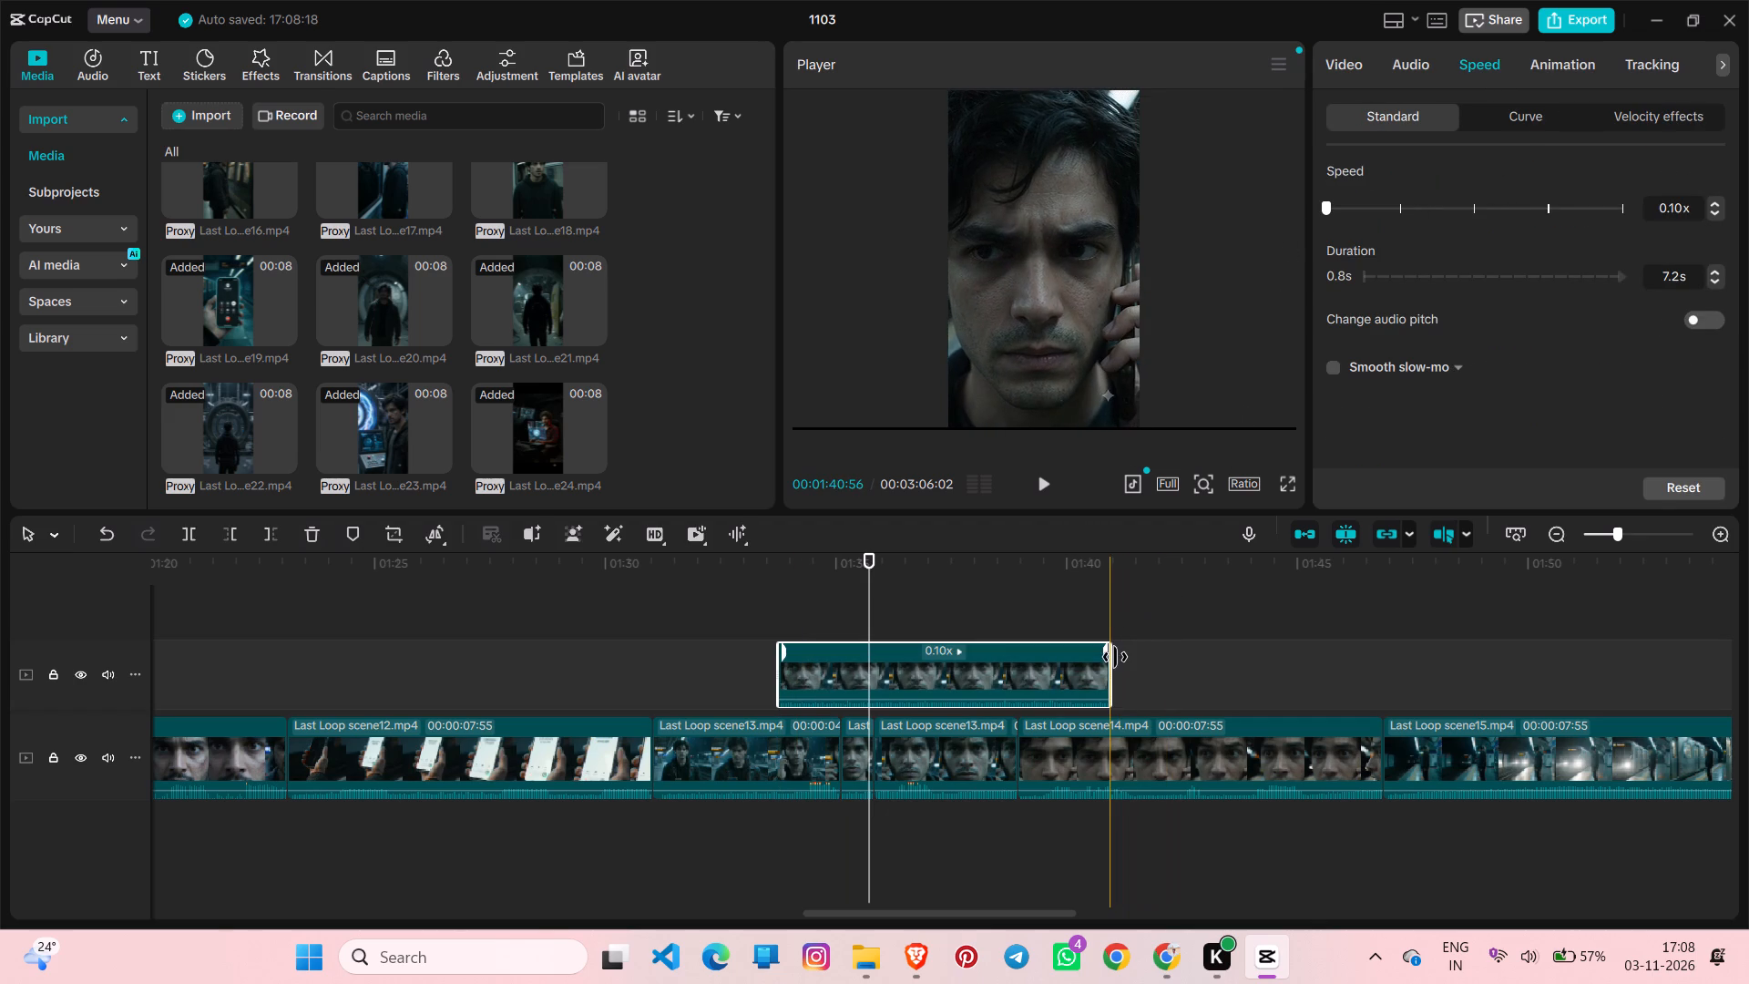
# Trim the end of the slowed overlay clip to the first scene13 cut, leaving it about 1.4 s long.
pyautogui.moveTo(1114, 668); pyautogui.dragTo(879, 742)
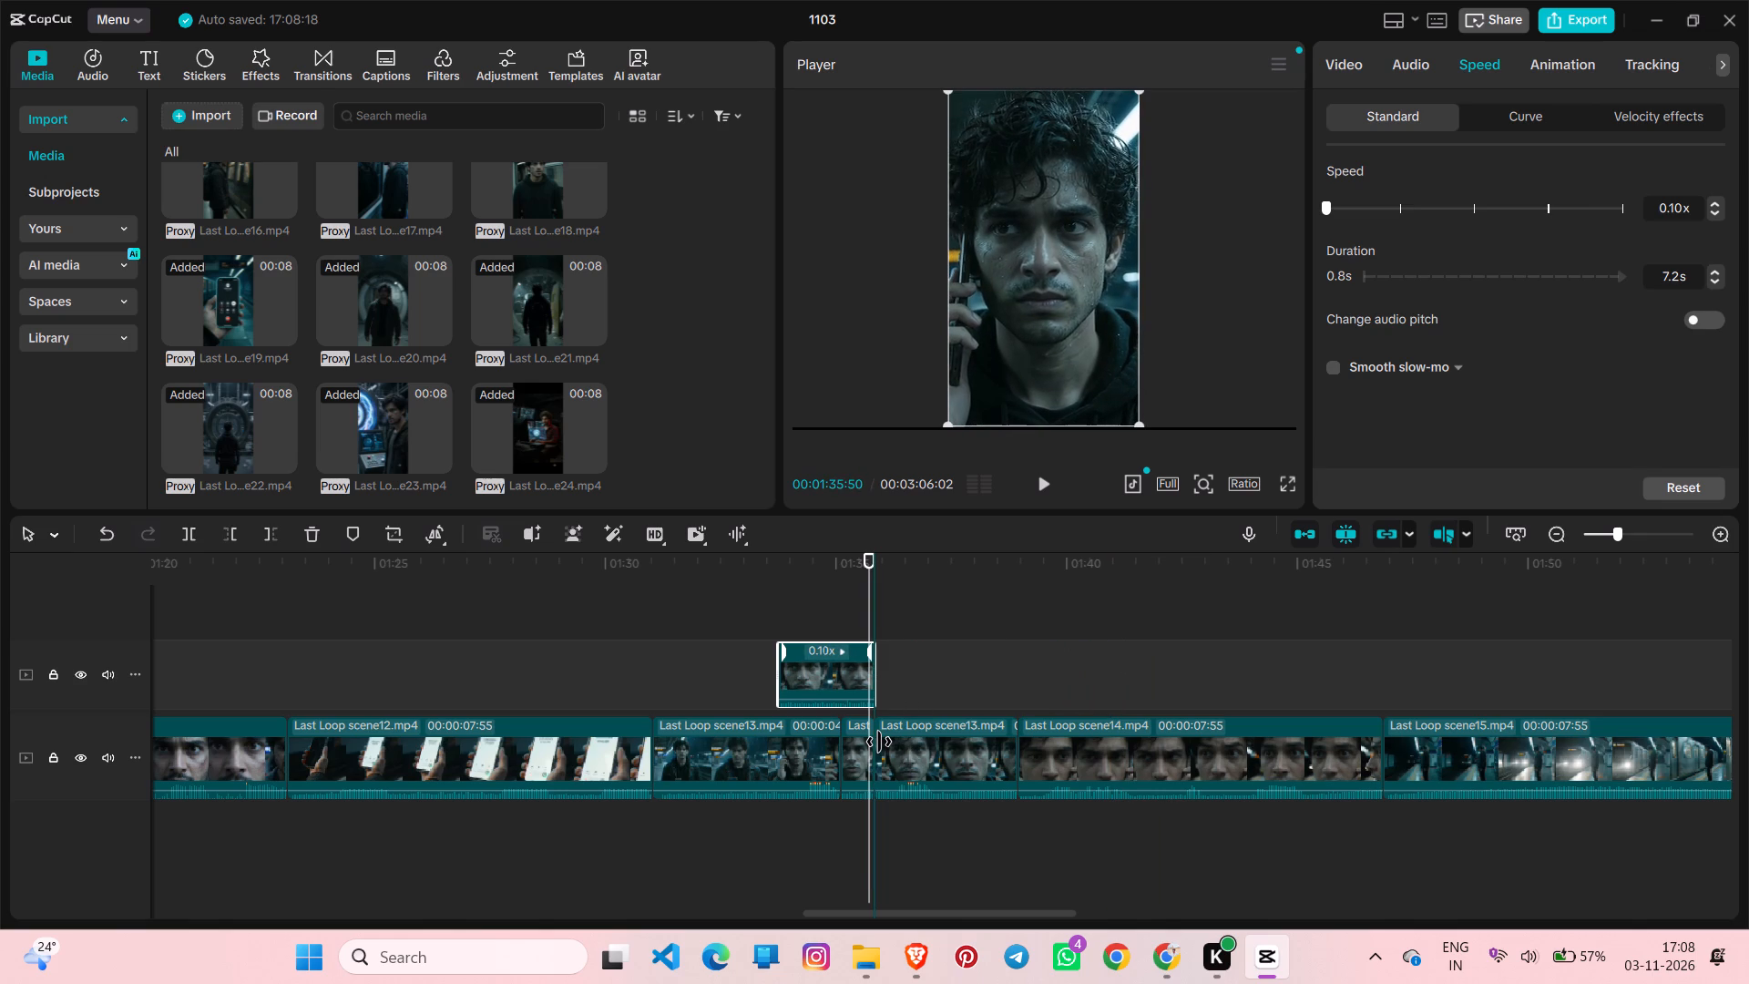
pyautogui.moveTo(879, 742); pyautogui.dragTo(842, 743)
# Replay the section around the slowed scene13 overlay and mute the upper track.
pyautogui.moveTo(865, 589); pyautogui.dragTo(730, 616)
pyautogui.press('space')
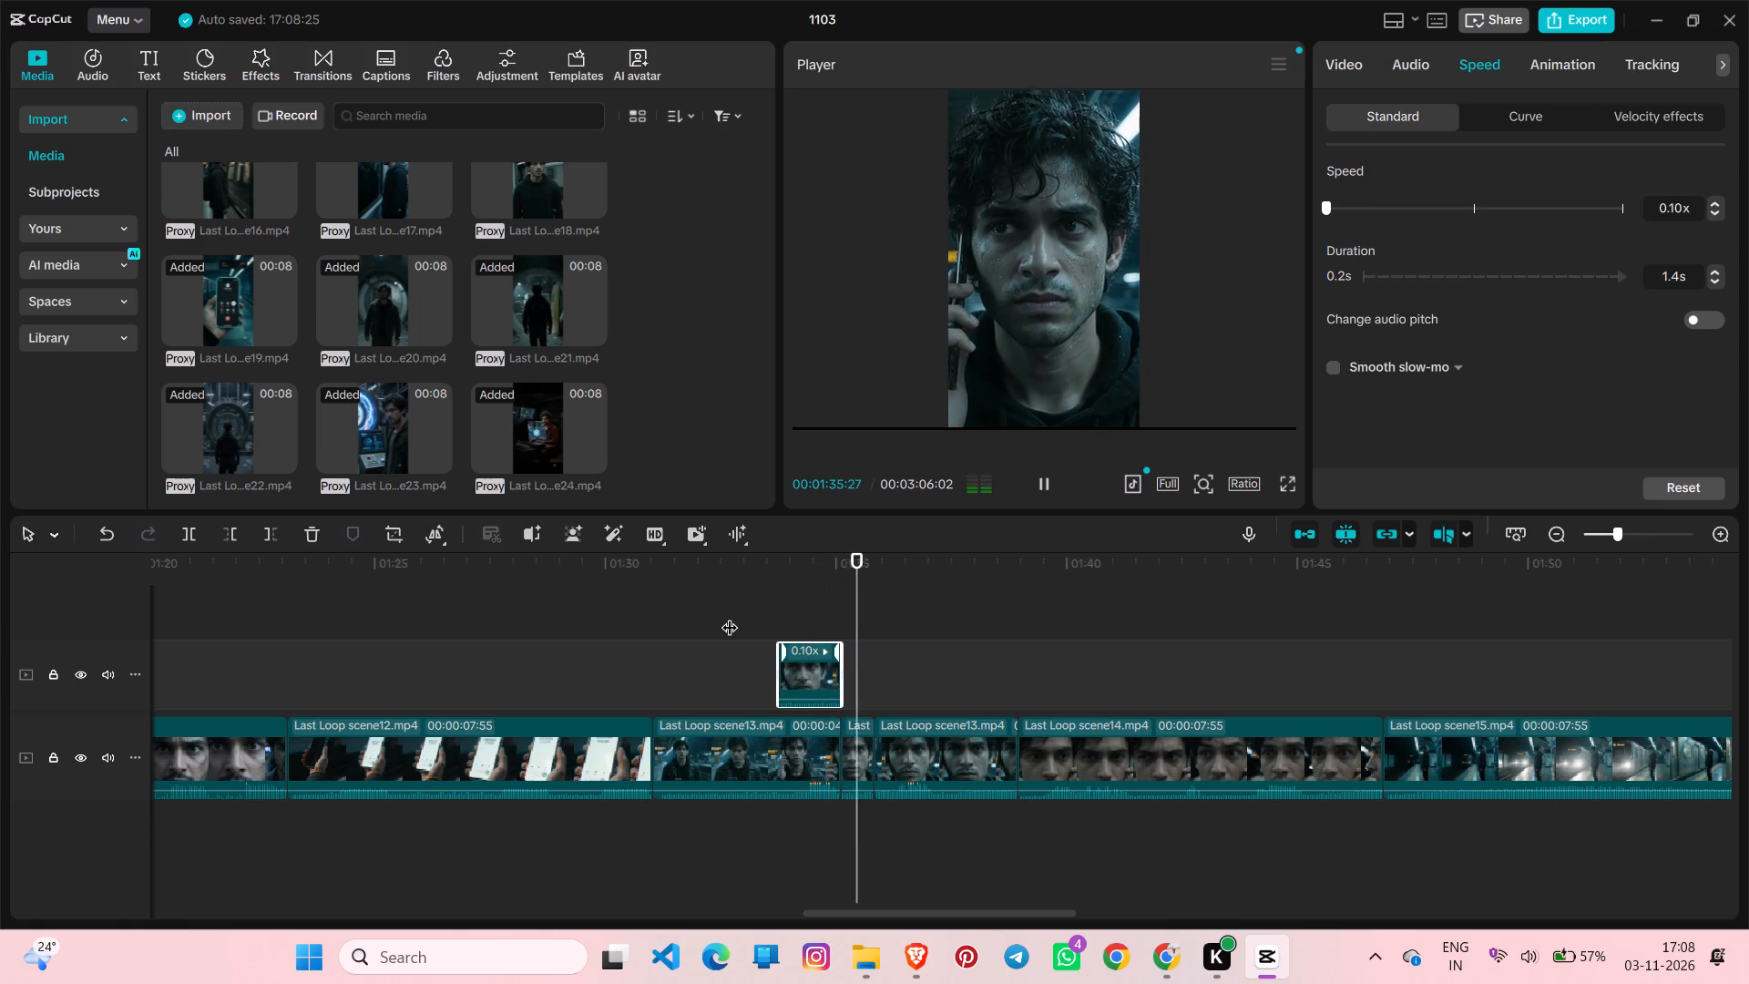
pyautogui.press('space')
pyautogui.click(795, 659)
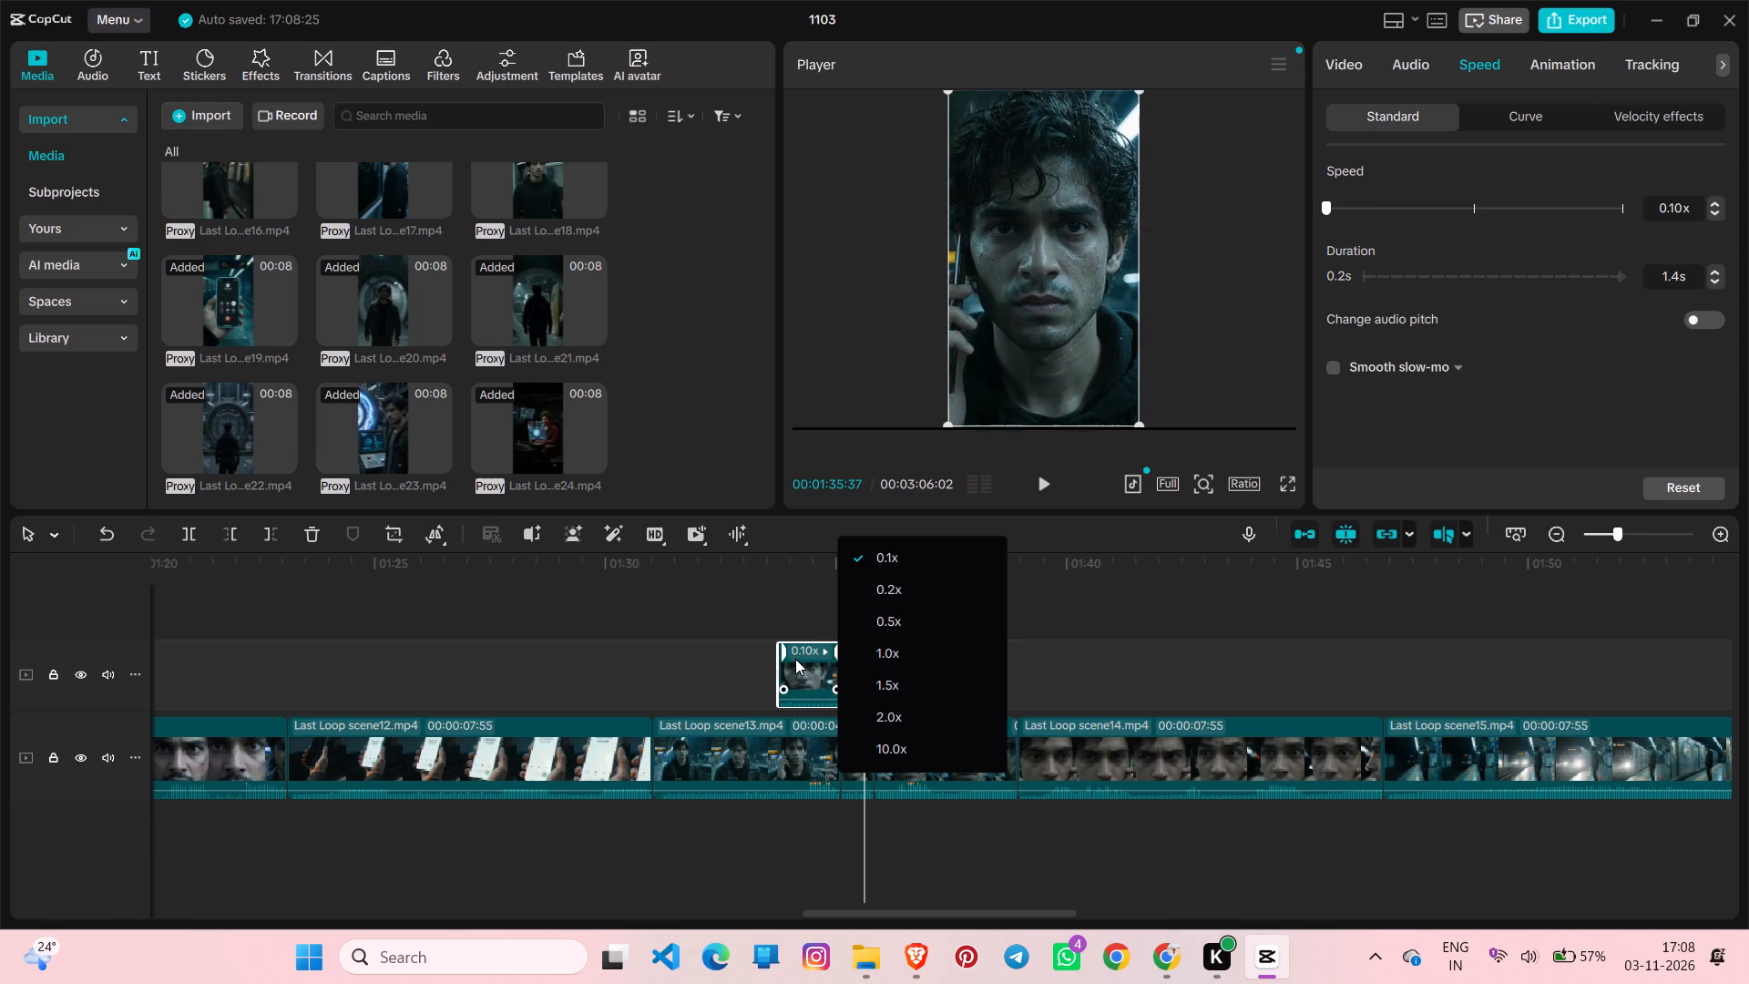
pyautogui.click(108, 672)
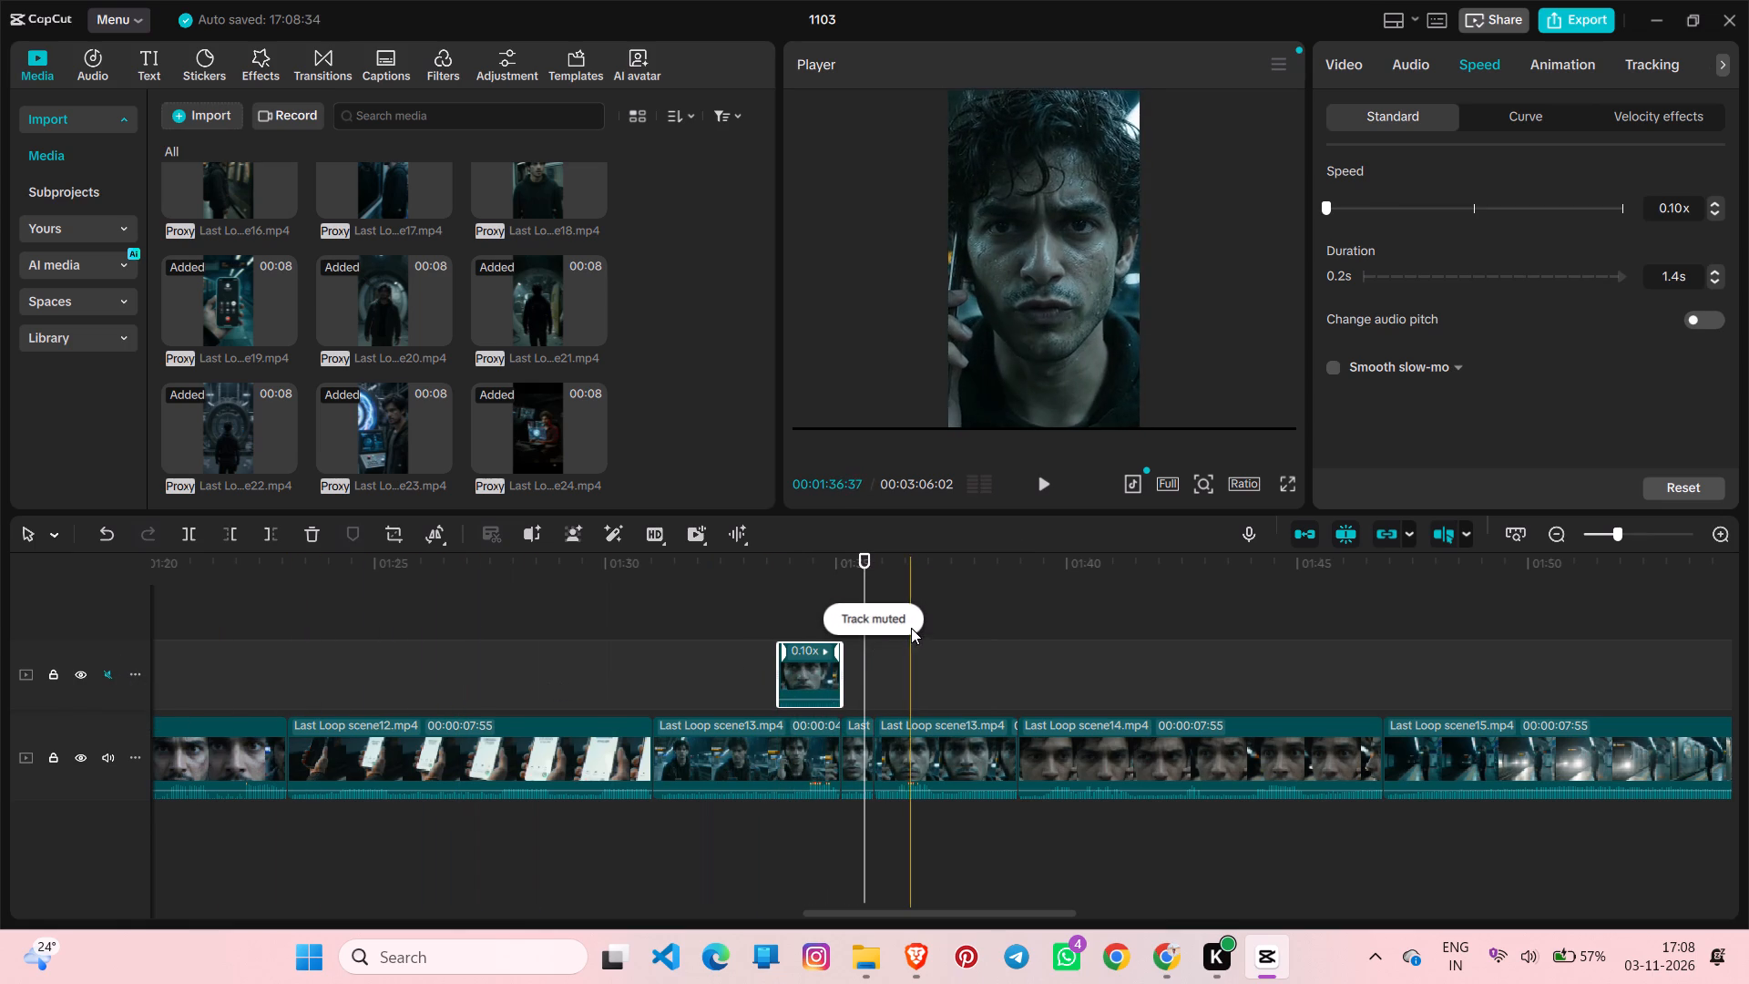
# Split scene14 on the main track at about 00:01:40:09 and 00:01:40:30, isolating a piece about 0.4 s long.
pyautogui.press('space')
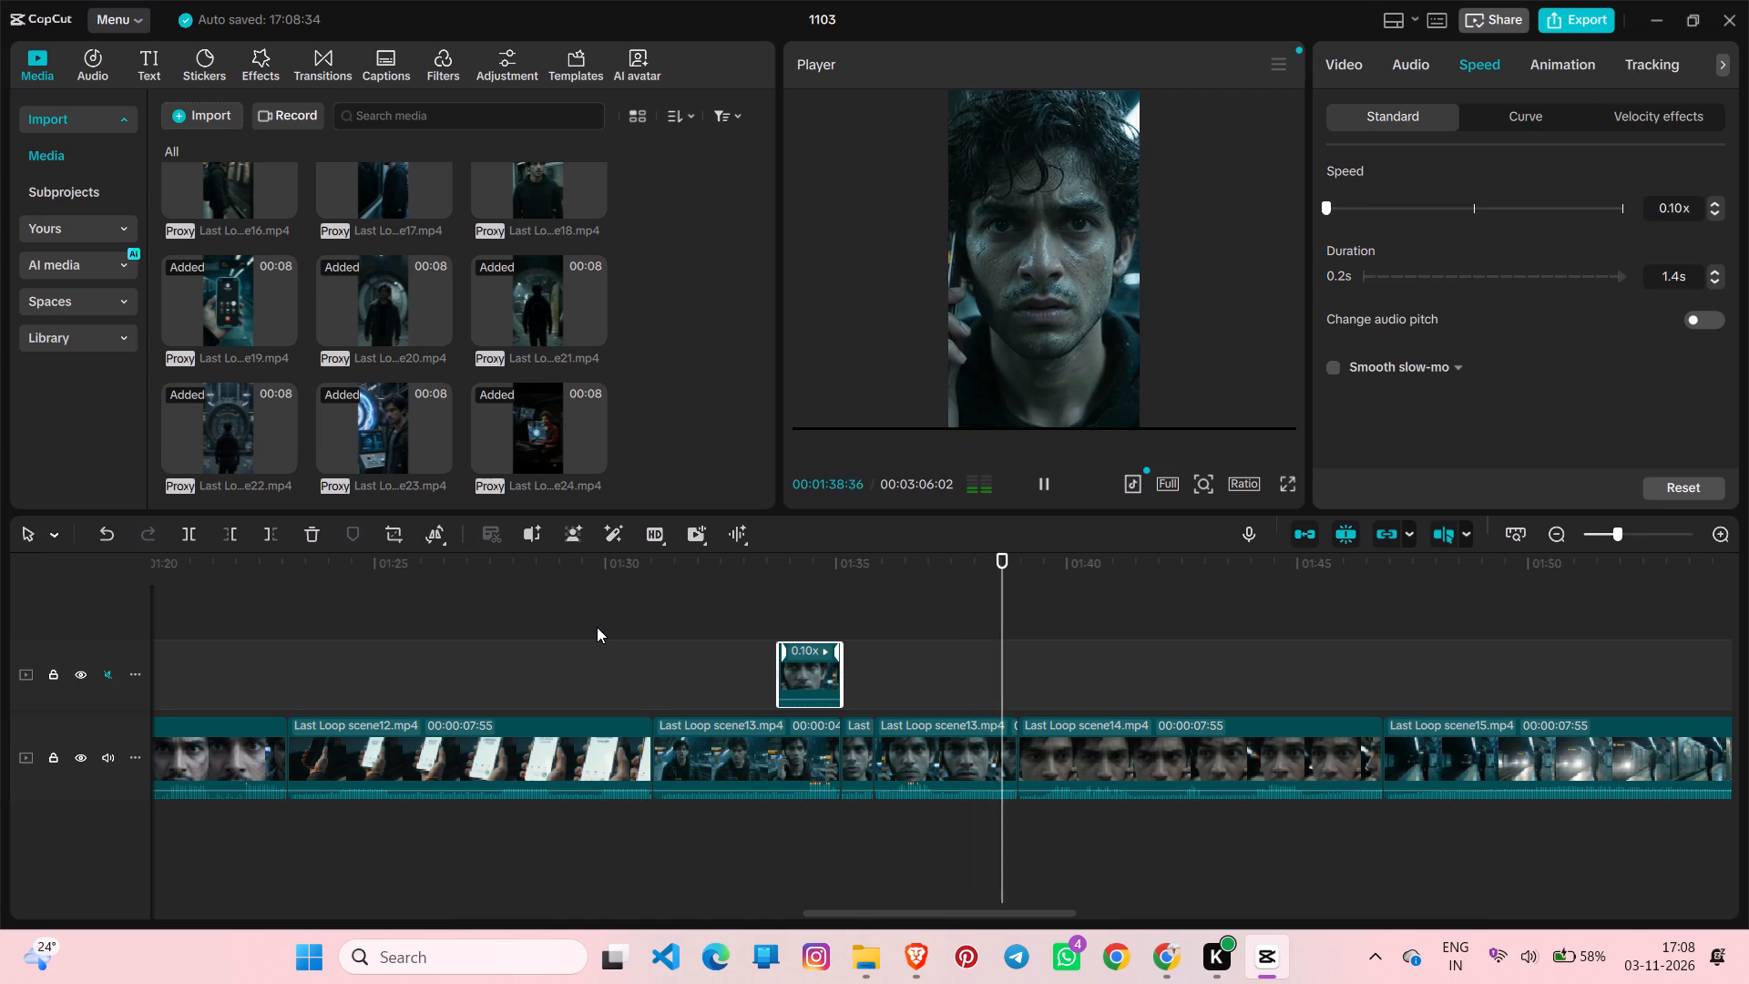
pyautogui.press('space')
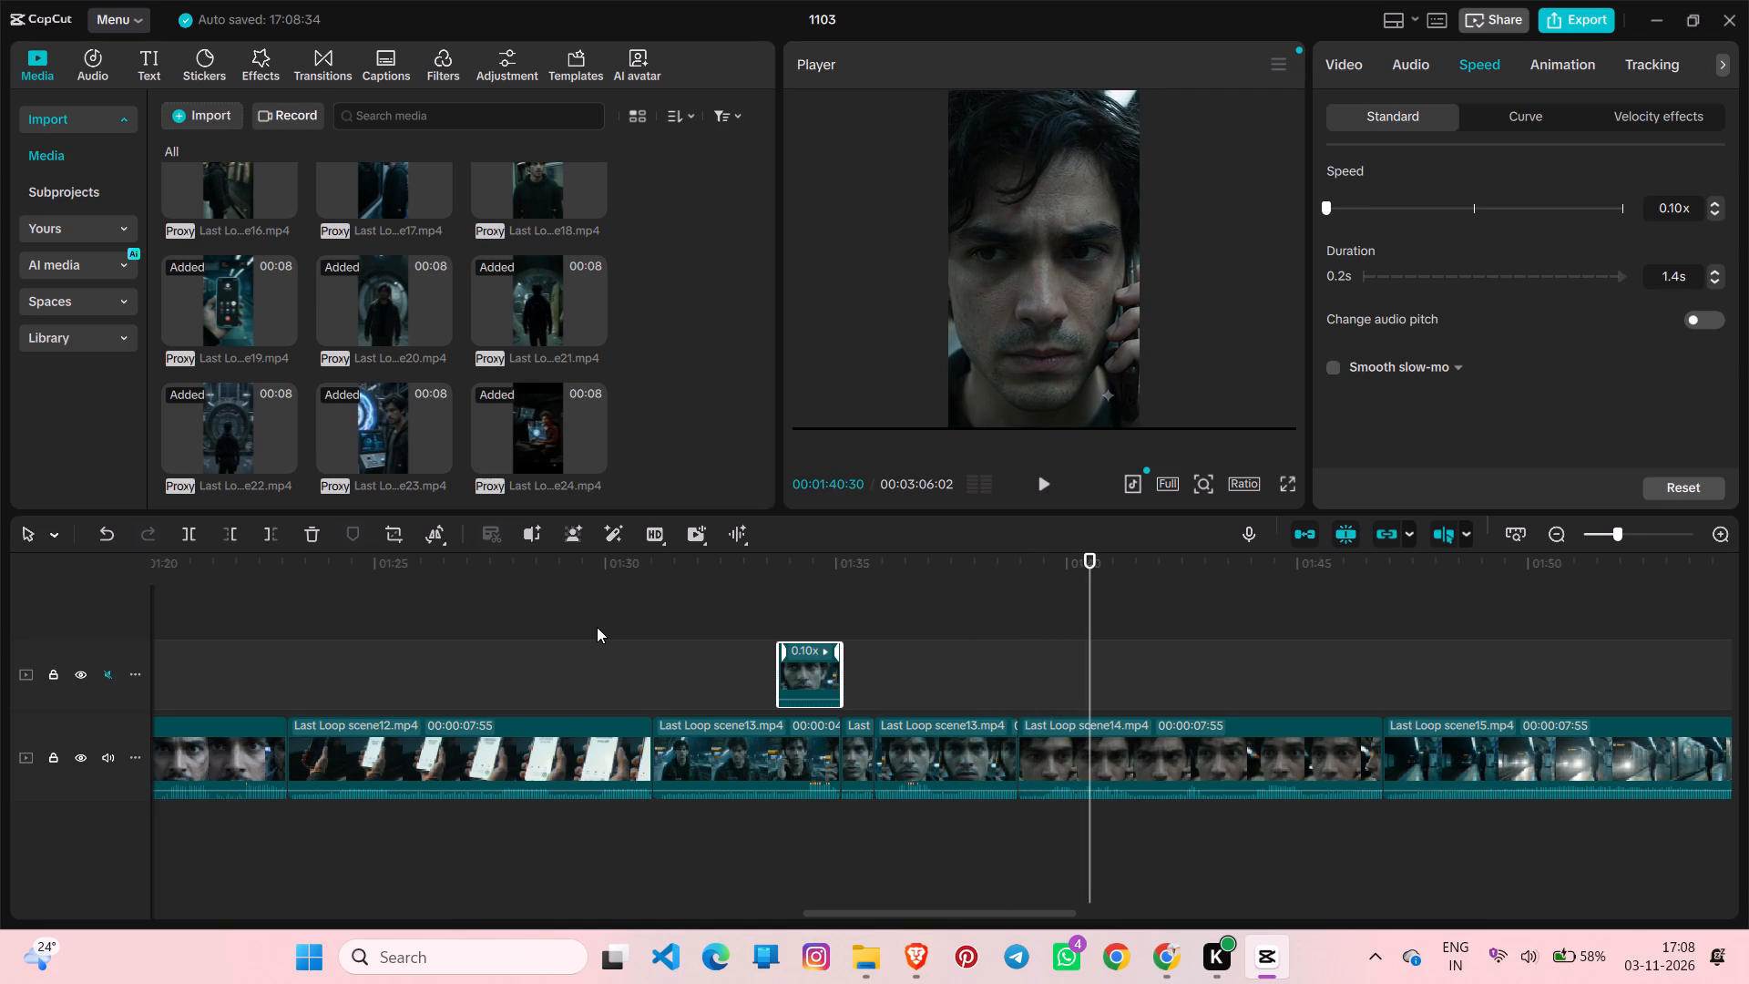
pyautogui.click(1074, 736)
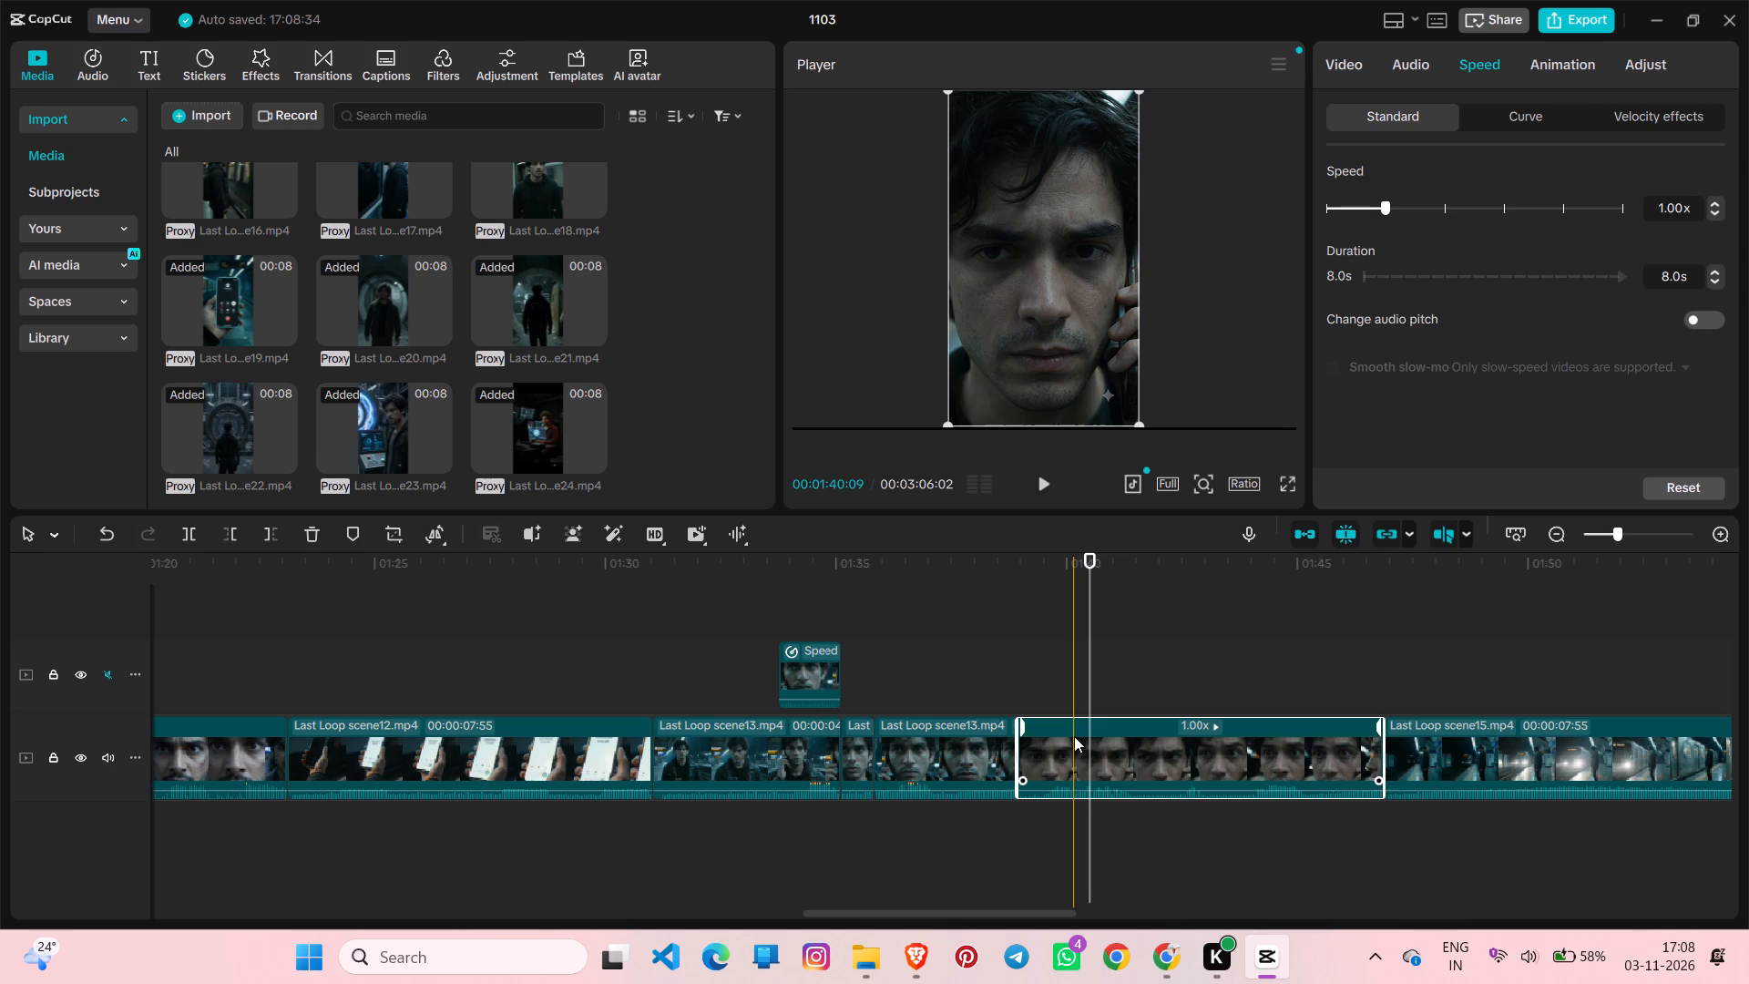
pyautogui.hotkey('ctrl', 'b')
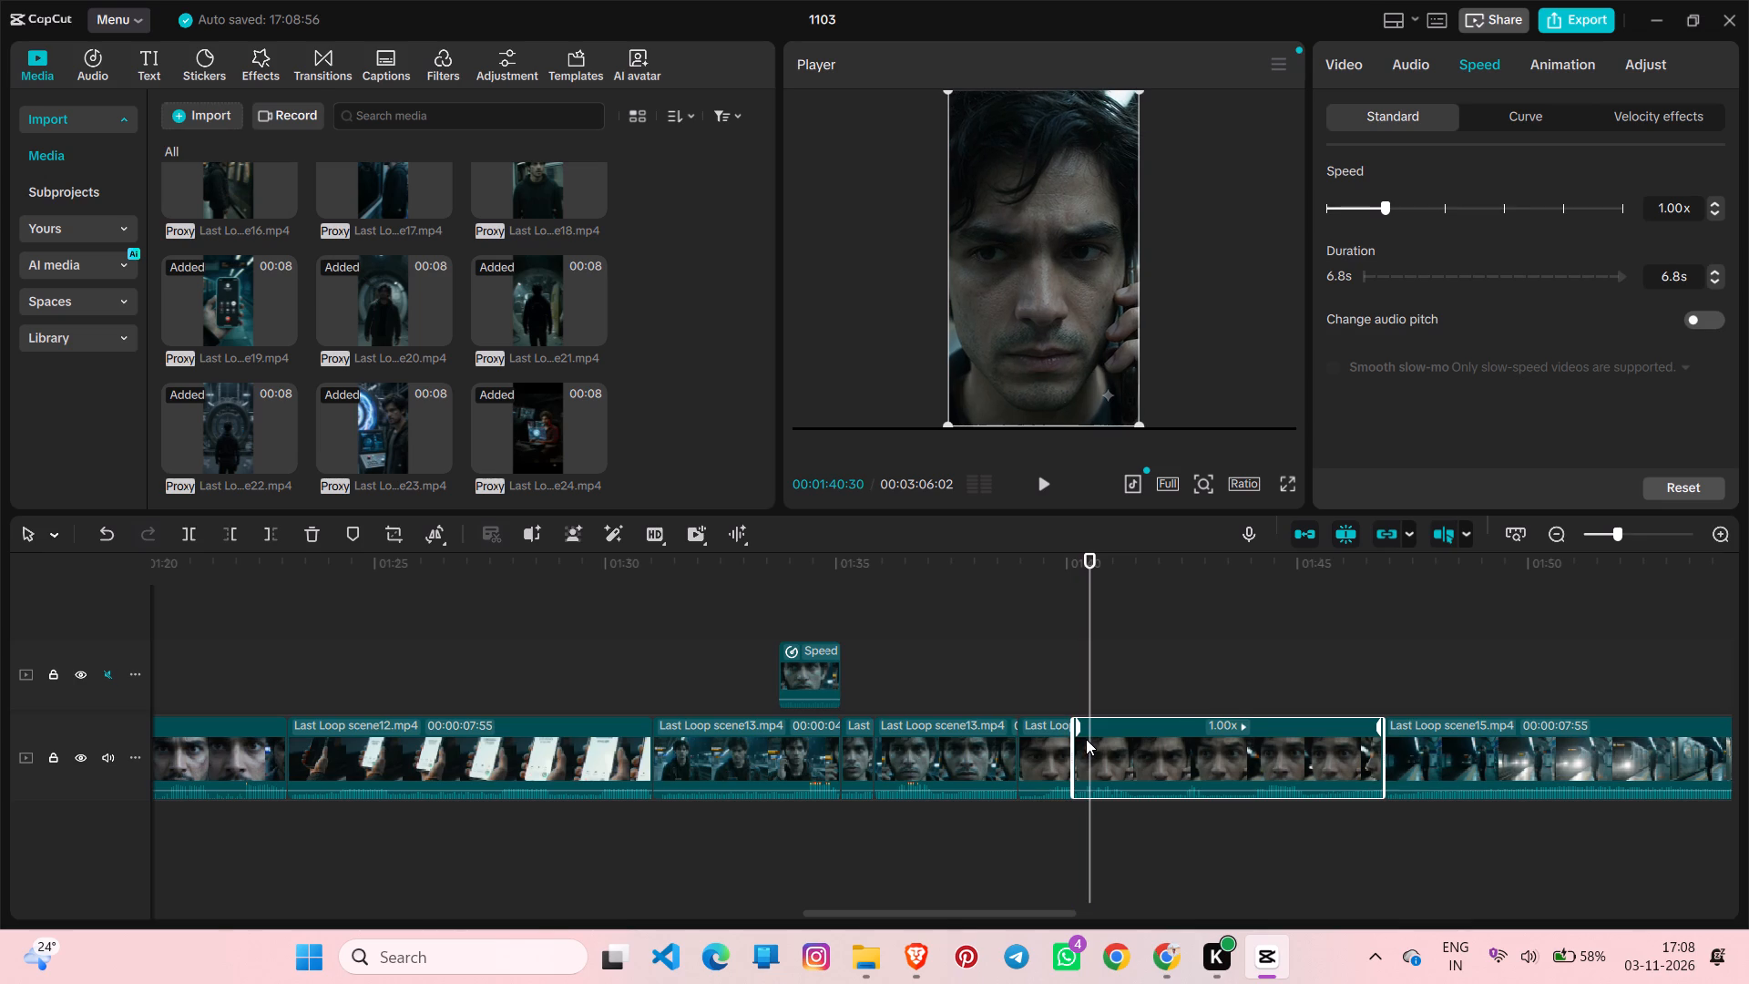
pyautogui.hotkey('ctrl', 'b')
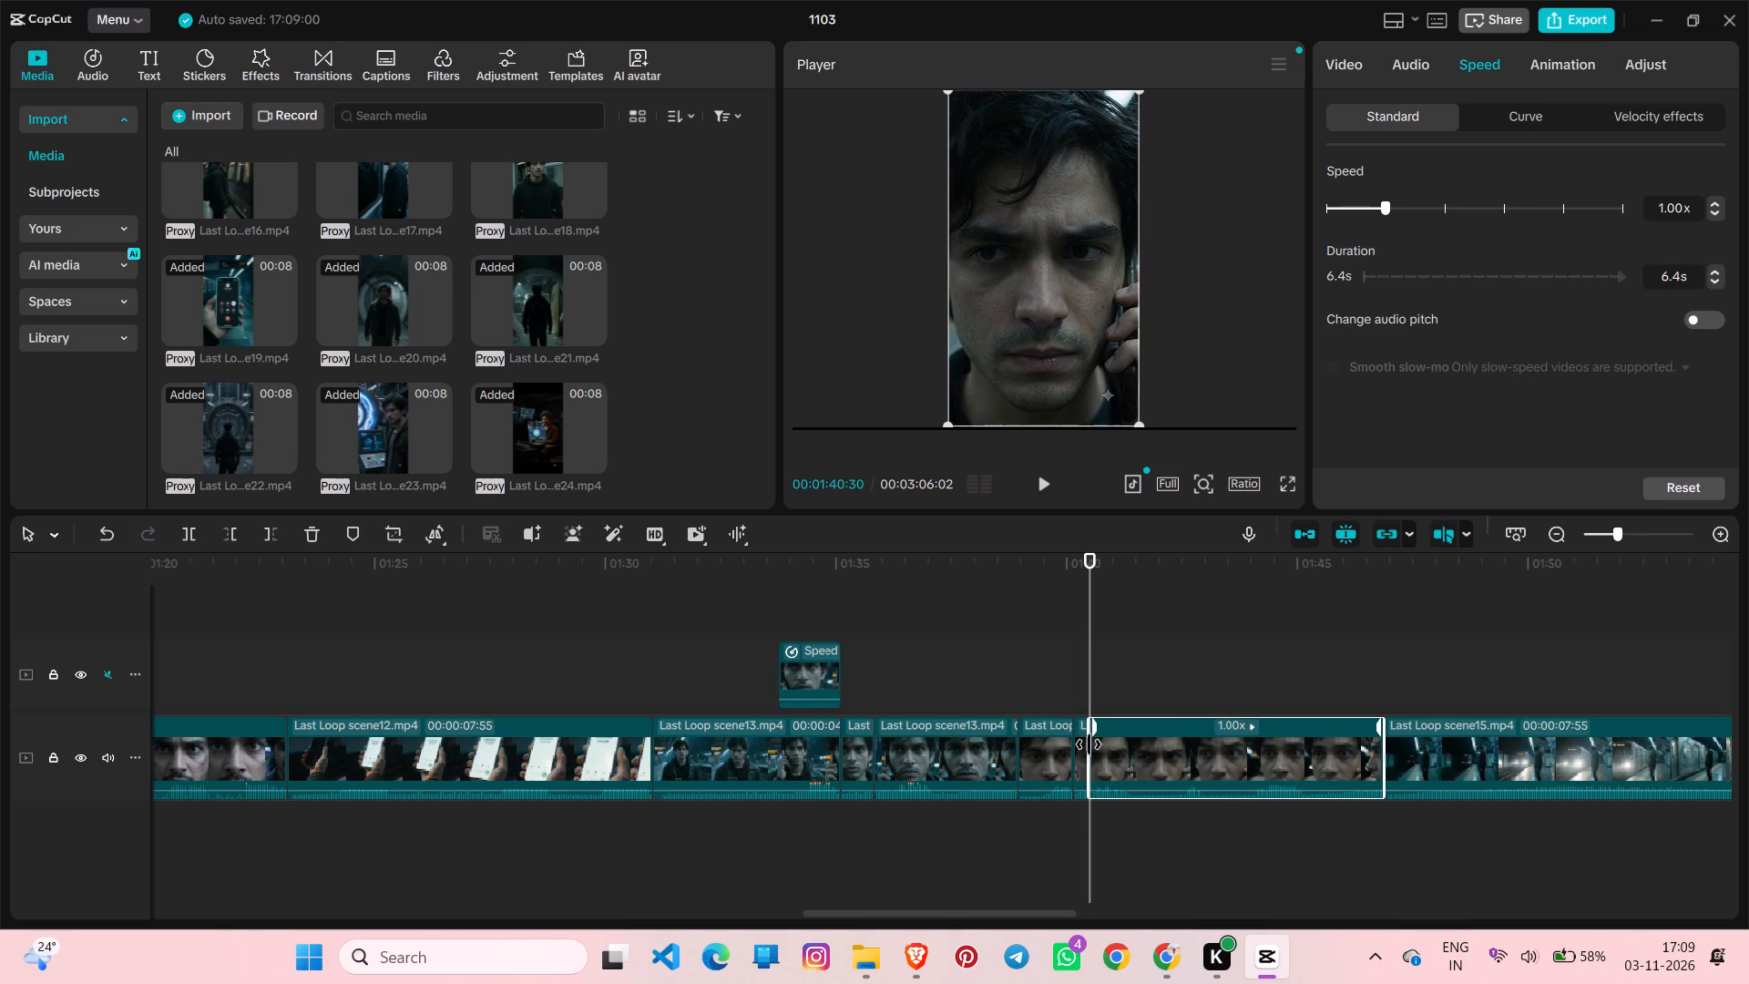
# Copy the short scene14 piece onto the upper track so that it ends at the first scene14 cut.
pyautogui.click(1082, 746)
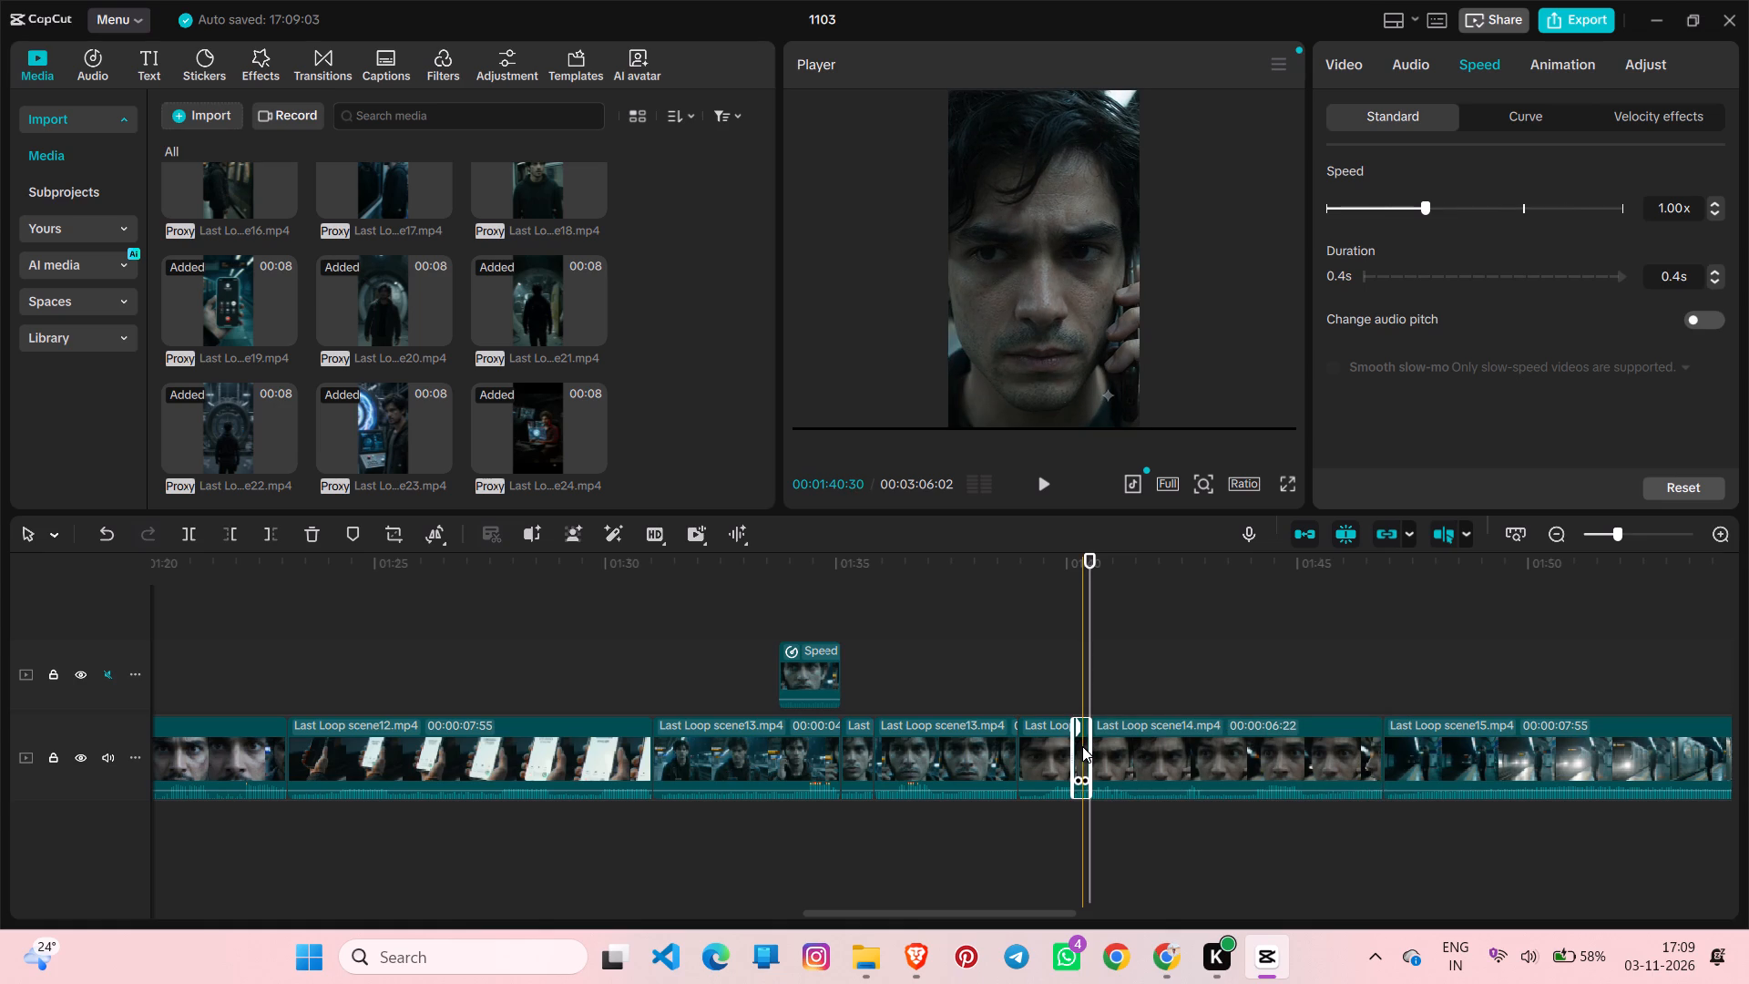
pyautogui.hotkey('ctrl', 'c')
pyautogui.click(1068, 690)
pyautogui.hotkey('ctrl', 'v')
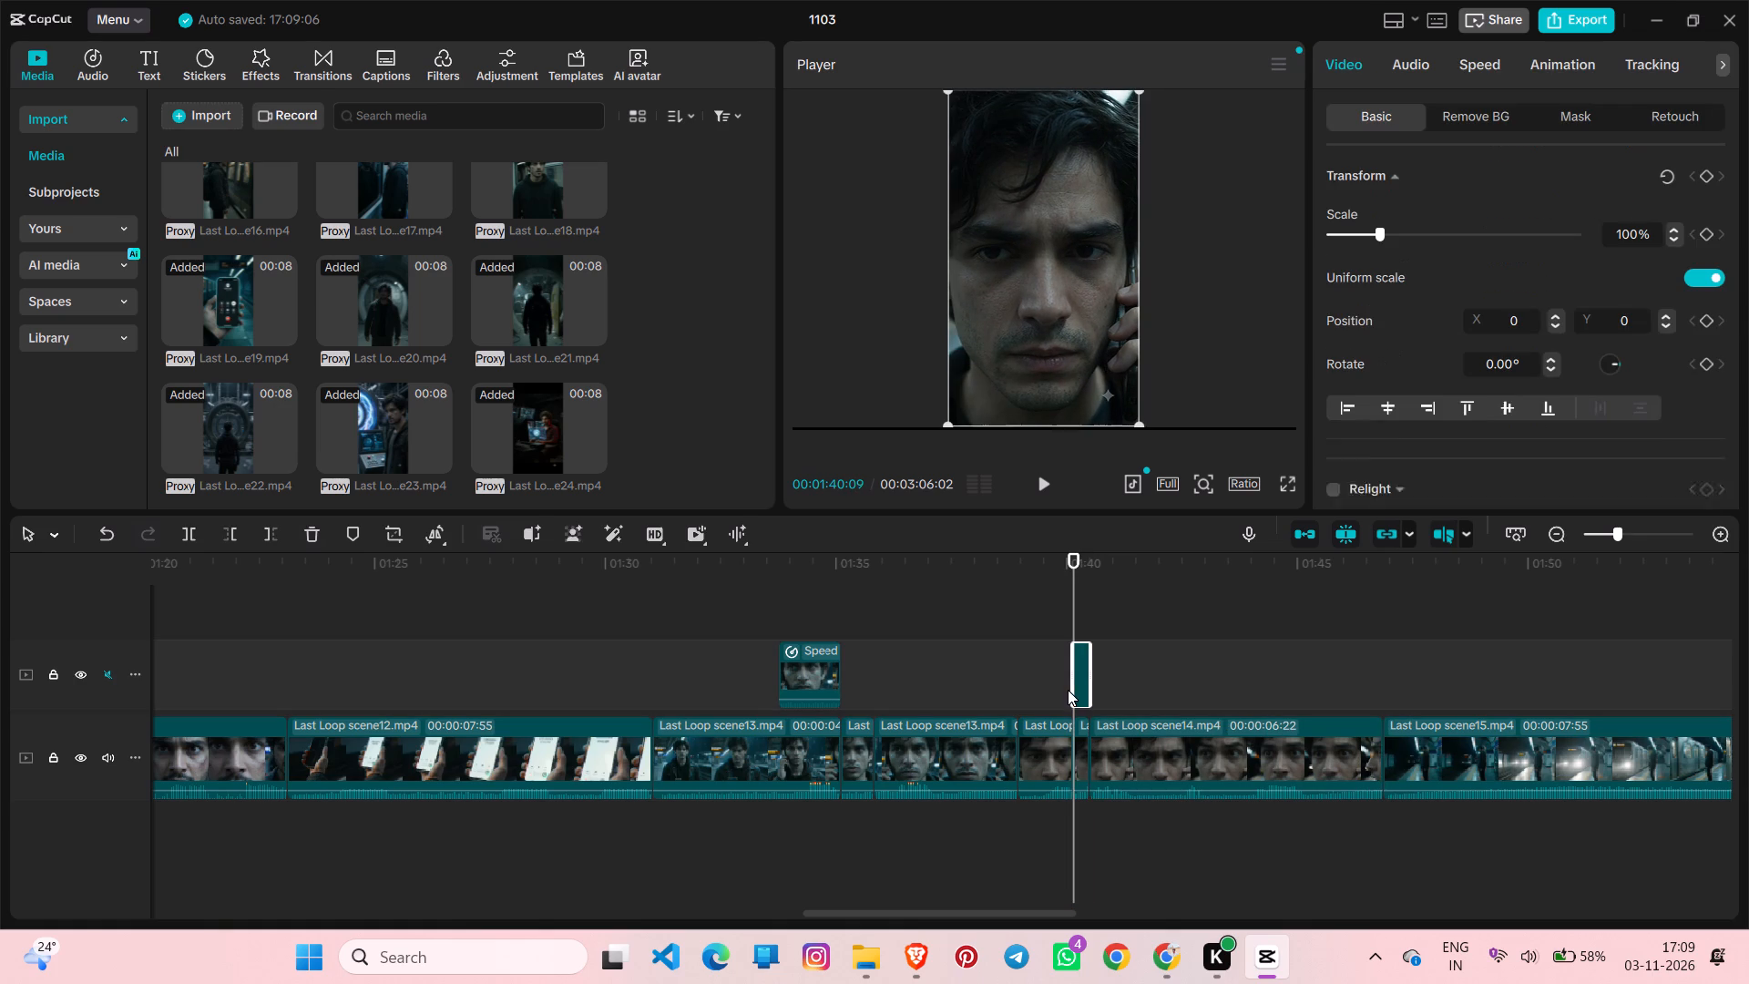
pyautogui.moveTo(1080, 679); pyautogui.dragTo(1078, 679)
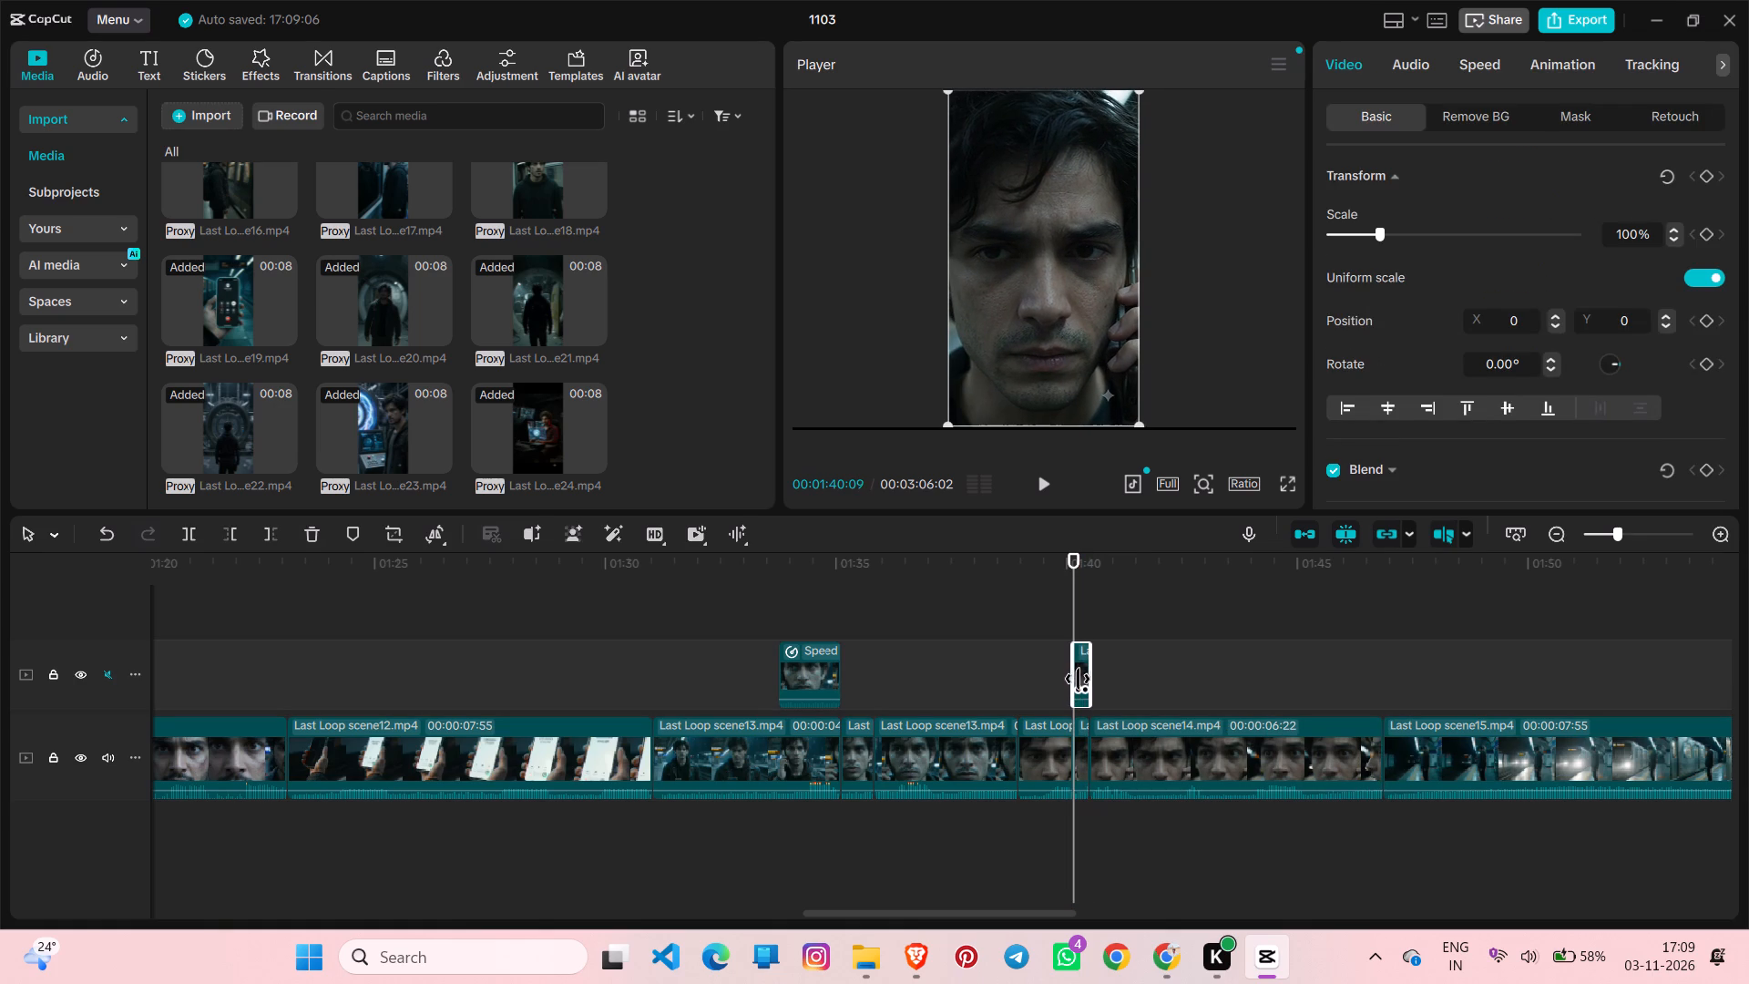
pyautogui.moveTo(1078, 679); pyautogui.dragTo(1060, 690)
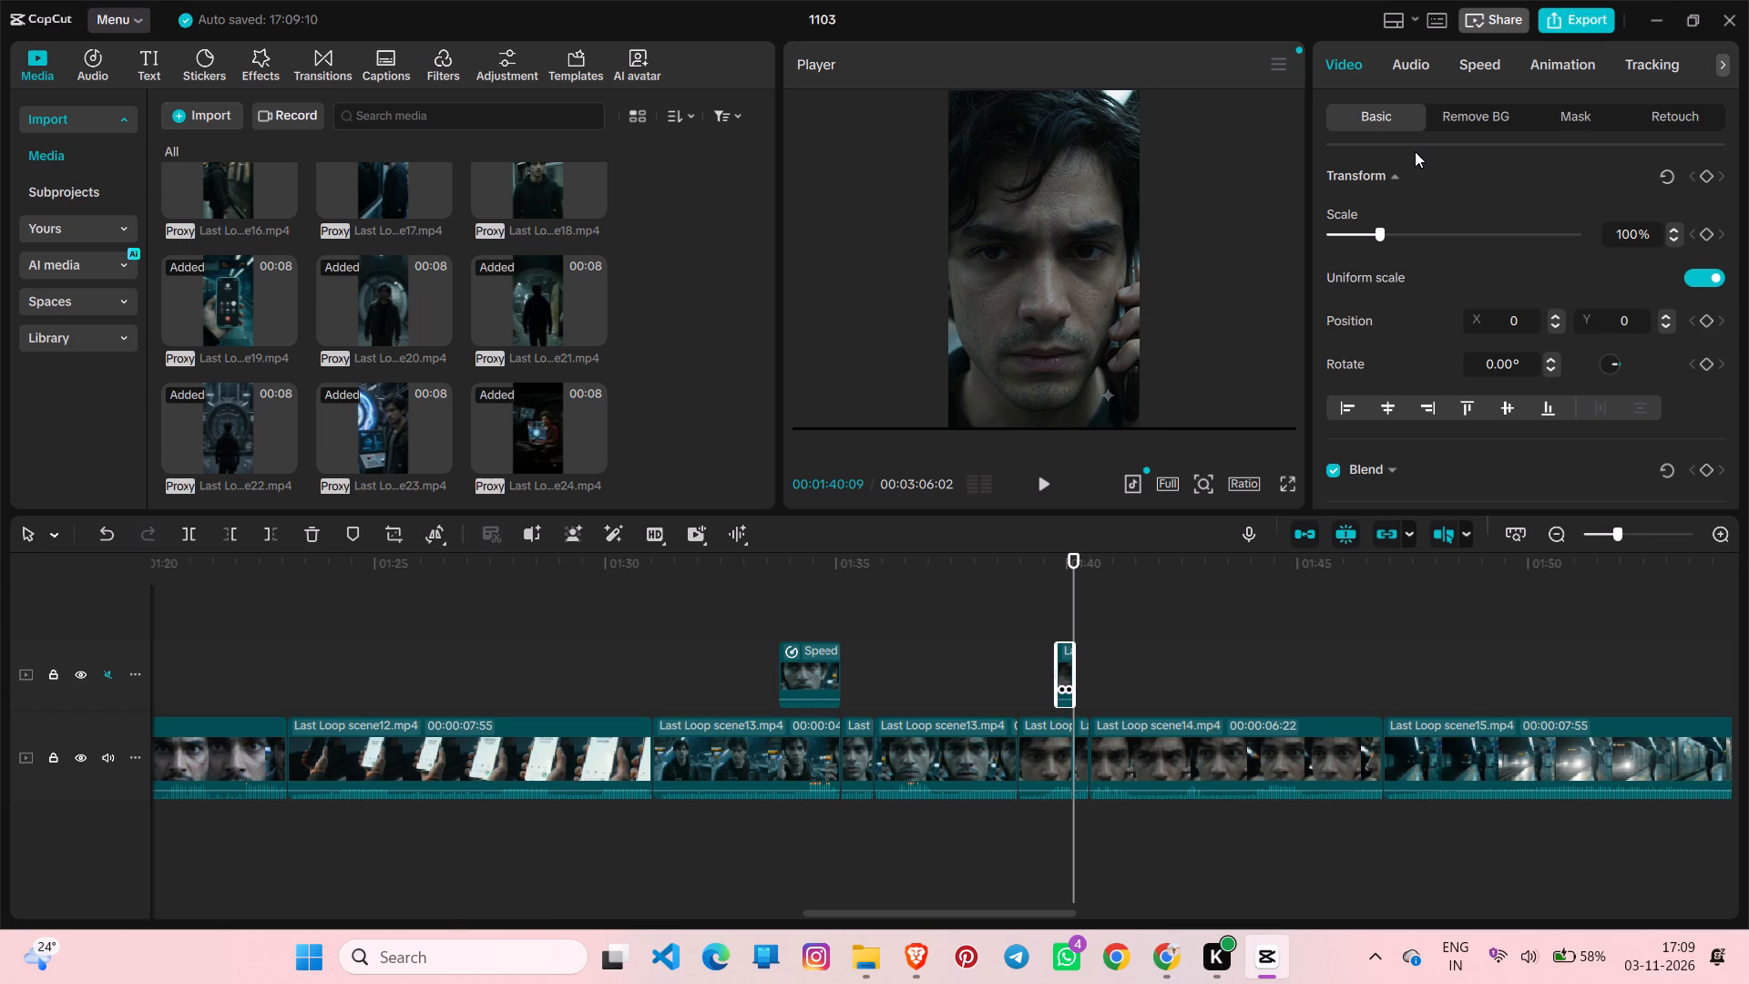
# Set the playback speed of the scene14 copy on the upper track to 0.49x.
pyautogui.click(1456, 56)
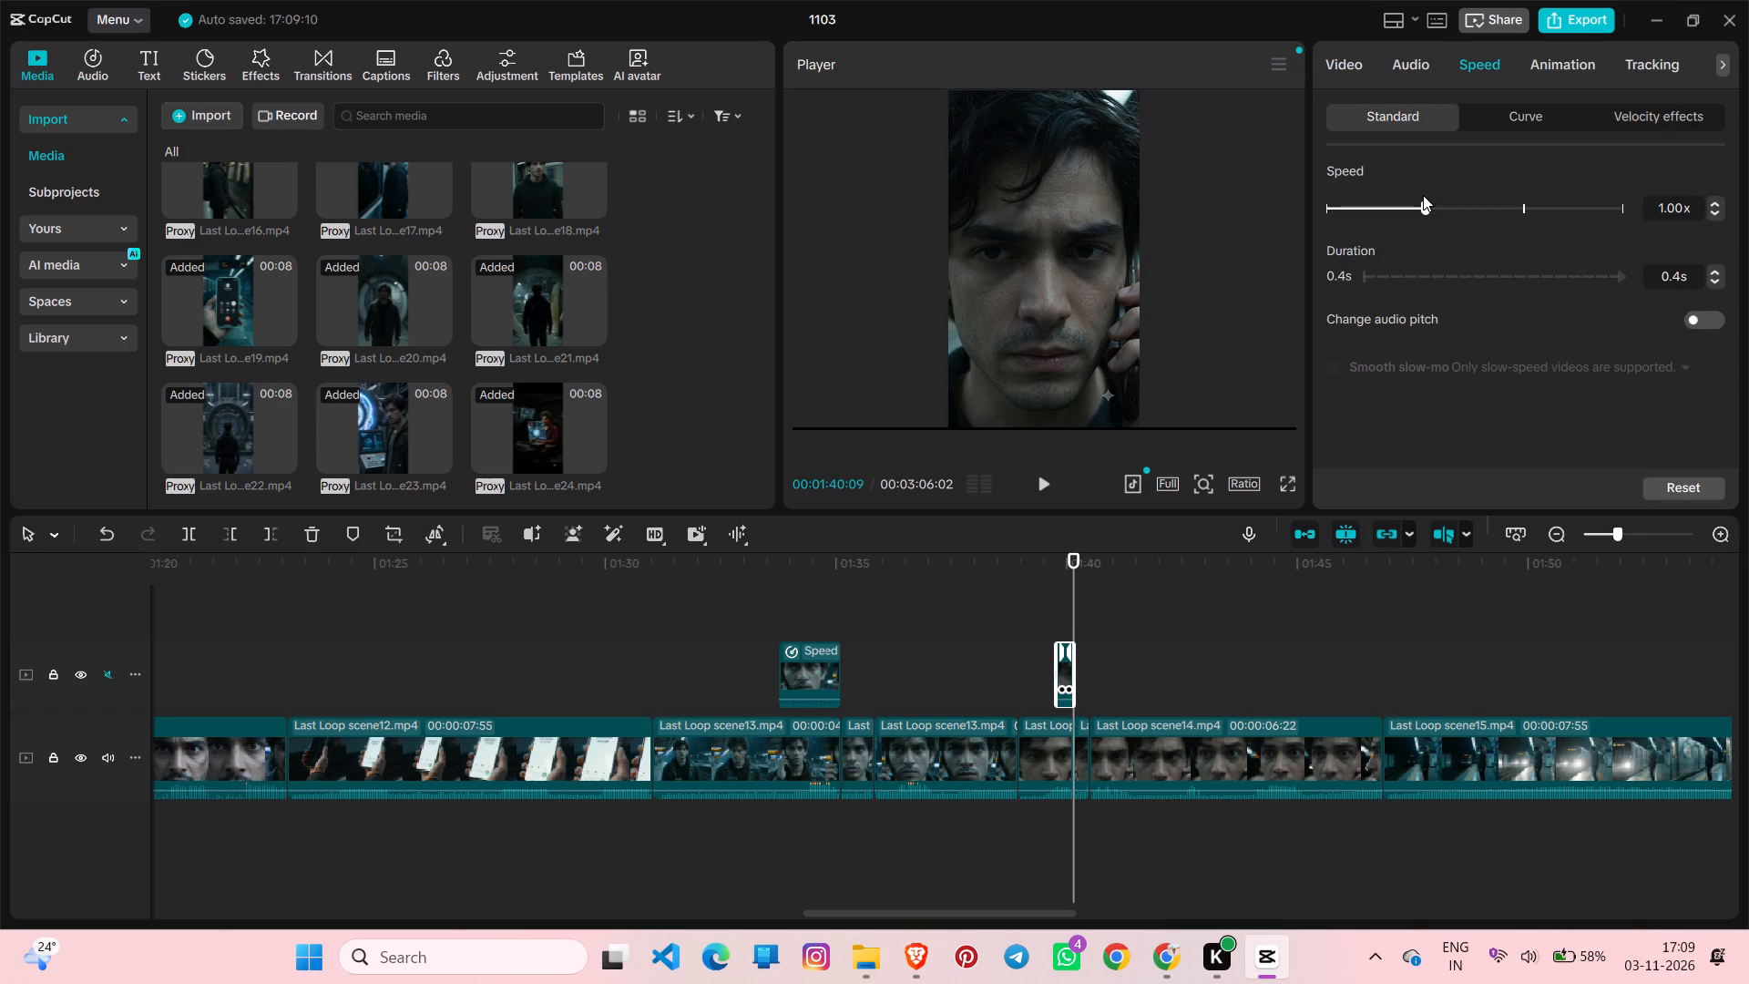
pyautogui.moveTo(1423, 195); pyautogui.dragTo(1391, 205)
pyautogui.moveTo(1417, 204); pyautogui.dragTo(1381, 208)
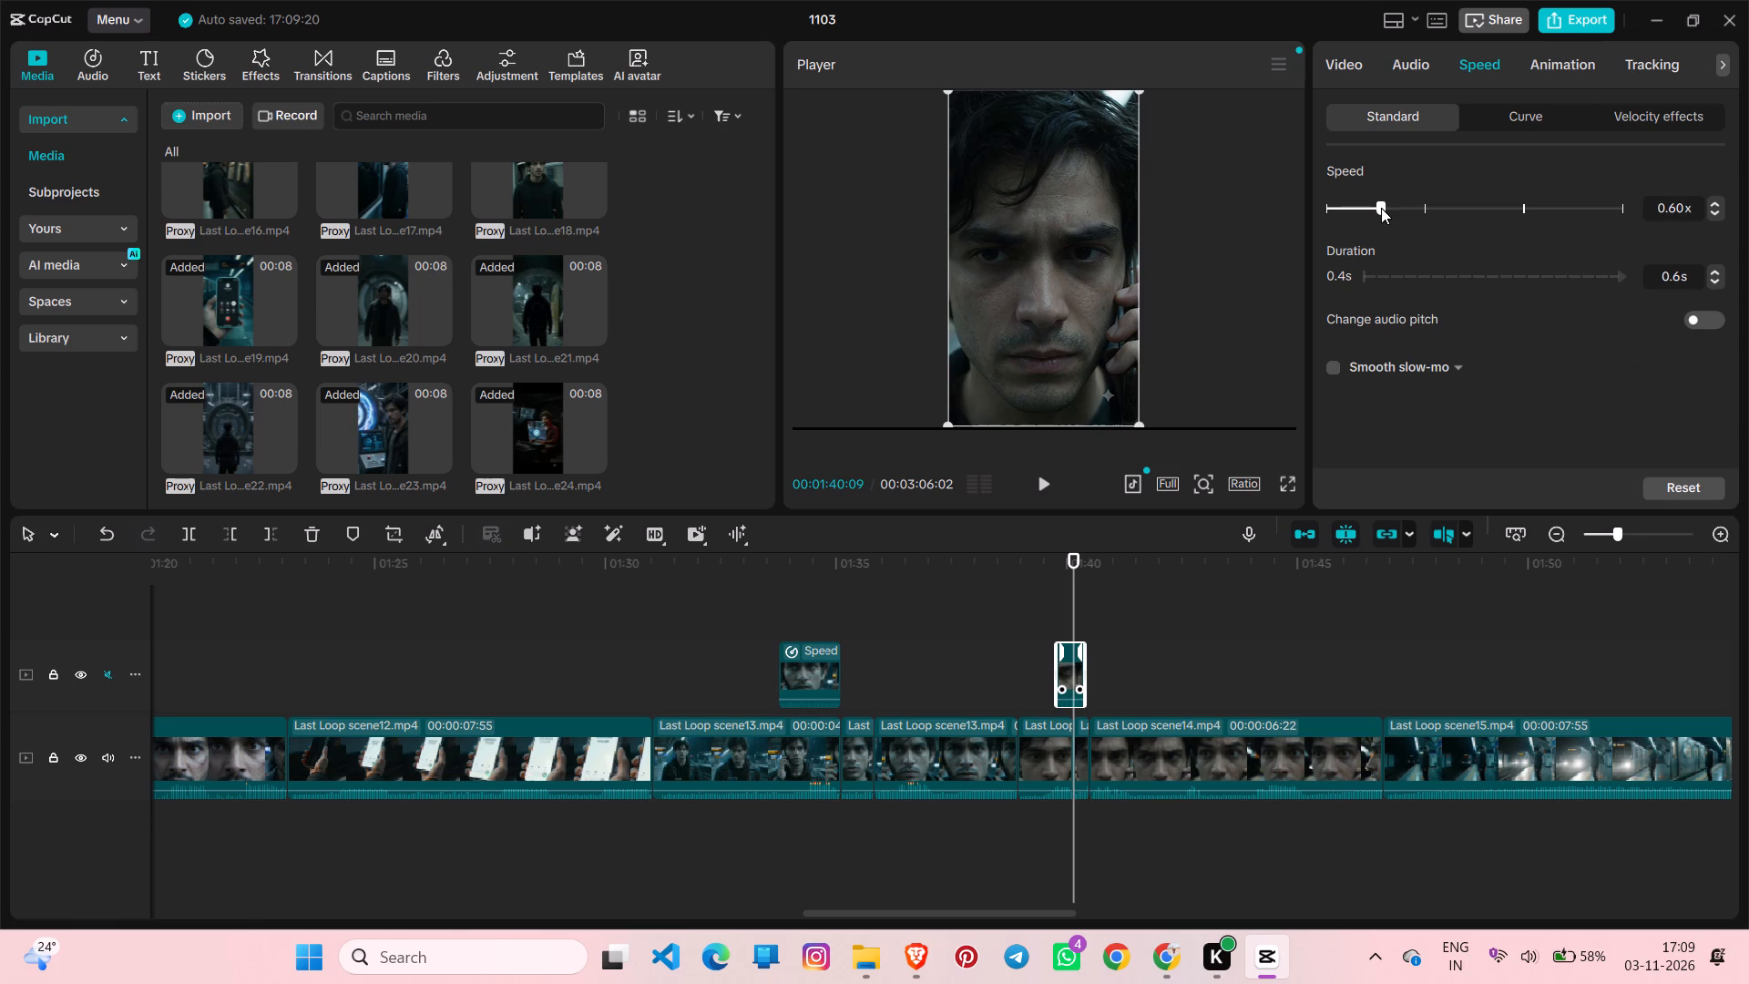
pyautogui.click(1375, 210)
# Move the slowed scene14 copy earlier on the upper track so that it ends at the first scene14 cut.
pyautogui.moveTo(1073, 663); pyautogui.dragTo(1063, 672)
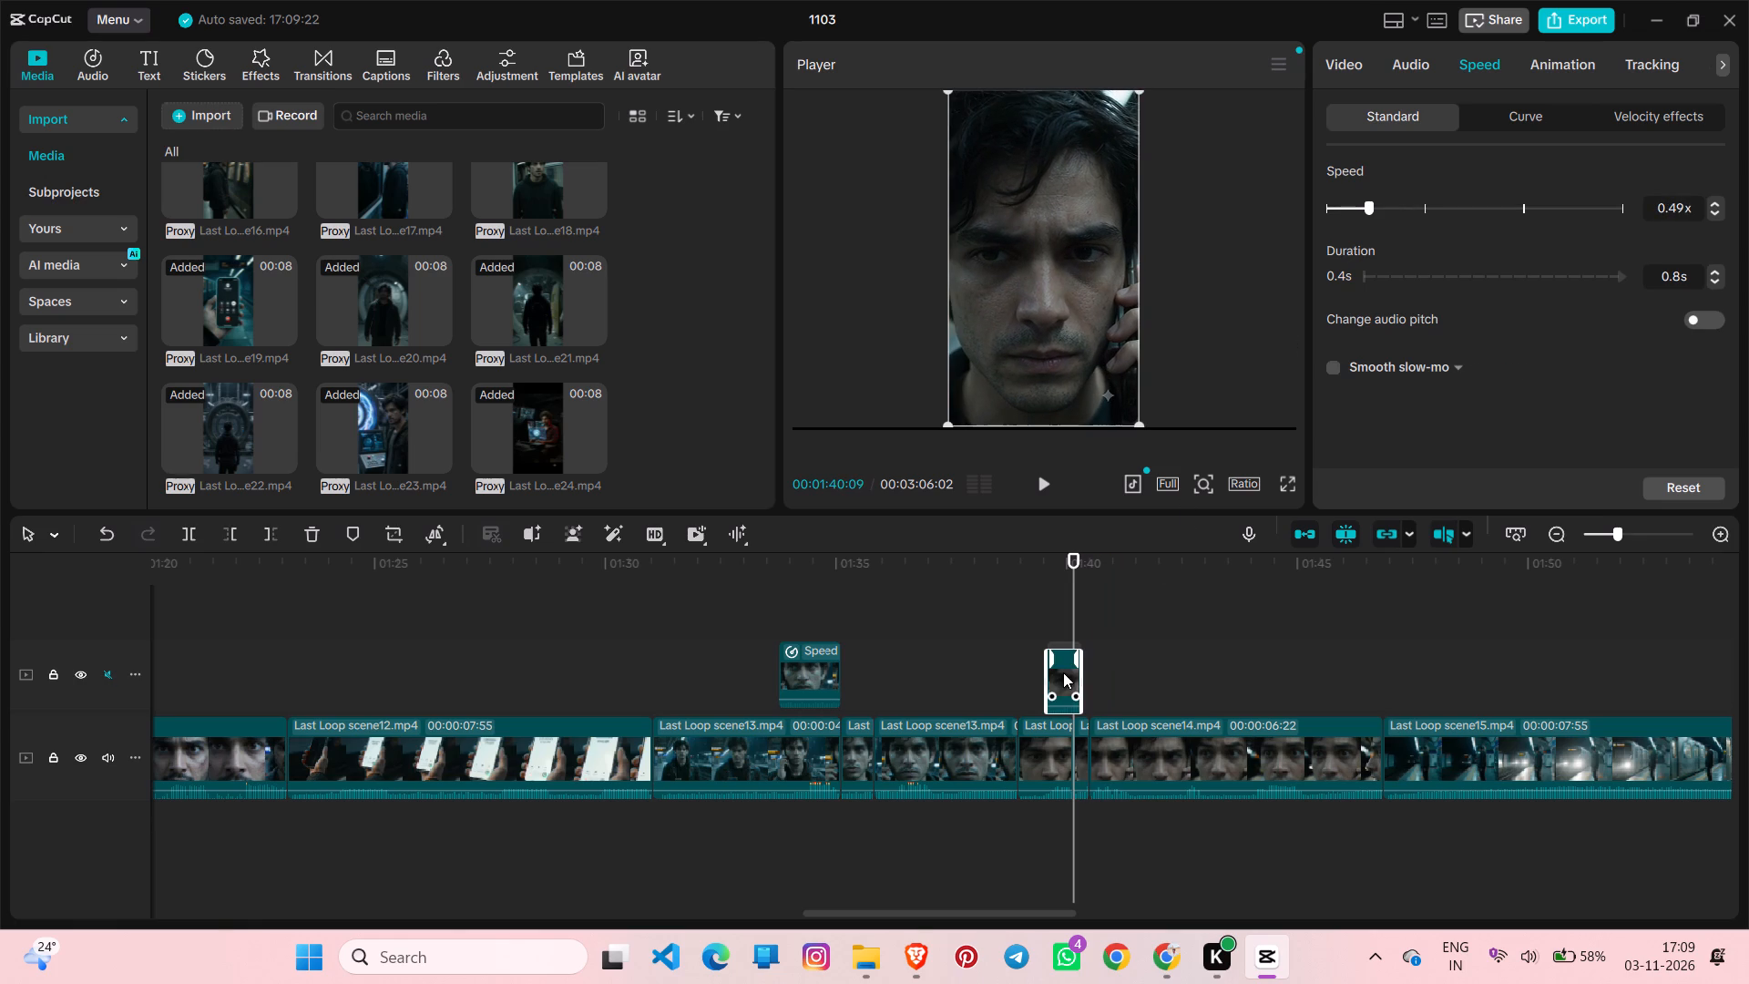
pyautogui.moveTo(1063, 672); pyautogui.dragTo(1057, 677)
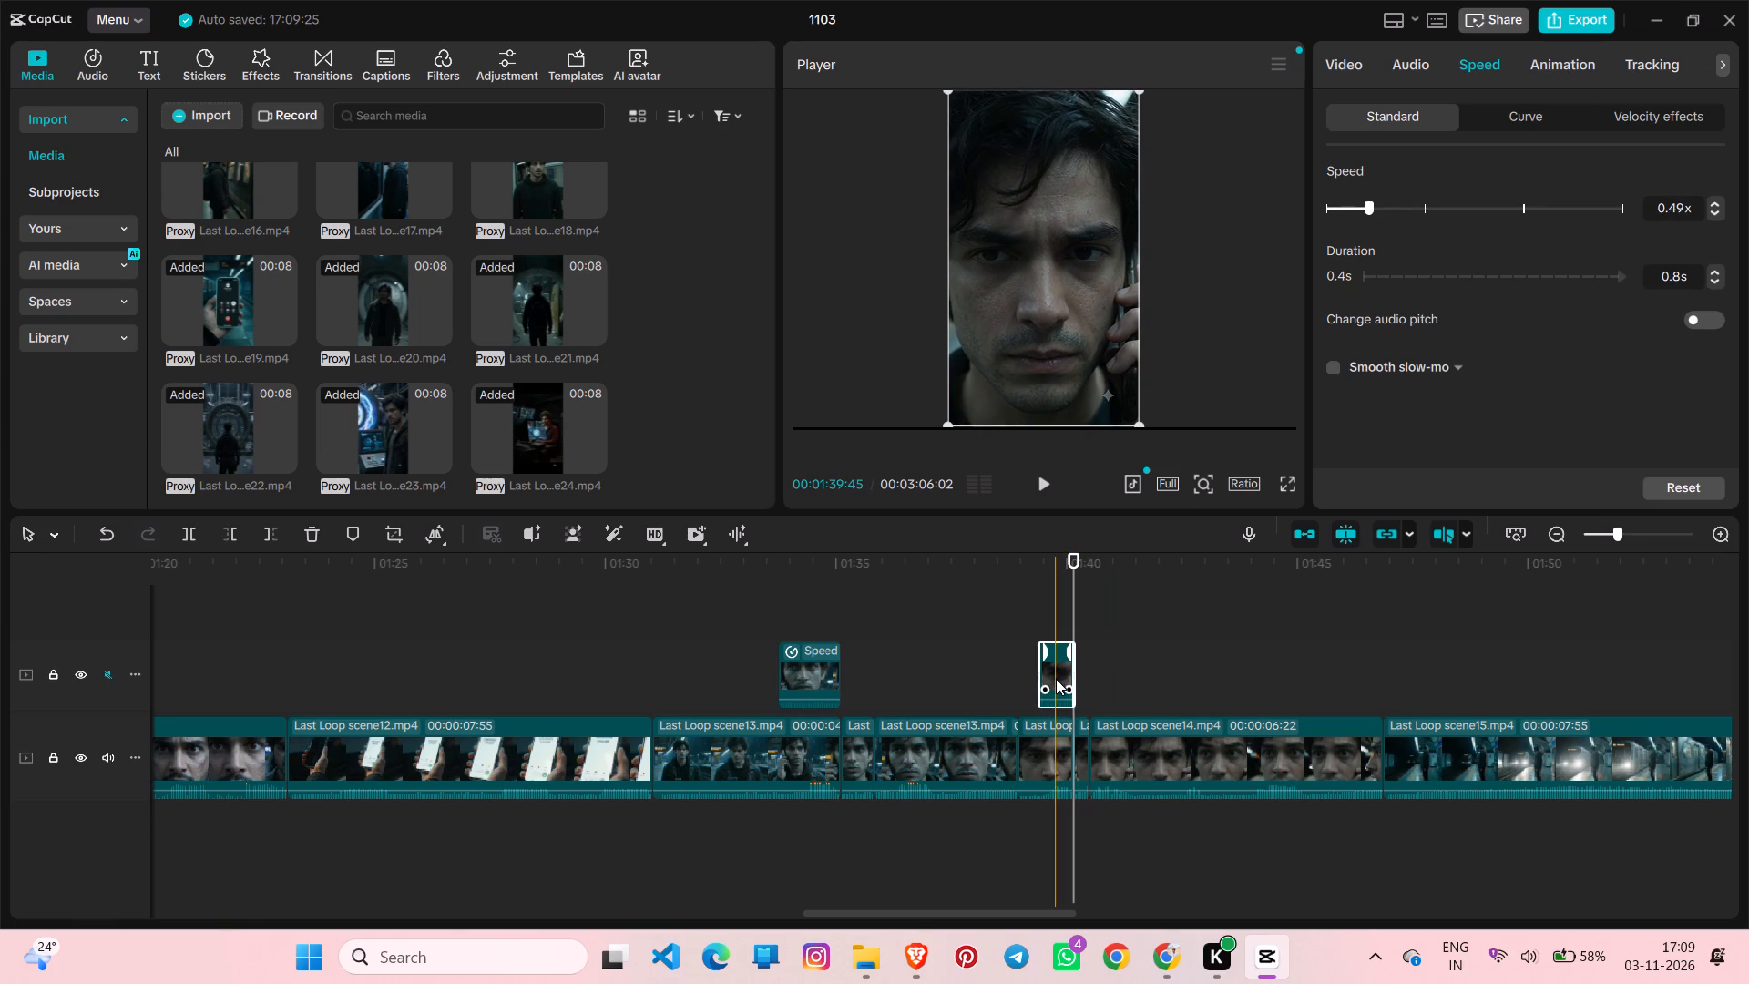
# Preview scenes 13 and 14 with both slowed overlays, replaying from about 00:01:33:46 into the start of scene15.
pyautogui.moveTo(1072, 601); pyautogui.dragTo(1016, 616)
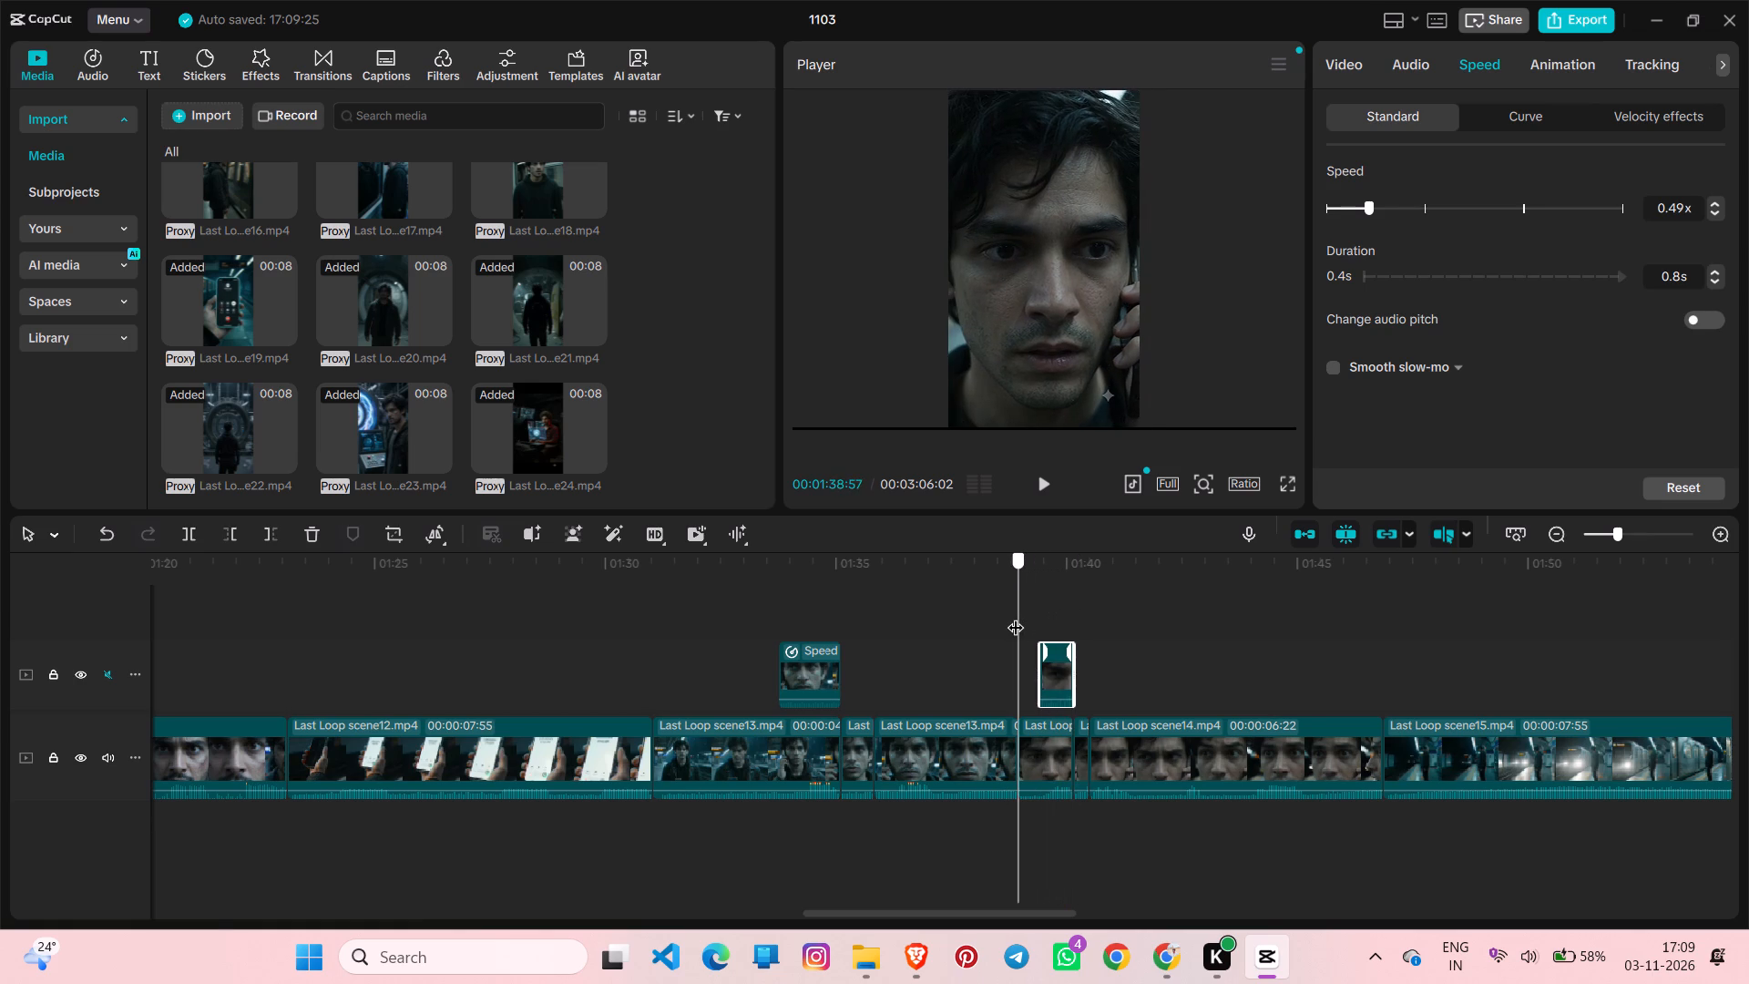
pyautogui.moveTo(1016, 616); pyautogui.dragTo(862, 651)
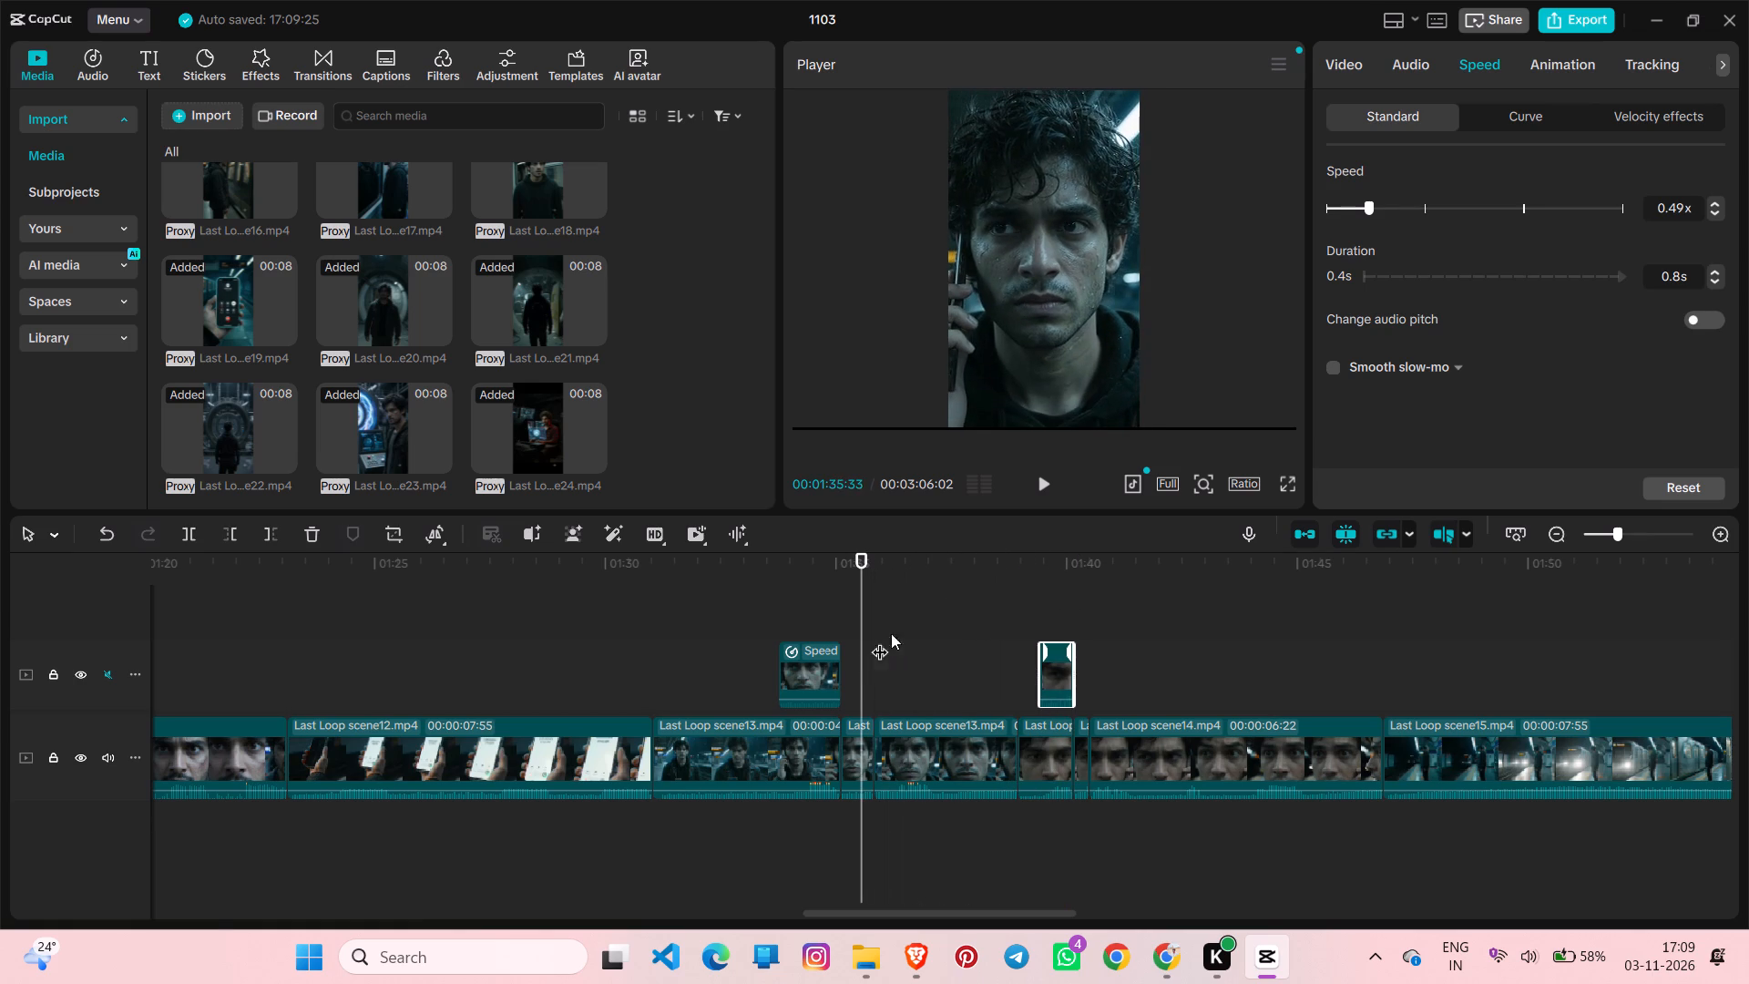
pyautogui.press('space')
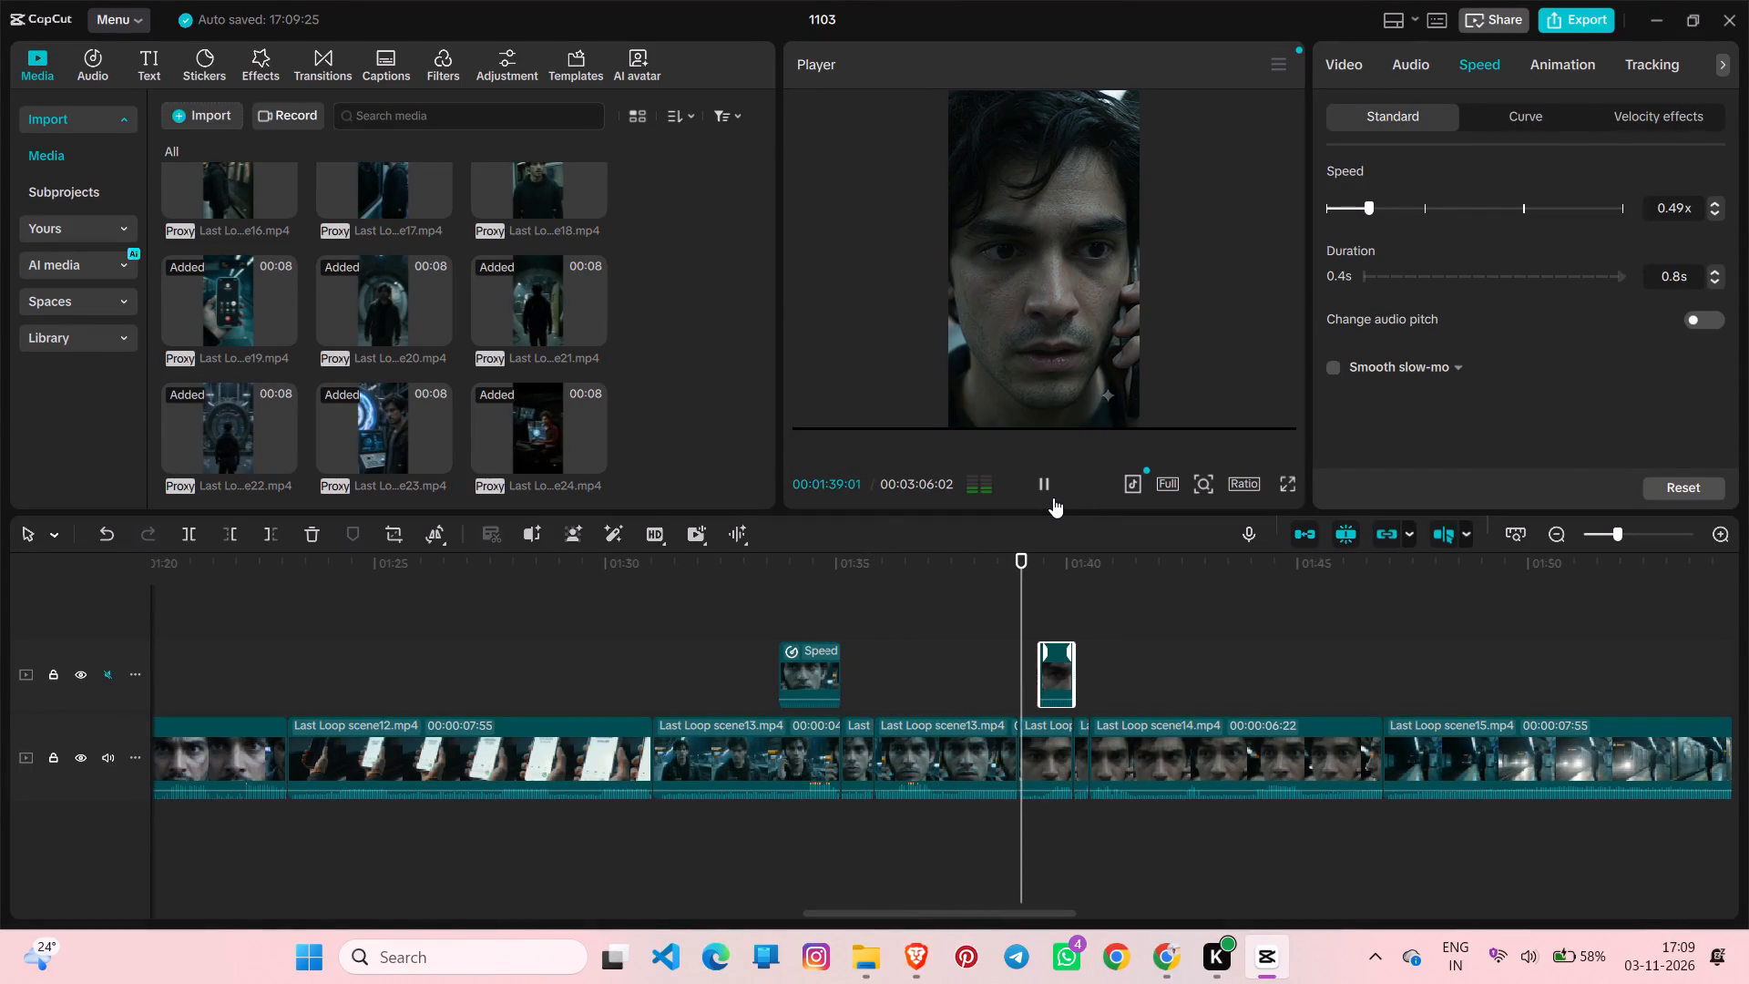
pyautogui.press('space')
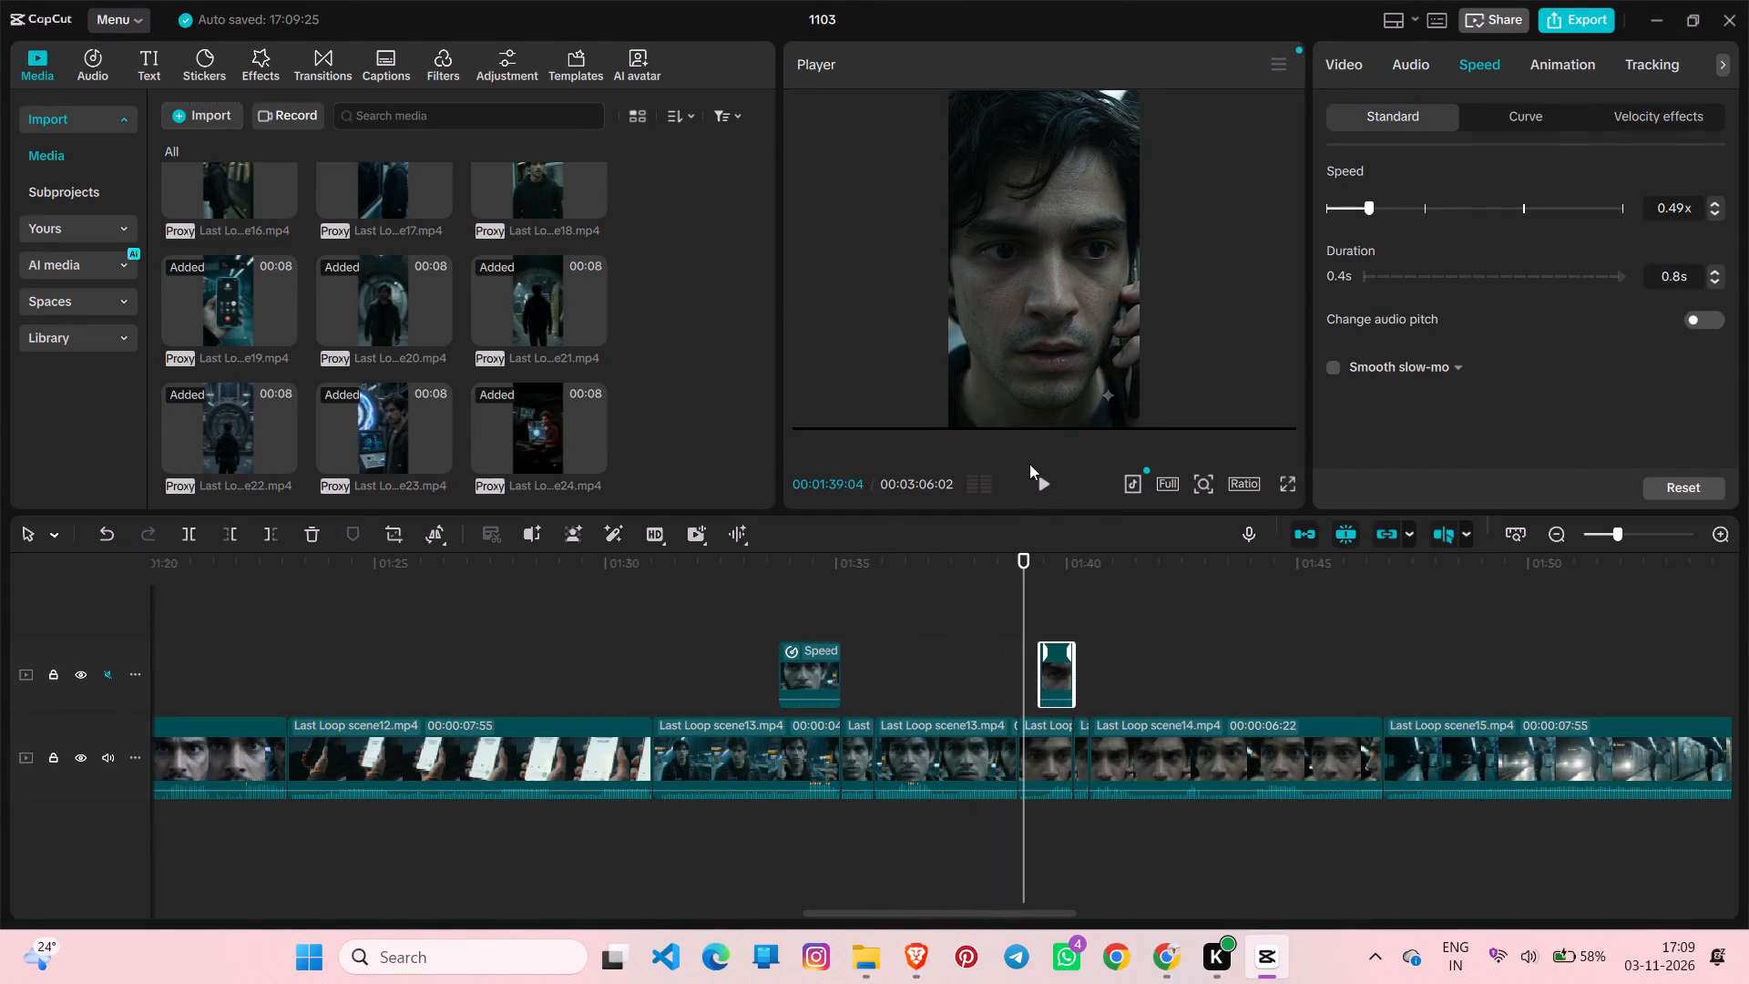
pyautogui.press('space')
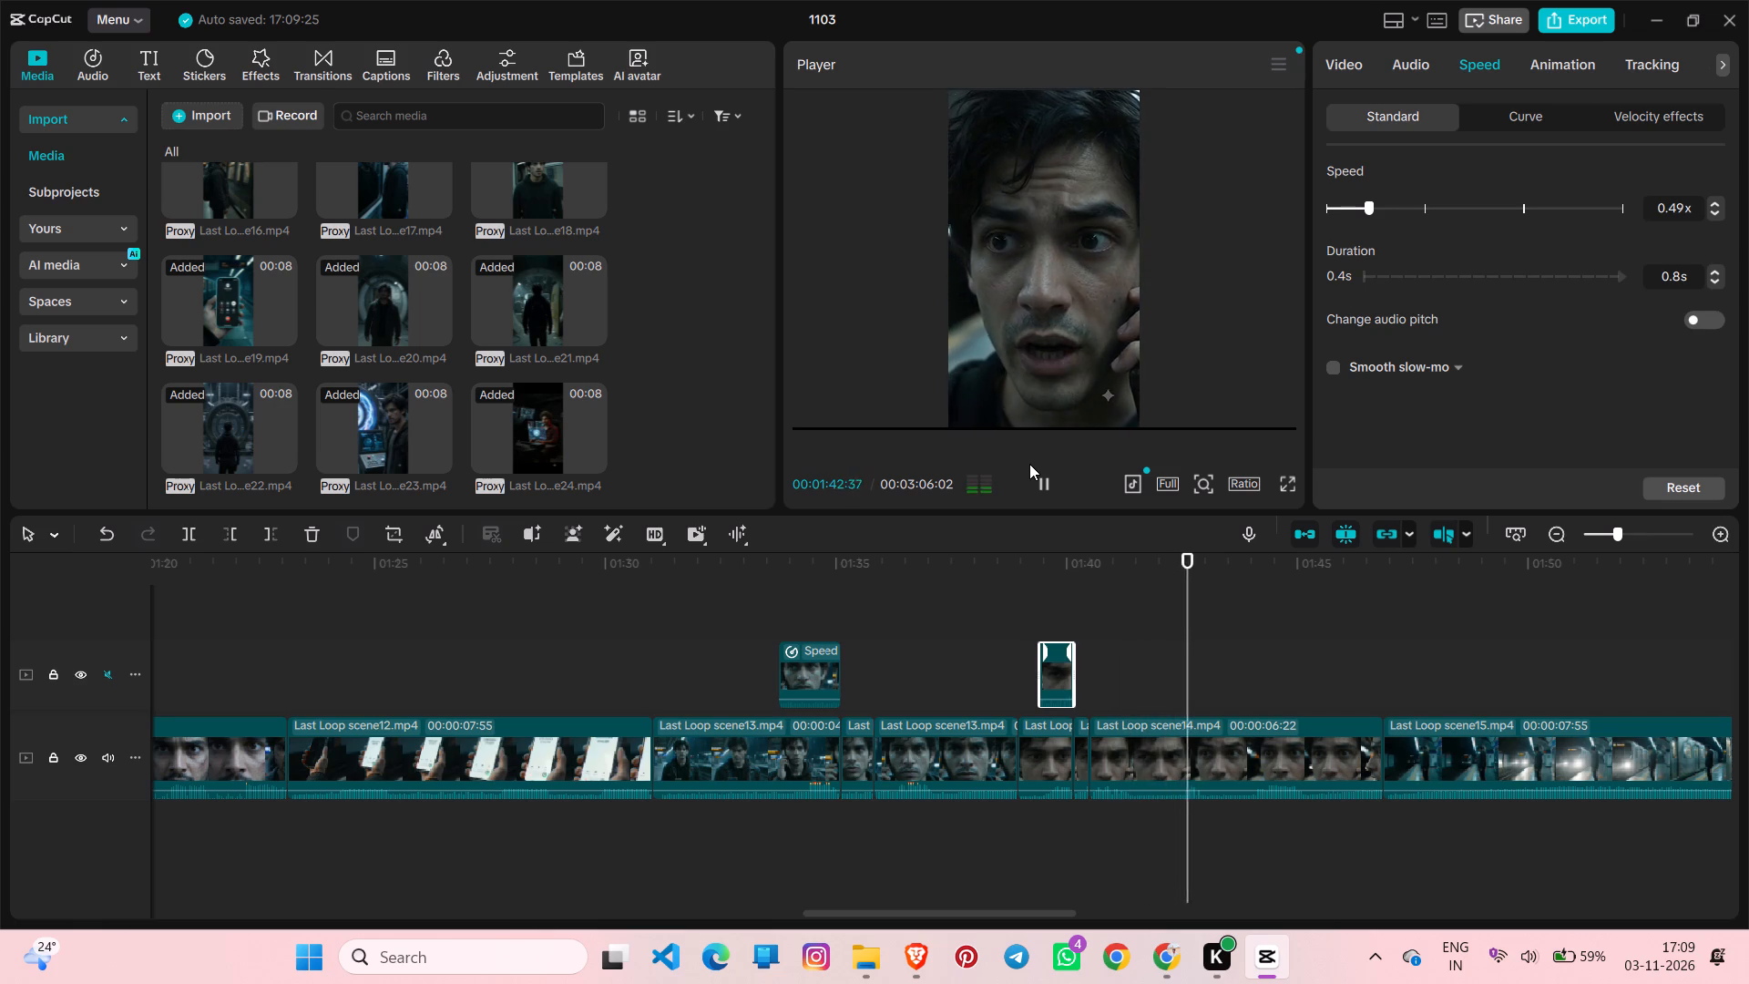
pyautogui.press('space')
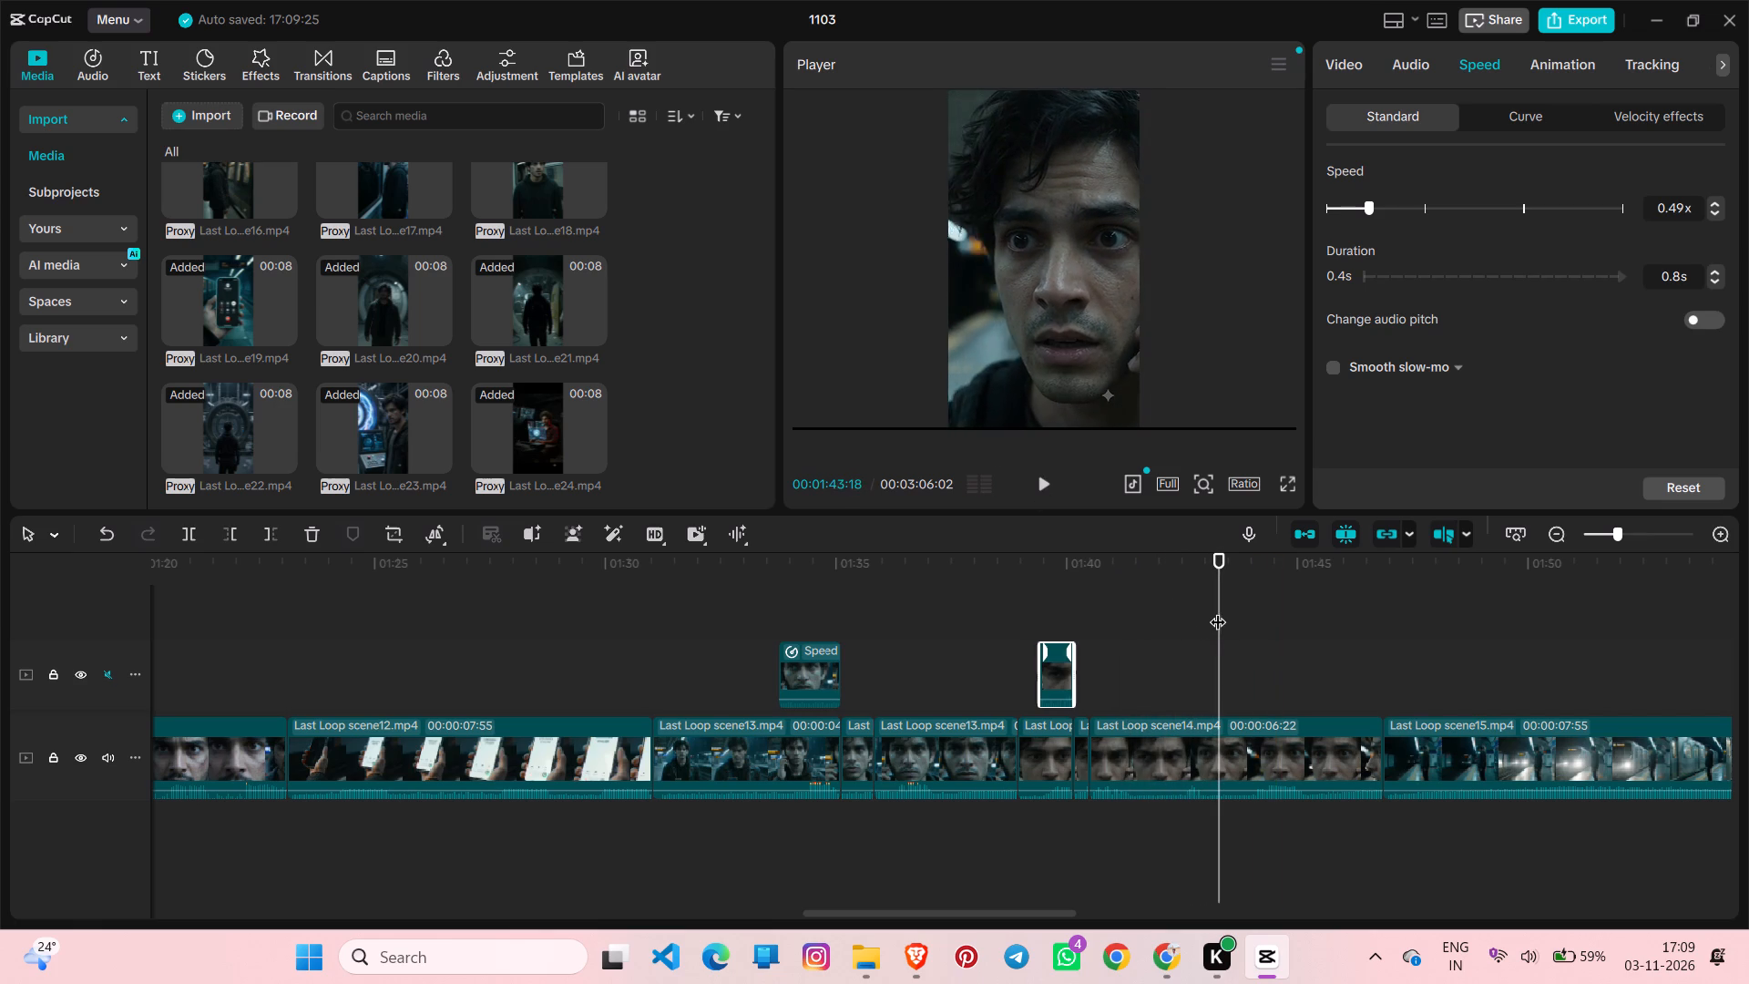
pyautogui.moveTo(1217, 610); pyautogui.dragTo(784, 673)
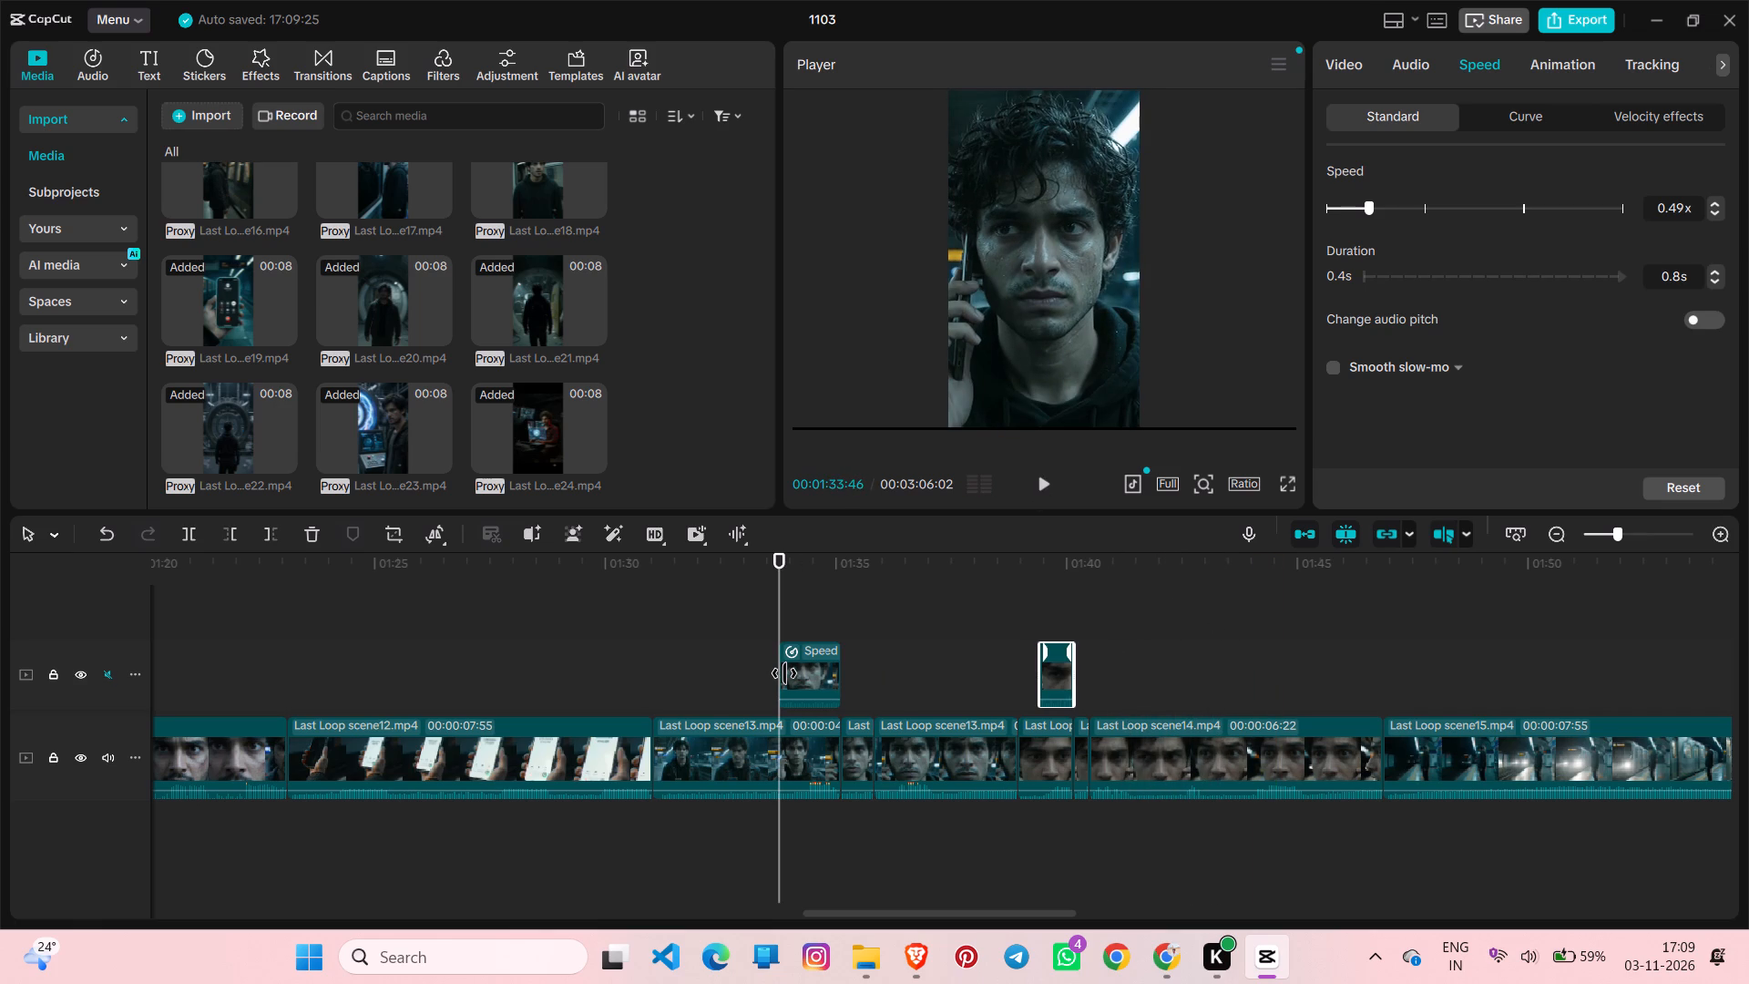
pyautogui.press('space')
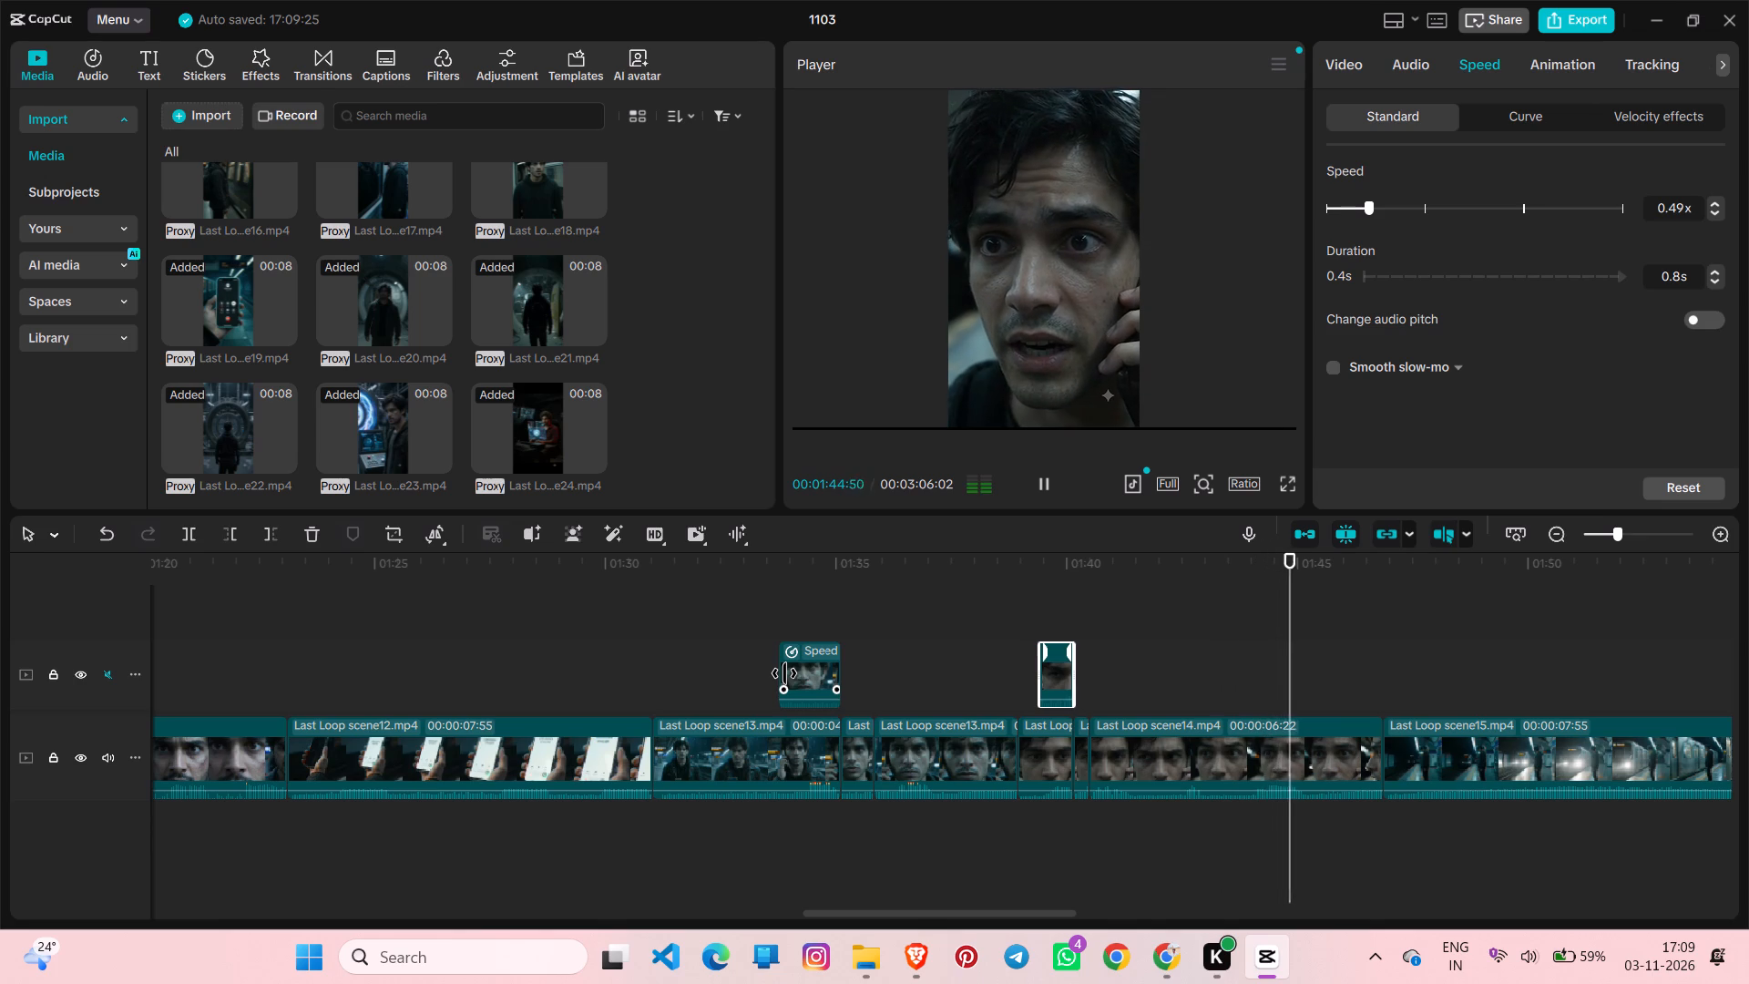
pyautogui.click(1043, 487)
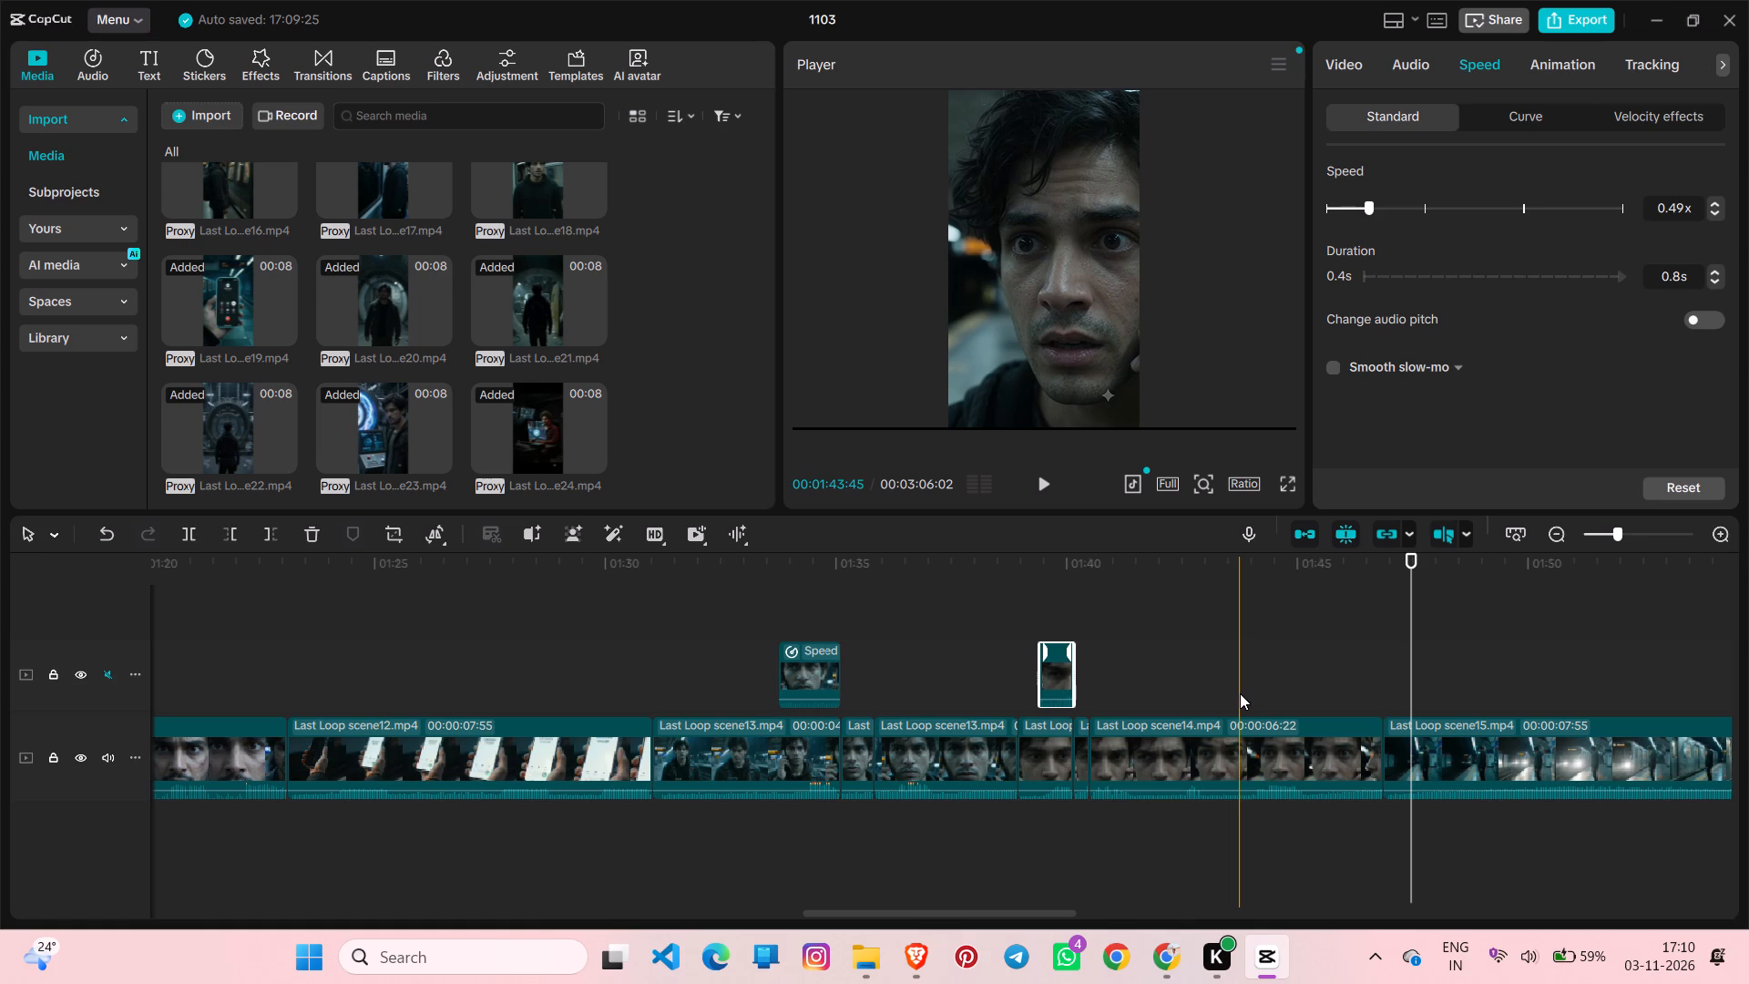
# Split the last scene14 segment at about 00:01:43:14 and 00:01:43:45 to isolate another short piece.
pyautogui.click(1163, 608)
pyautogui.click(1045, 486)
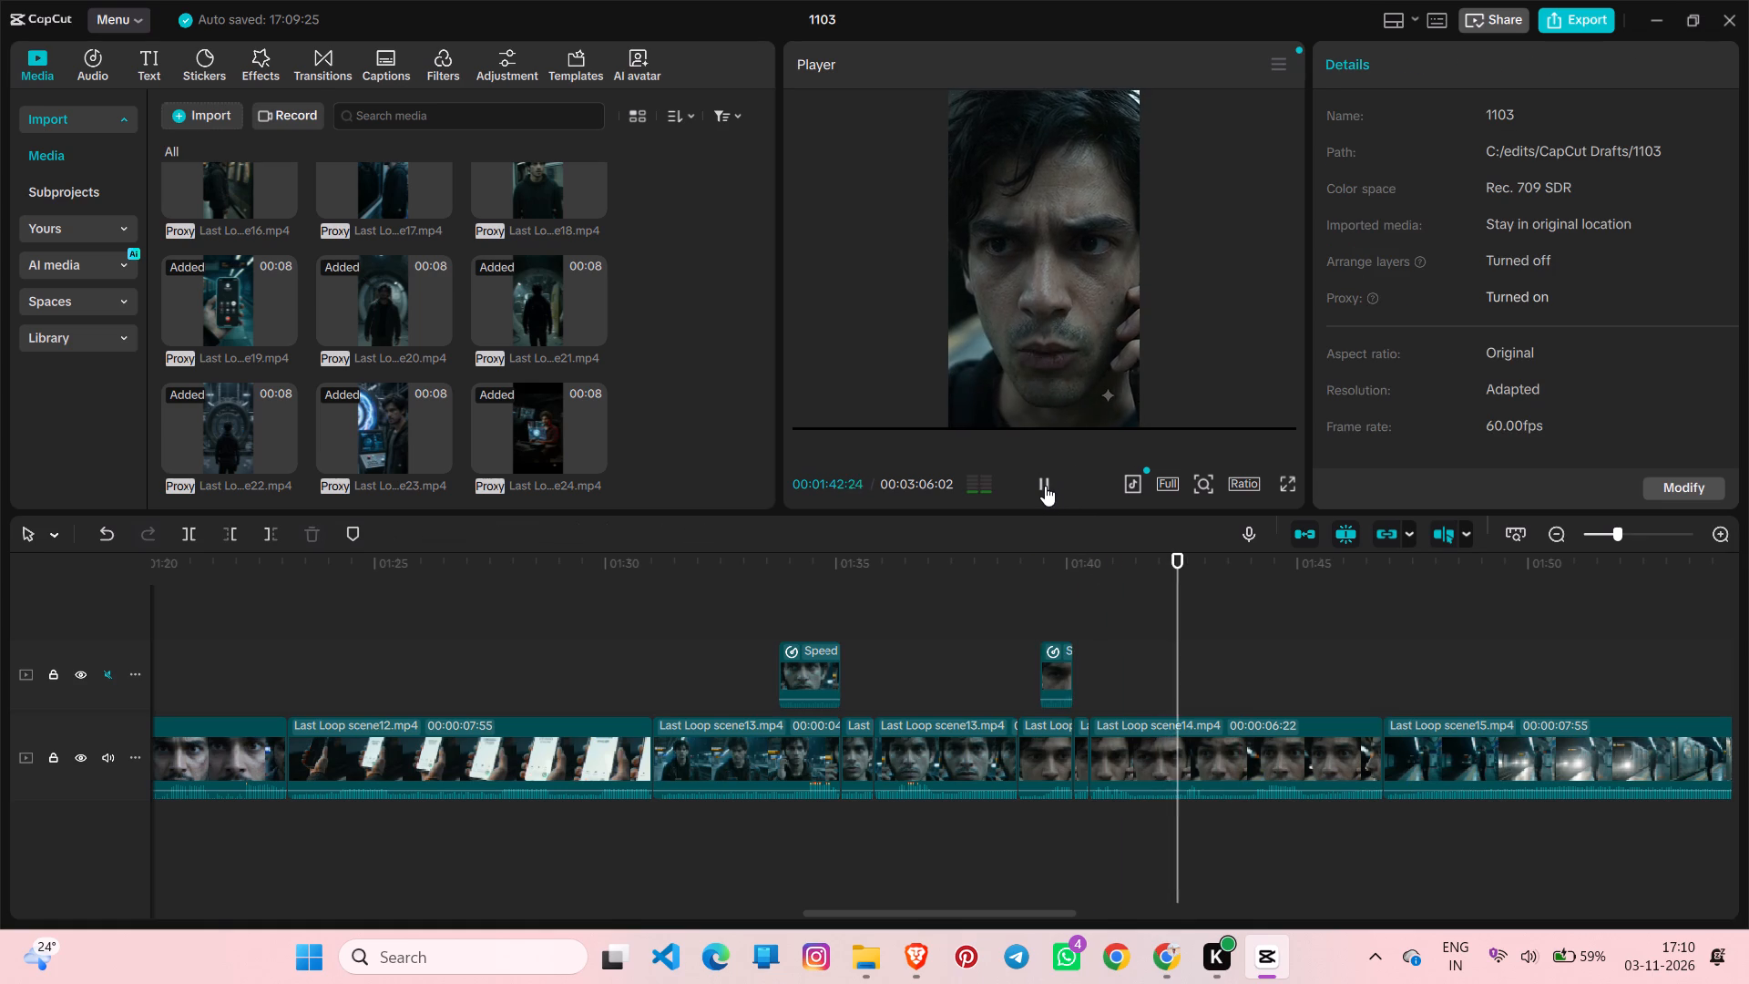
pyautogui.click(1045, 486)
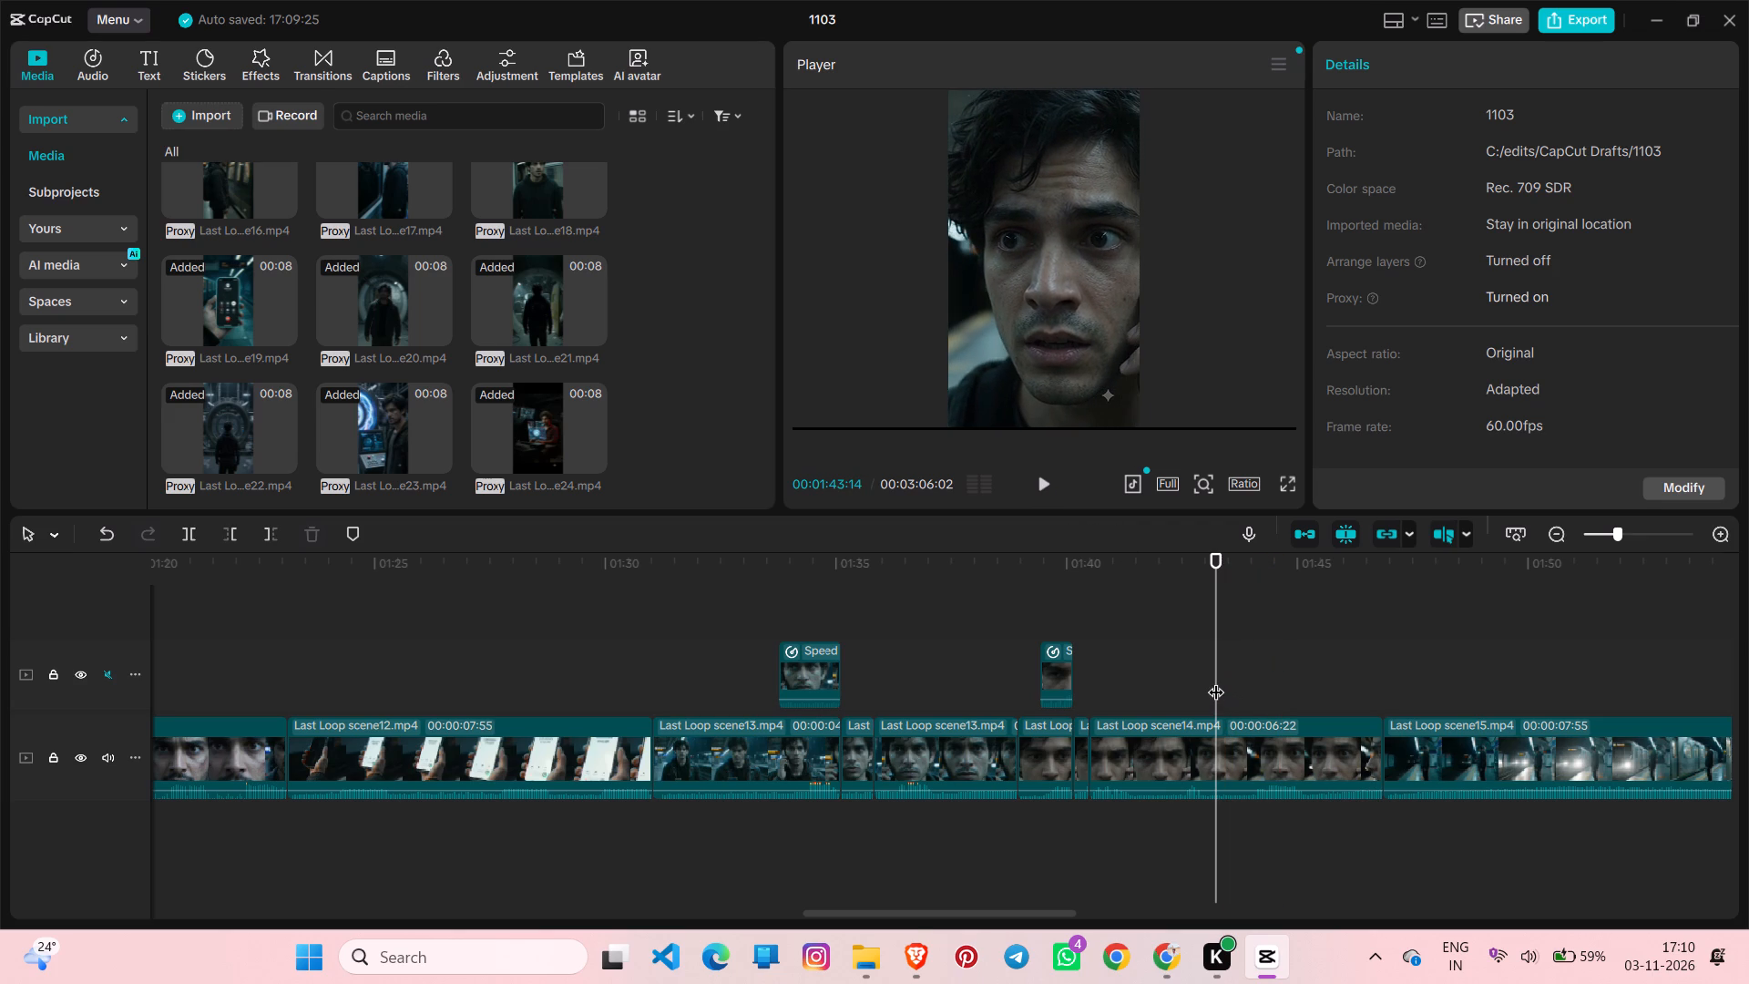
pyautogui.hotkey('ctrl', 'b')
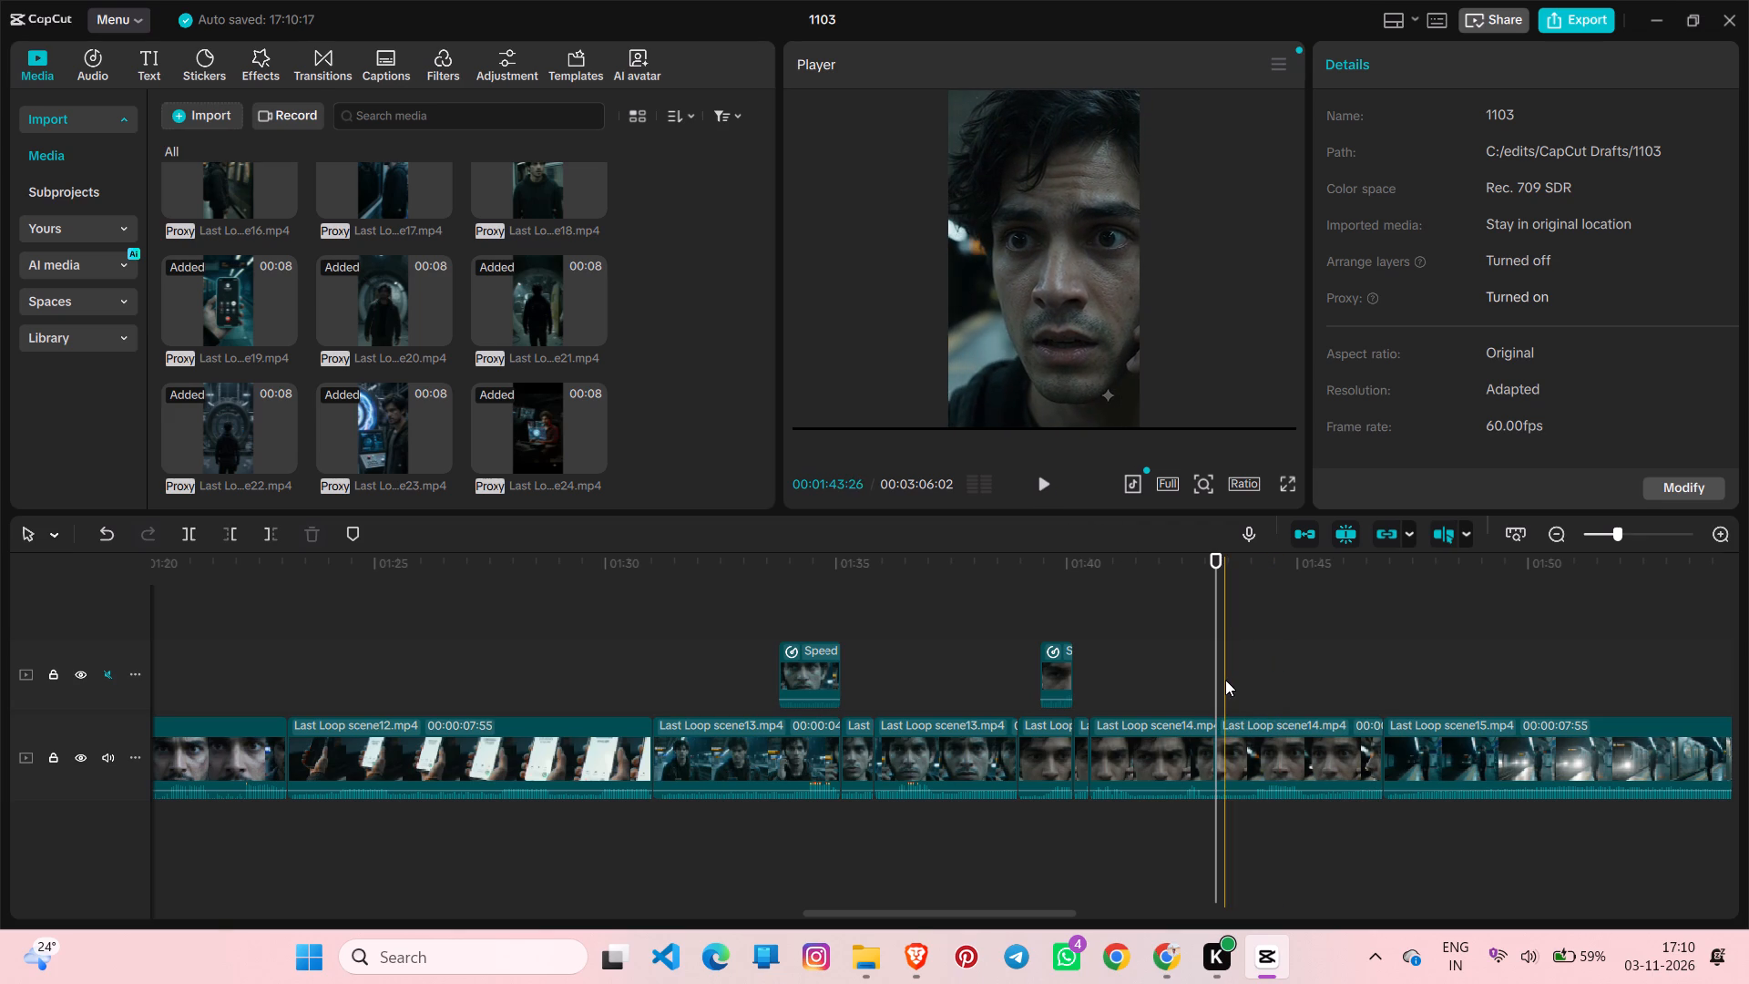
pyautogui.click(1047, 485)
pyautogui.click(1047, 485)
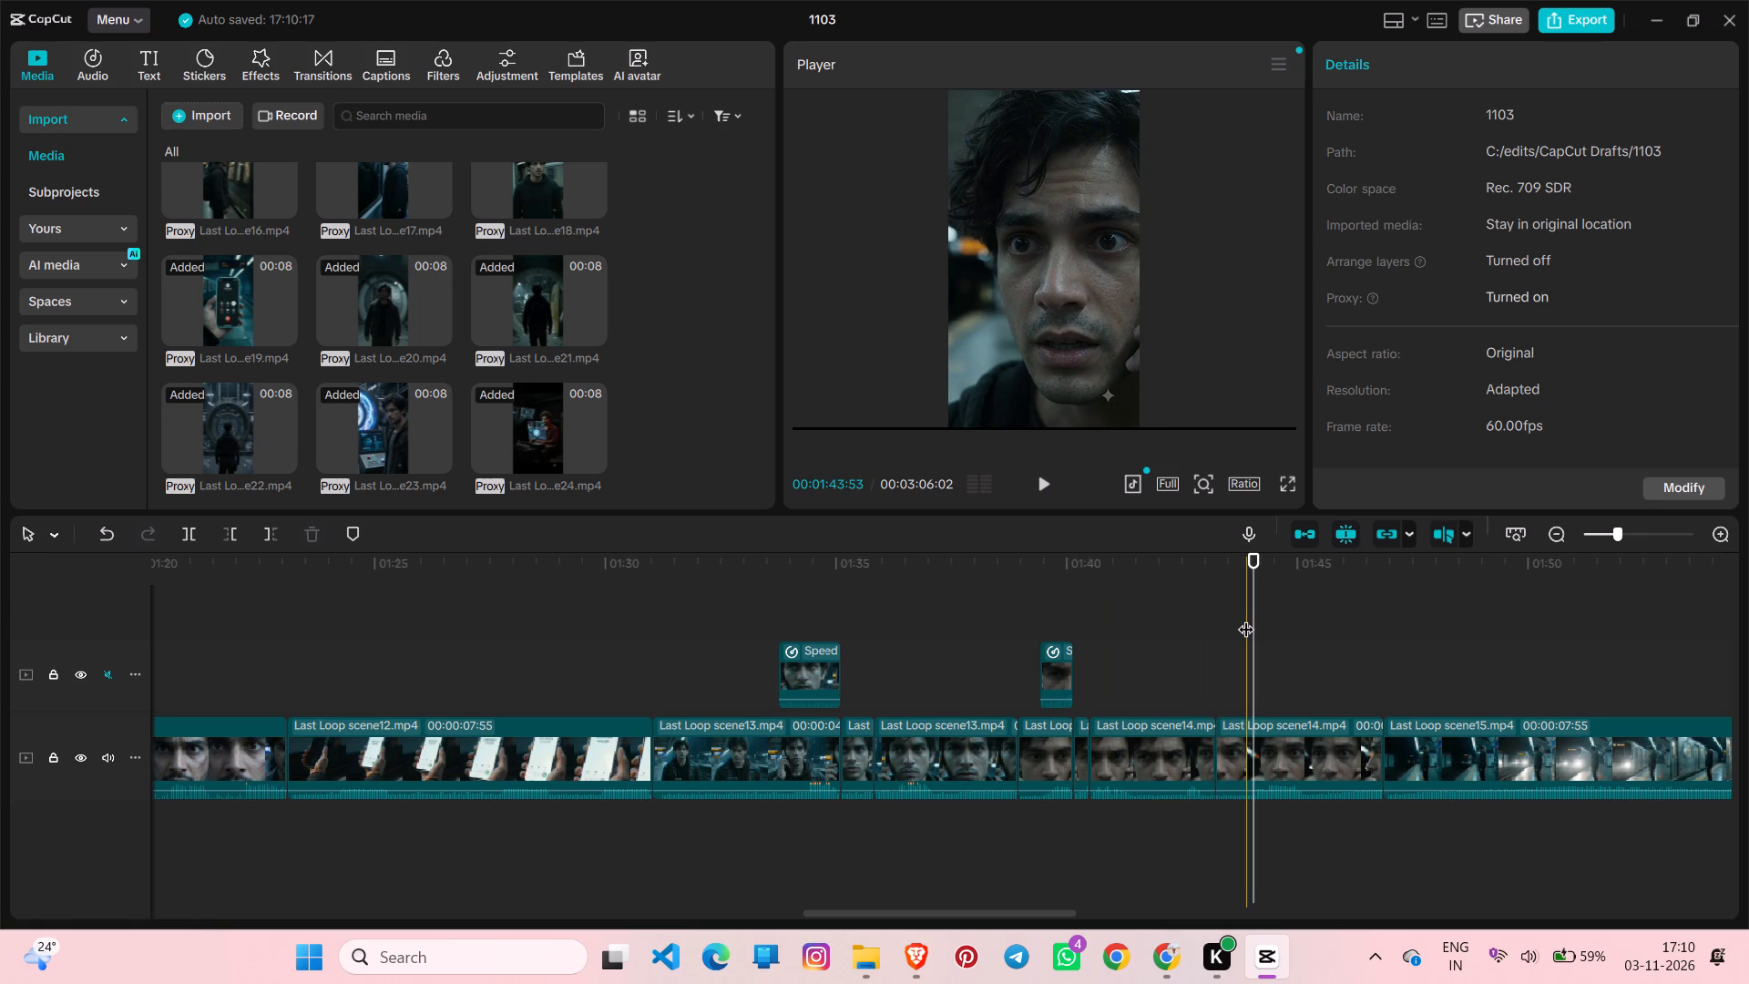
pyautogui.moveTo(1252, 624); pyautogui.dragTo(1245, 624)
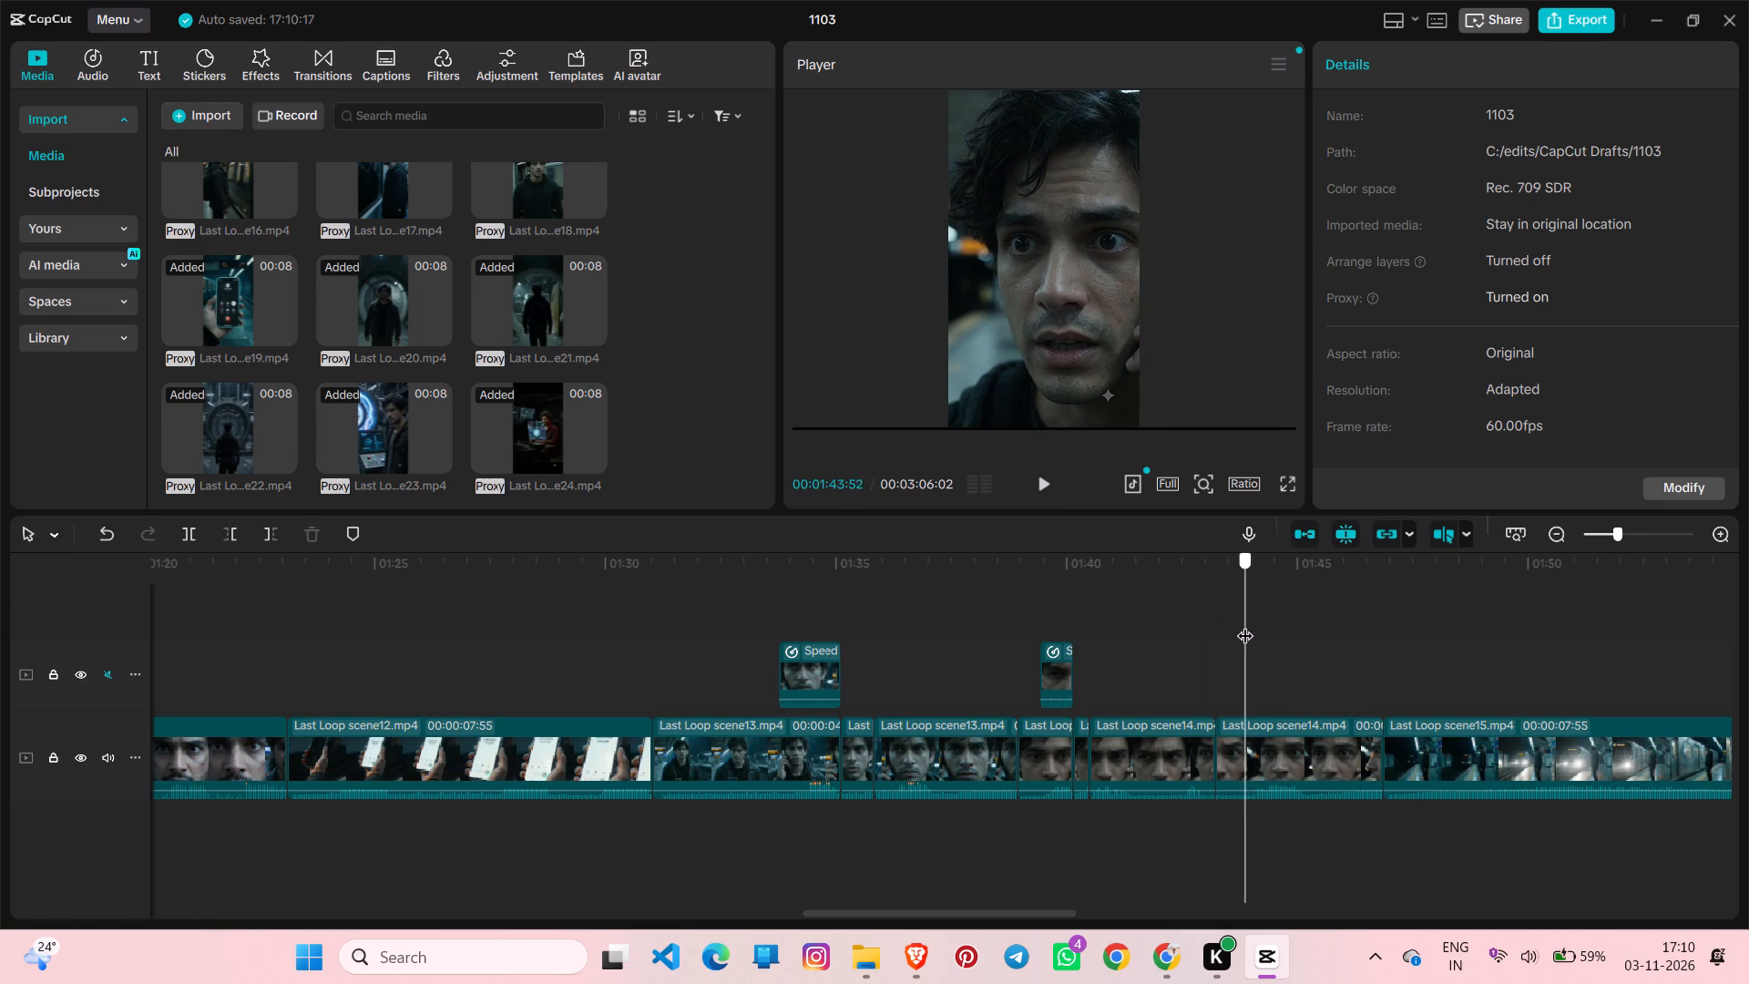
pyautogui.moveTo(1245, 624); pyautogui.dragTo(1240, 624)
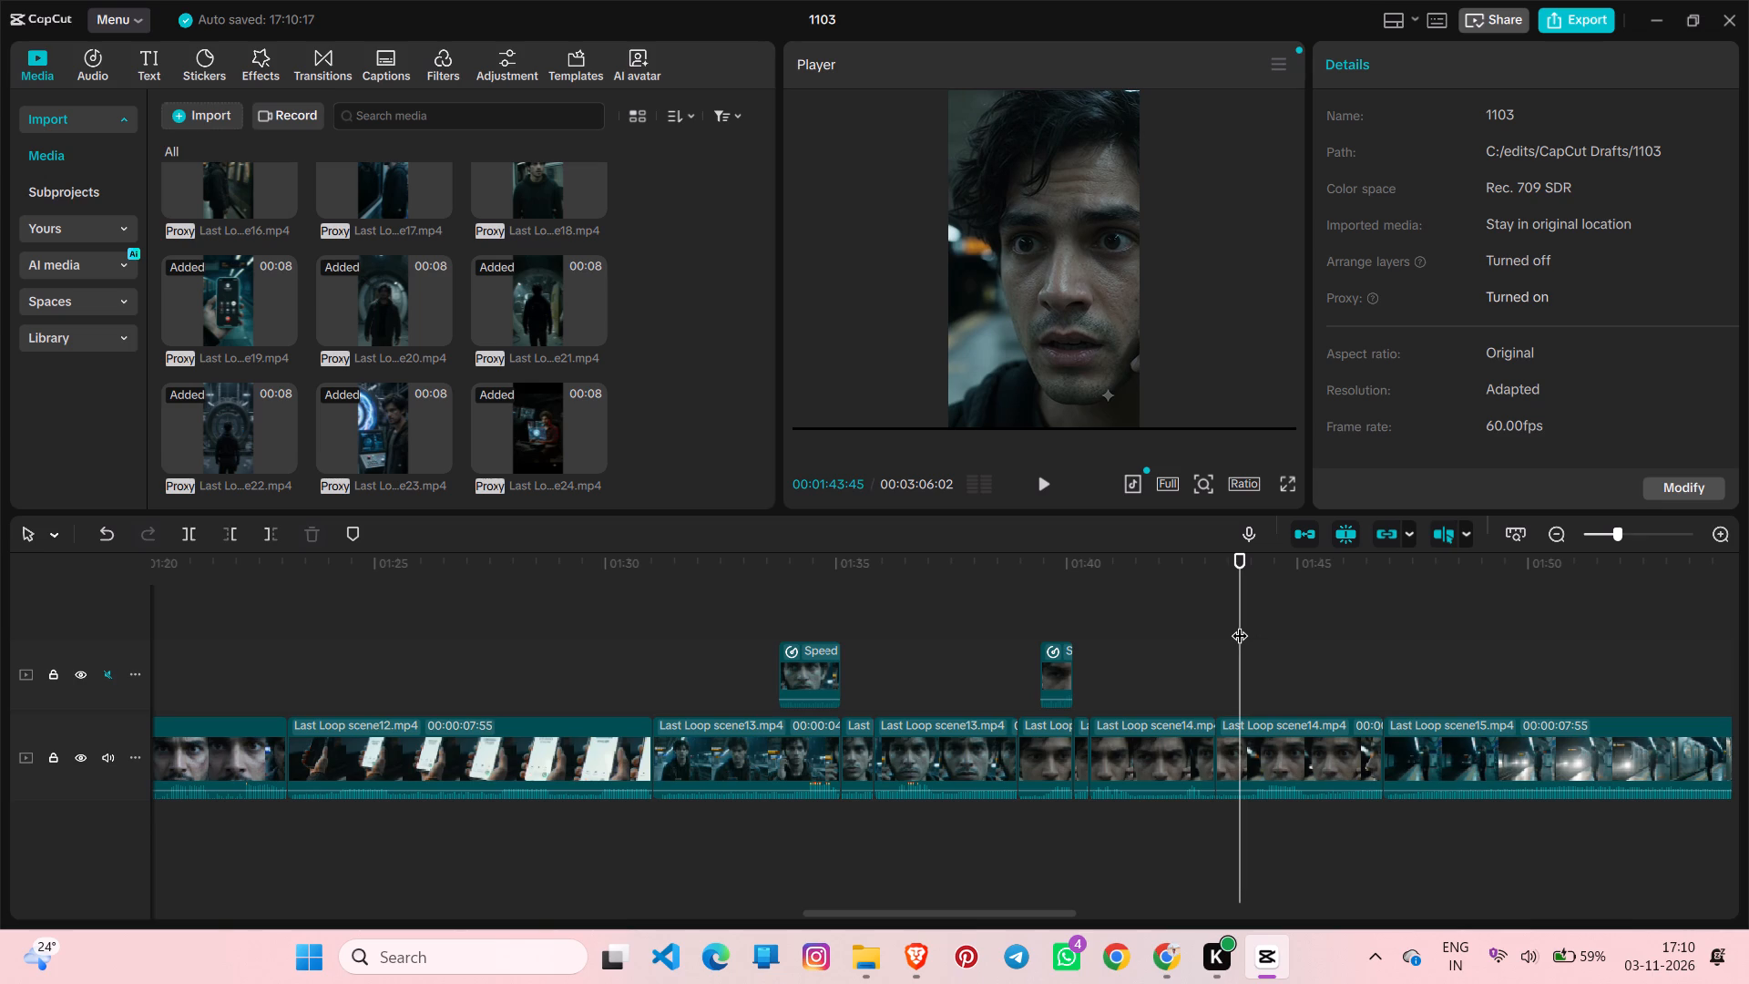
pyautogui.hotkey('ctrl', 'b')
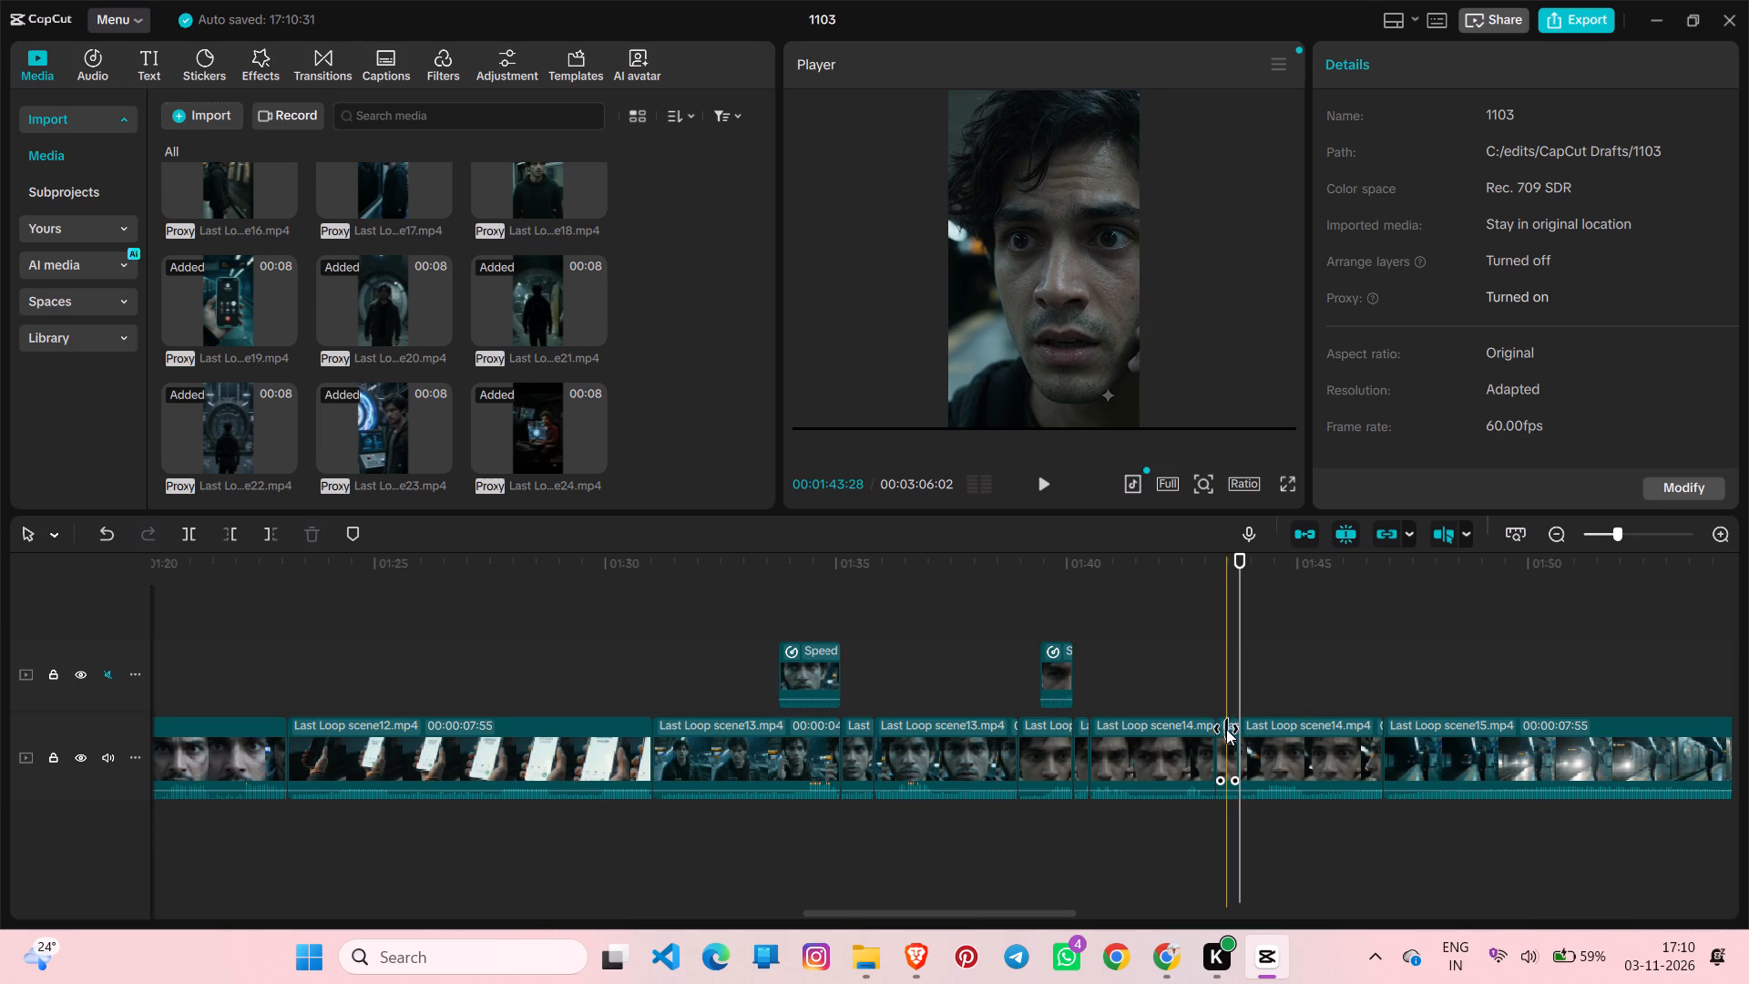
# Duplicate the short isolated scene14 piece onto the upper track, starting at about 00:01:44:16.
pyautogui.click(1227, 729)
pyautogui.hotkey('ctrl', 'c')
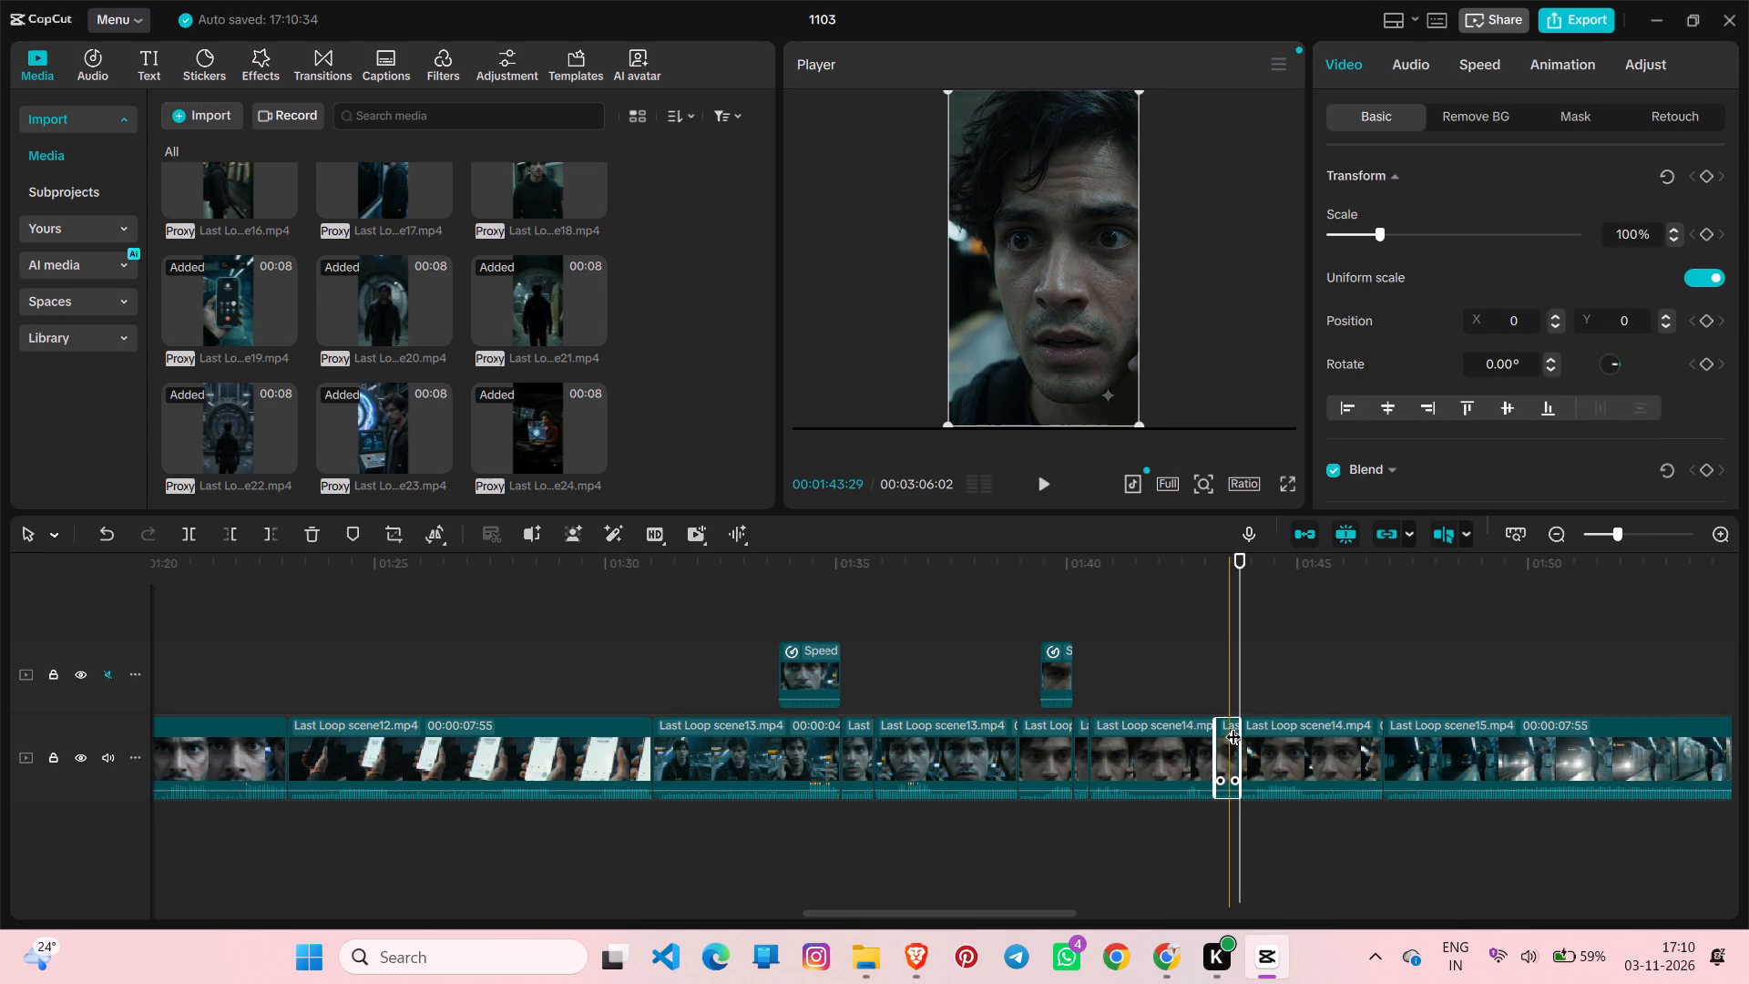
pyautogui.click(1263, 700)
pyautogui.hotkey('ctrl', 'v')
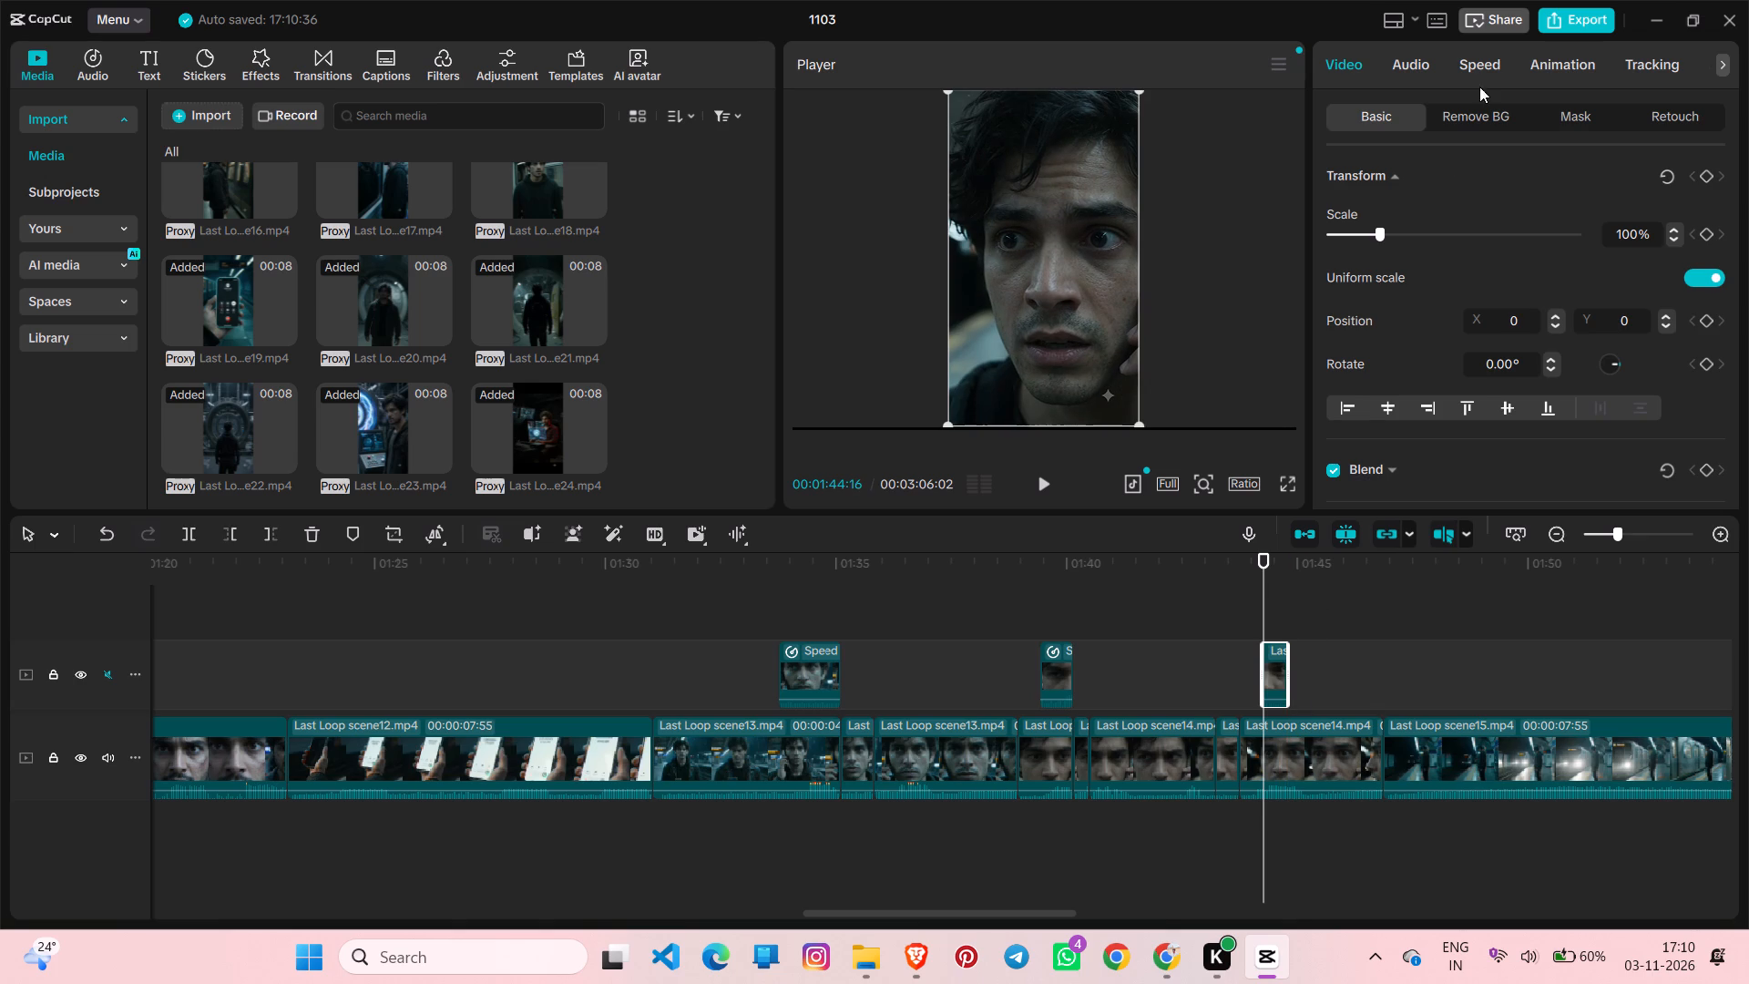
# Set the playback speed of the new scene14 copy on the upper track to 0.20x.
pyautogui.click(1471, 56)
pyautogui.moveTo(1398, 197); pyautogui.dragTo(1379, 201)
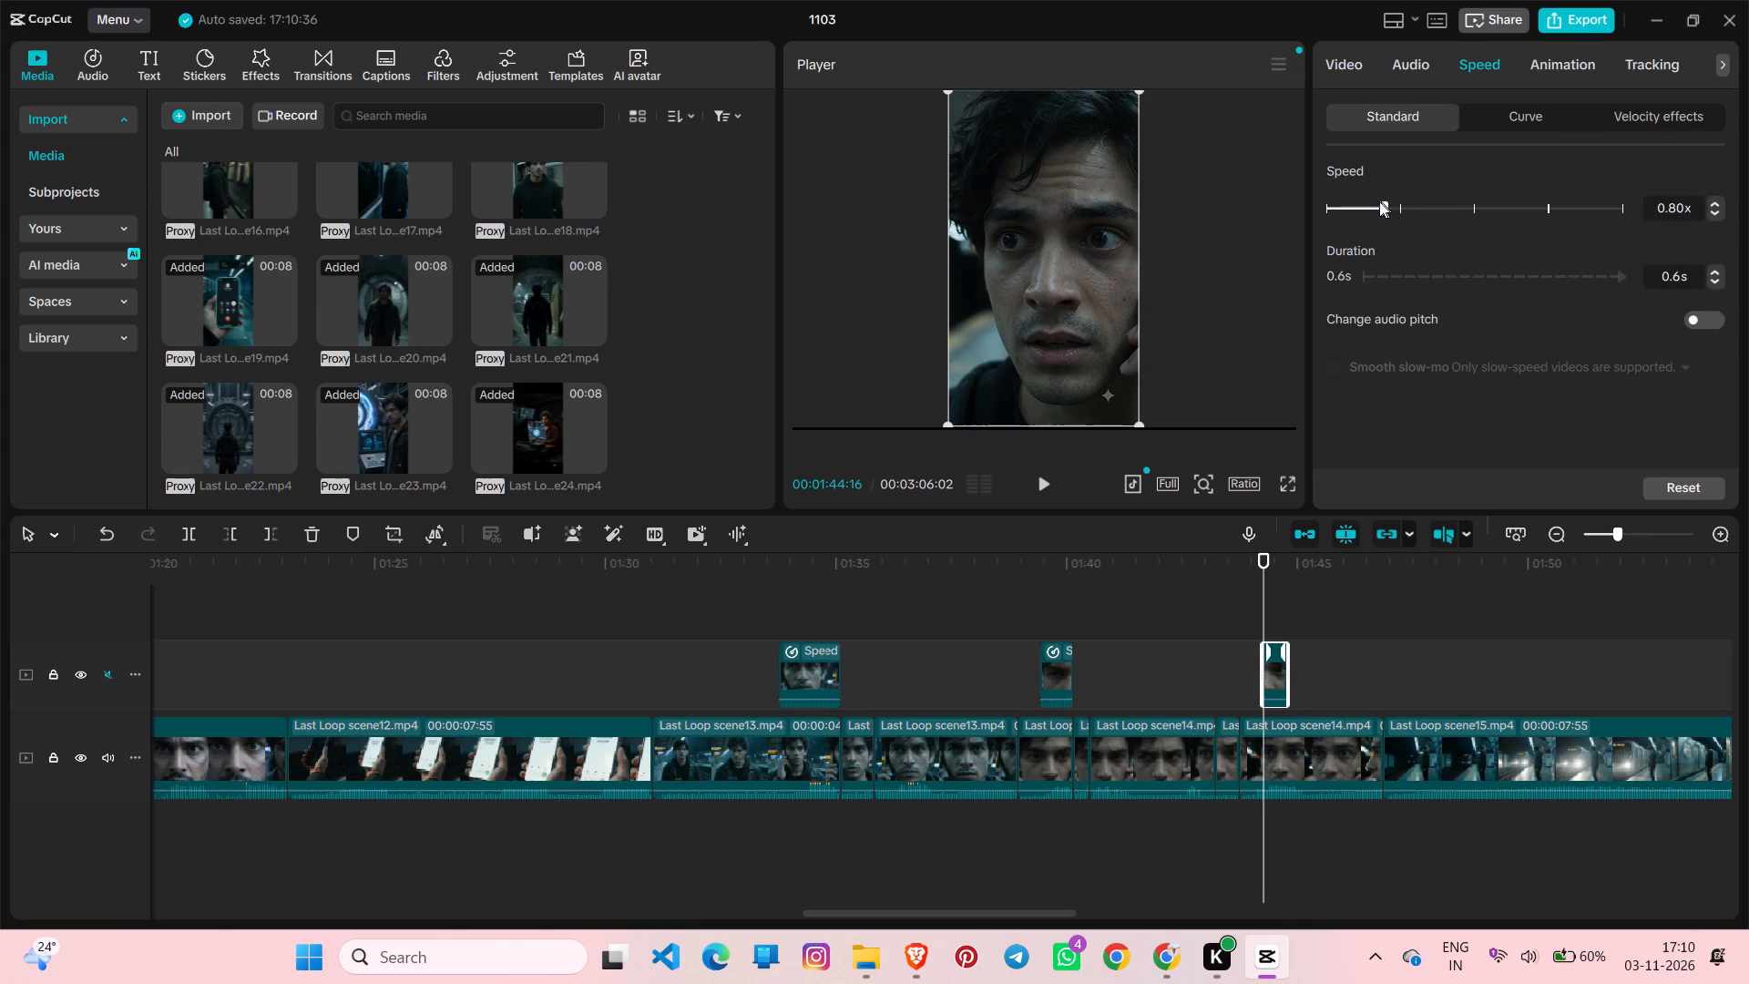
pyautogui.moveTo(1379, 201); pyautogui.dragTo(1370, 203)
pyautogui.moveTo(1370, 203); pyautogui.dragTo(1355, 207)
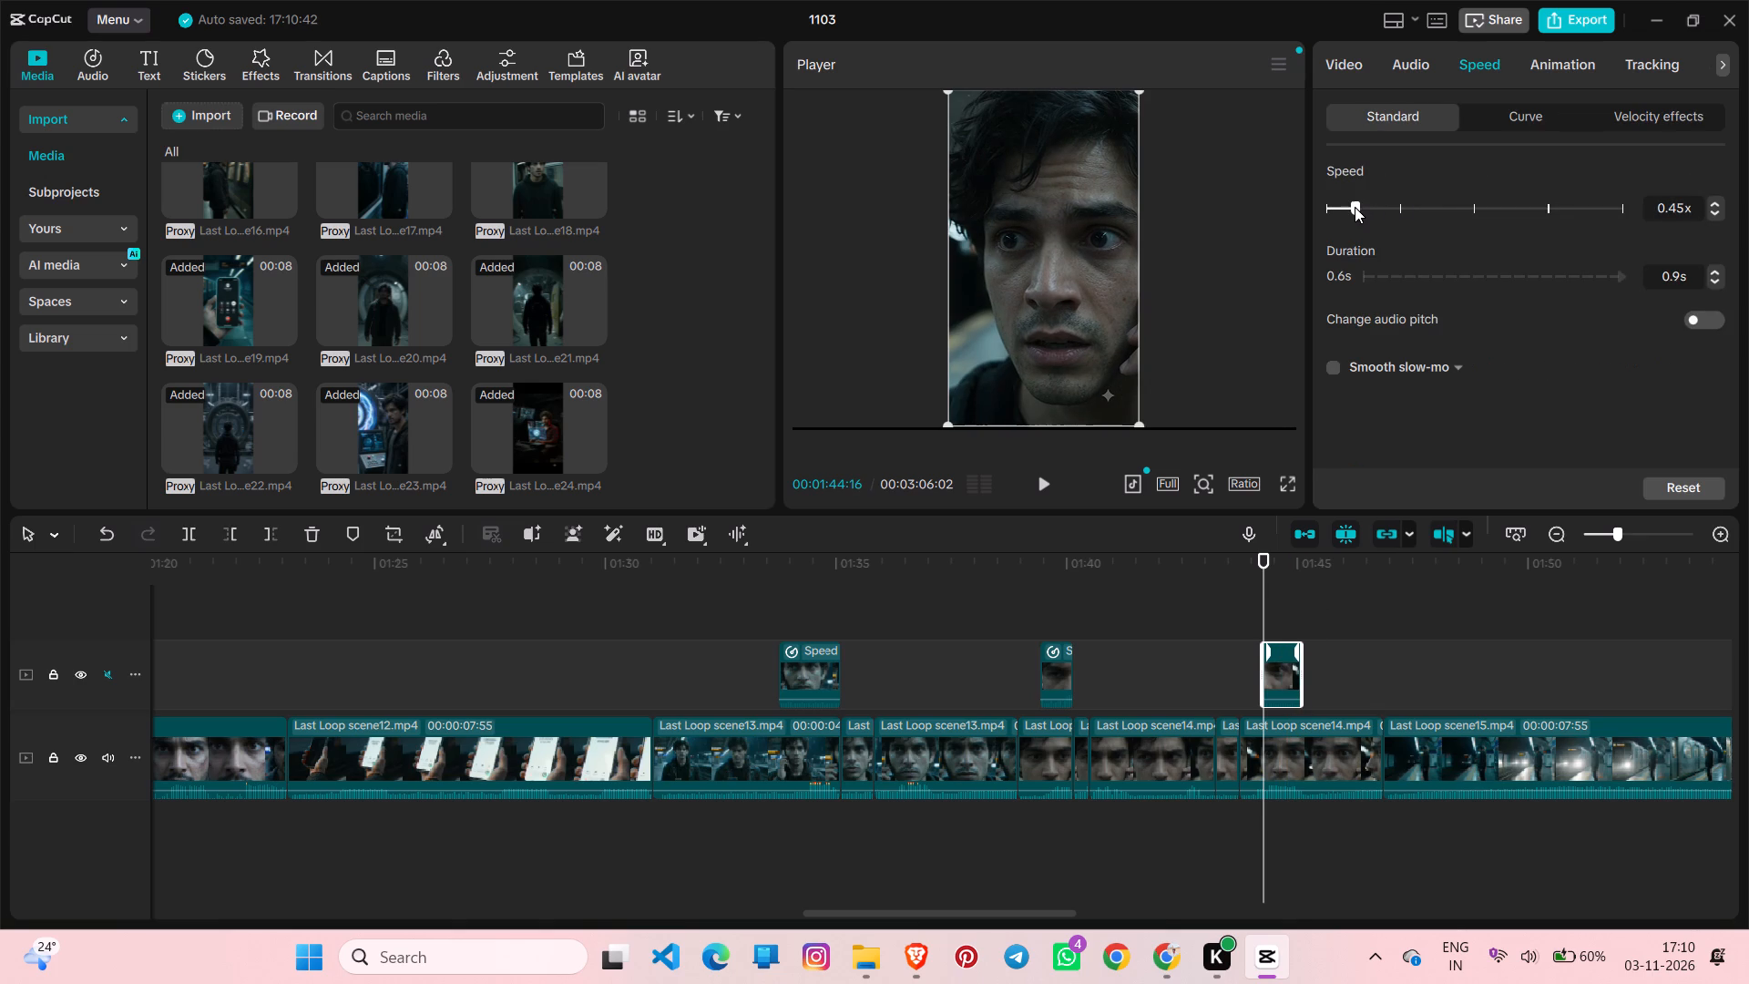
pyautogui.moveTo(1355, 207); pyautogui.dragTo(1354, 207)
pyautogui.moveTo(1354, 207); pyautogui.dragTo(1334, 210)
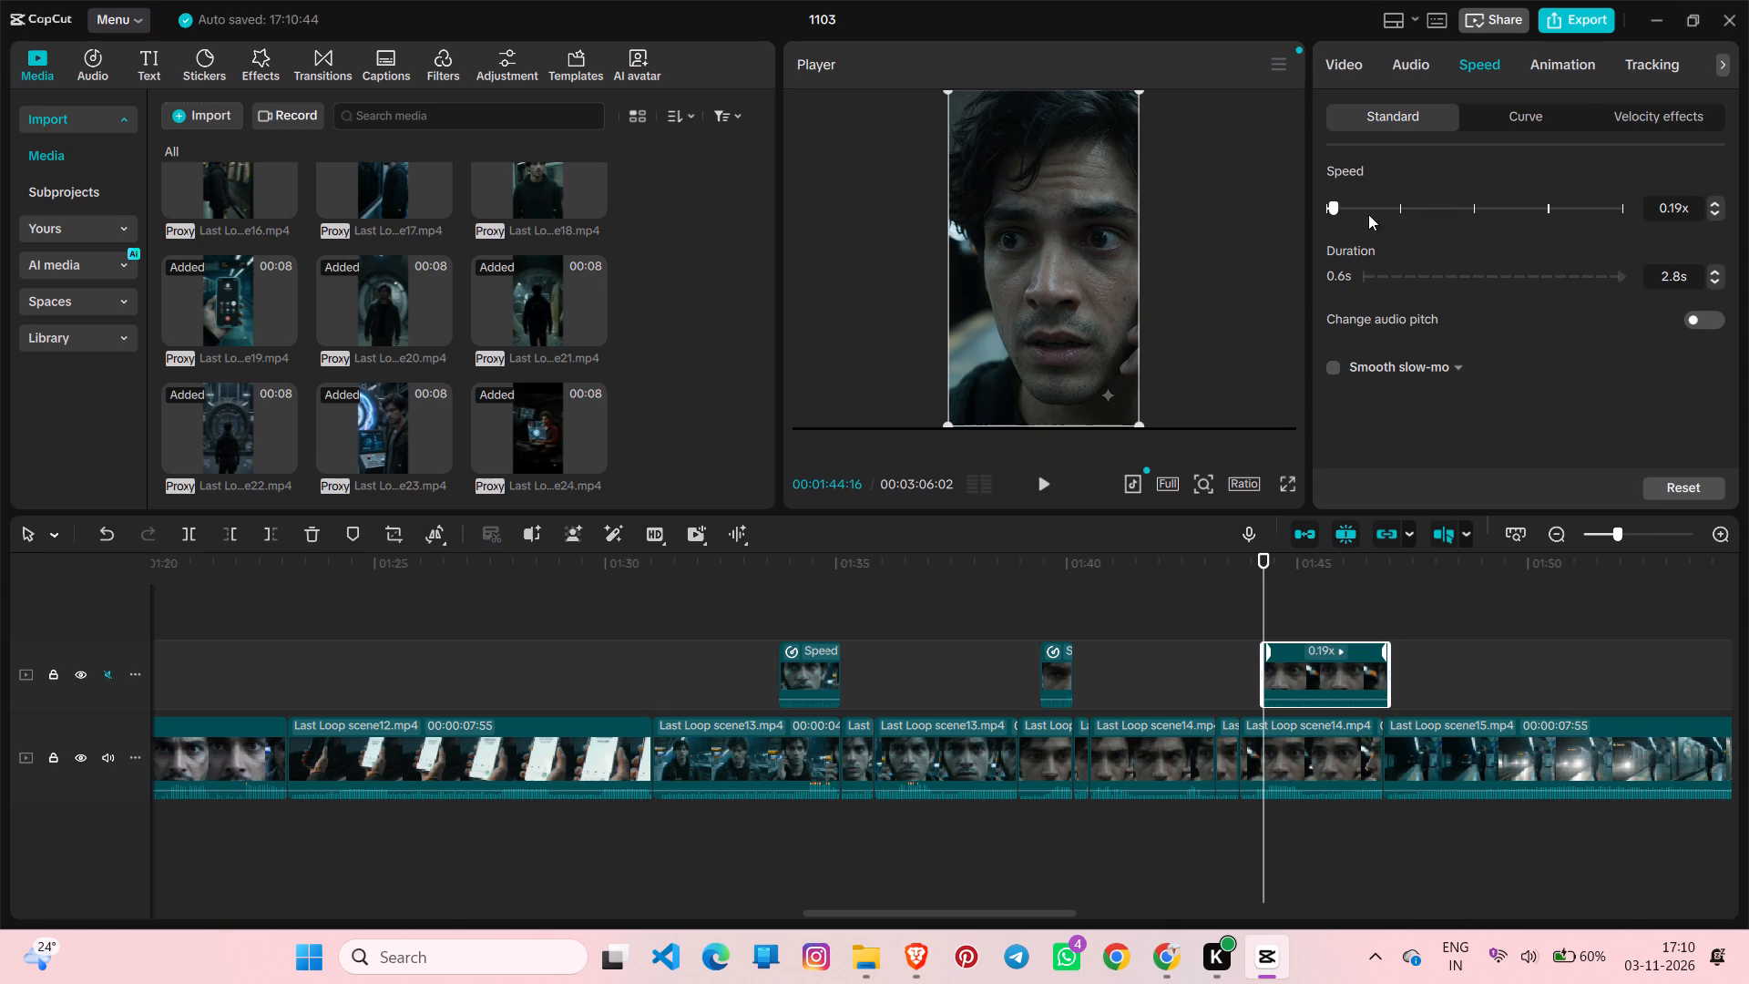
pyautogui.click(1683, 202)
pyautogui.press('BackSpace')
pyautogui.press('BackSpace')
pyautogui.write('20')
pyautogui.press('Return')
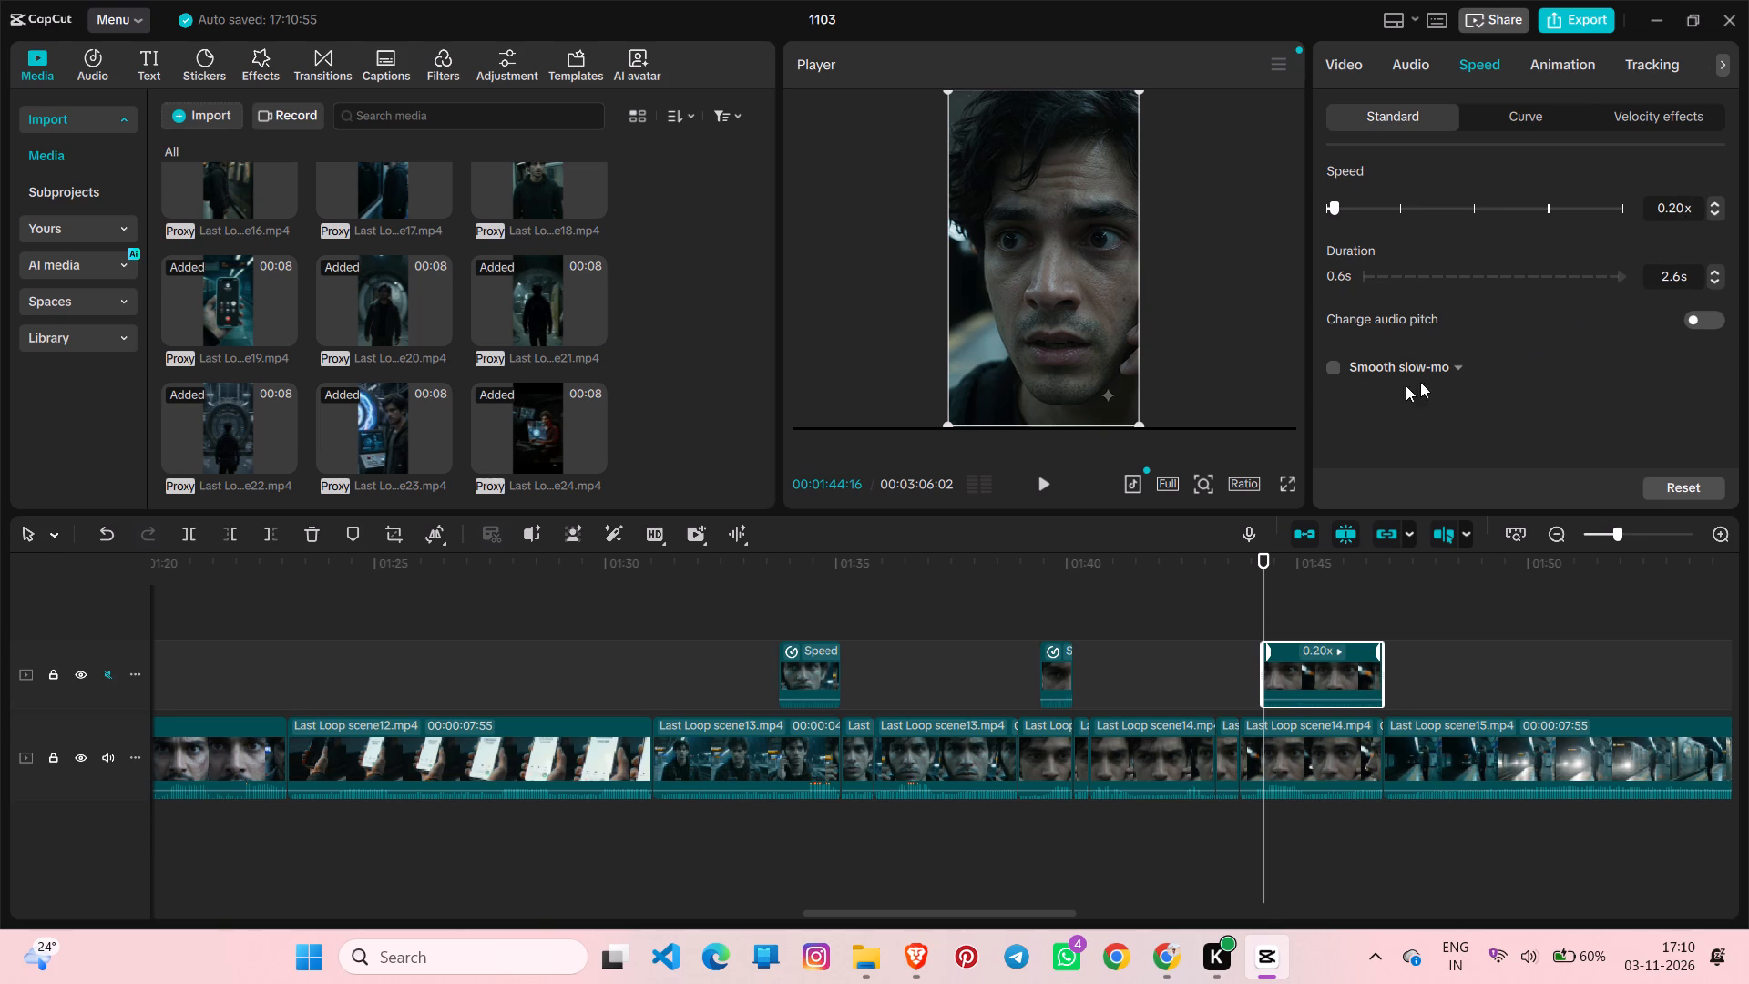
# Preview the slowed scene14 copy from 00:01:44:16 onward, continuing into scene15 and the remaining scenes.
pyautogui.click(1036, 478)
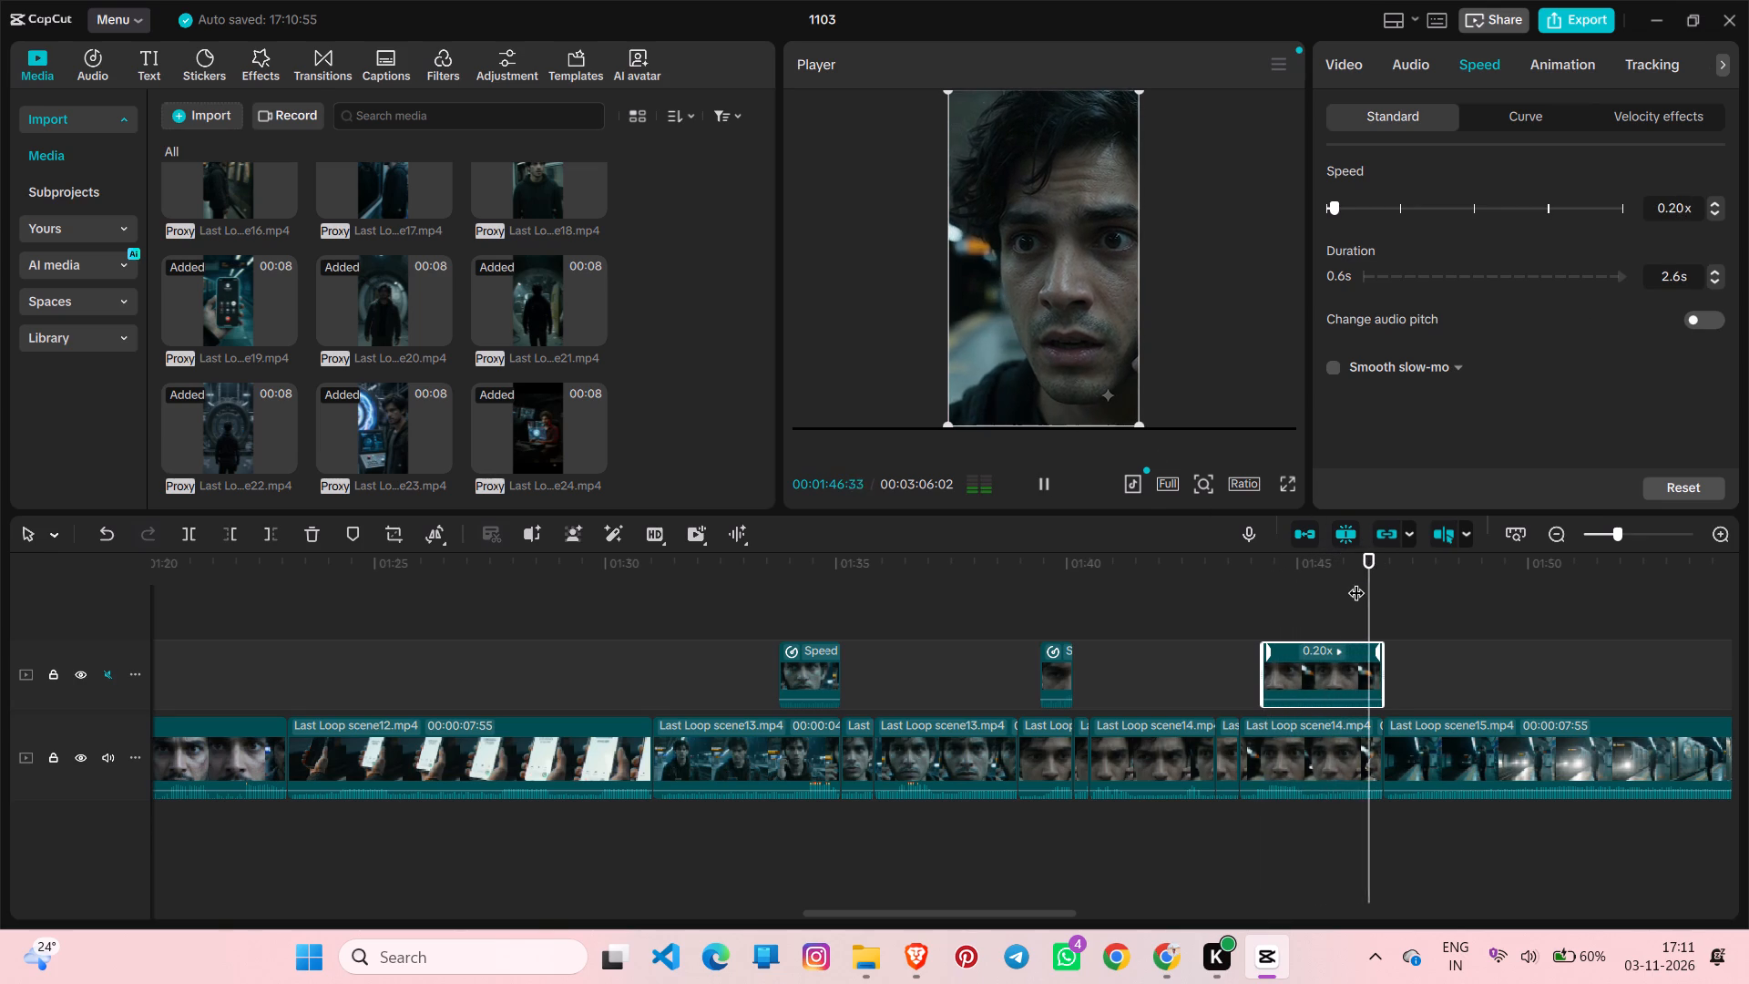
pyautogui.click(1131, 607)
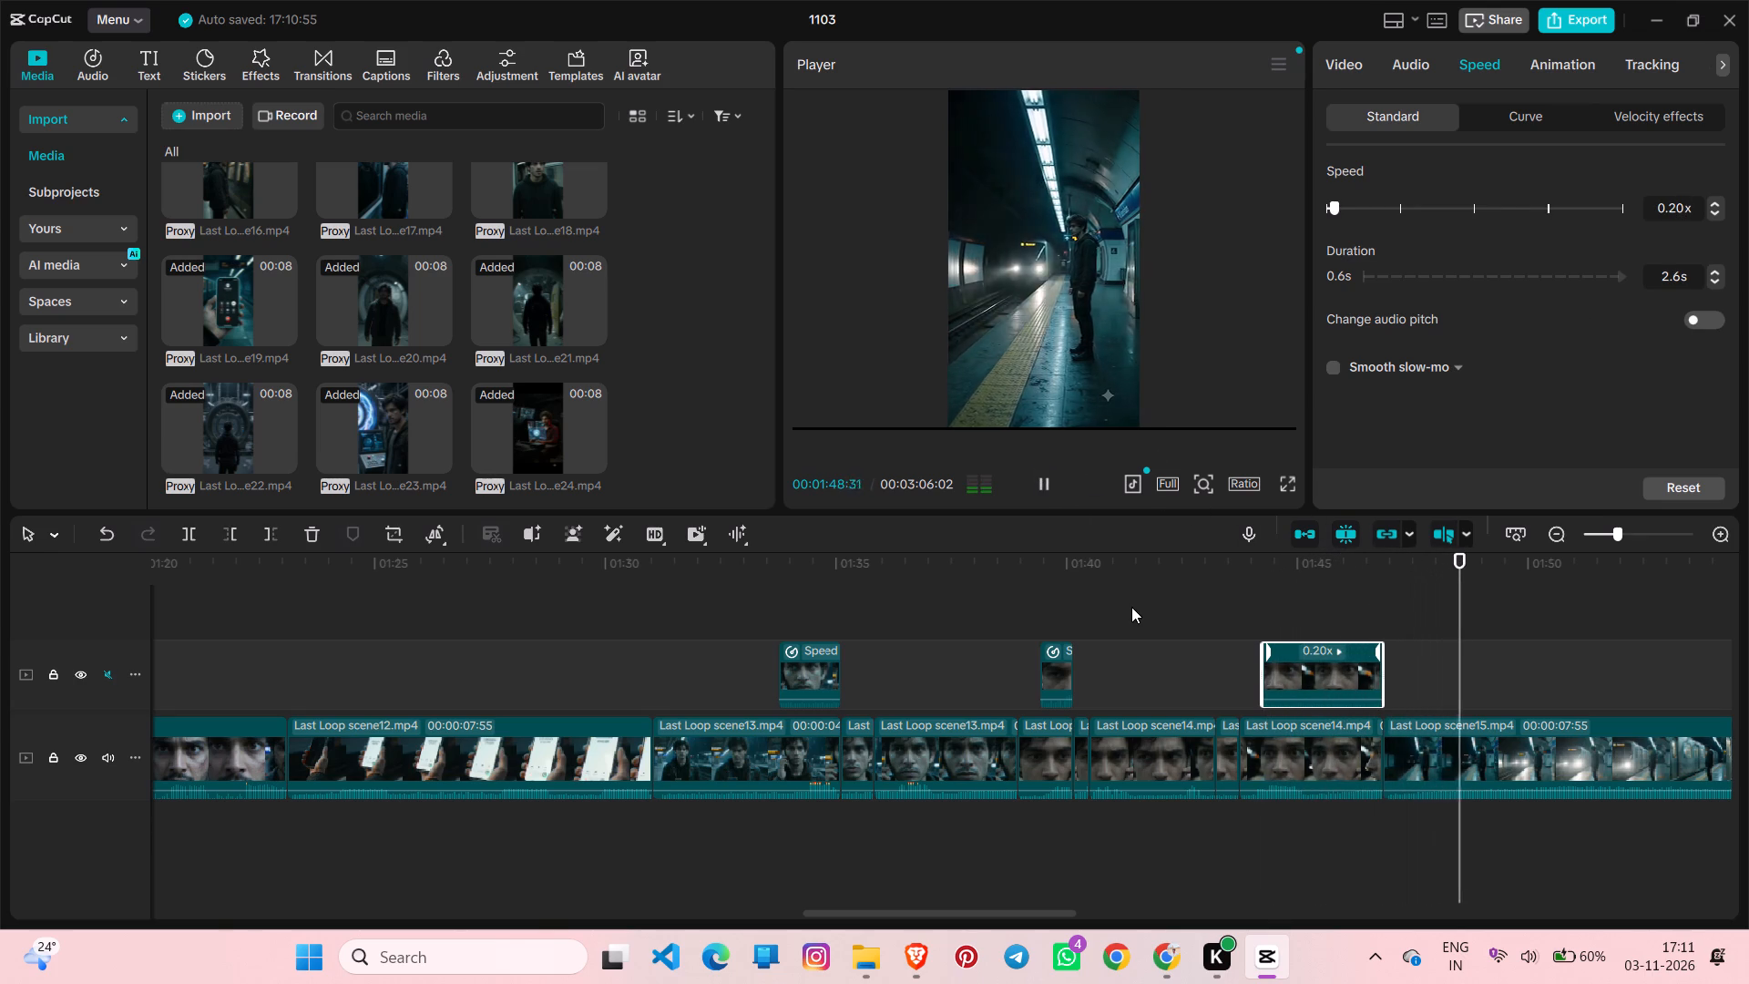
pyautogui.click(1042, 478)
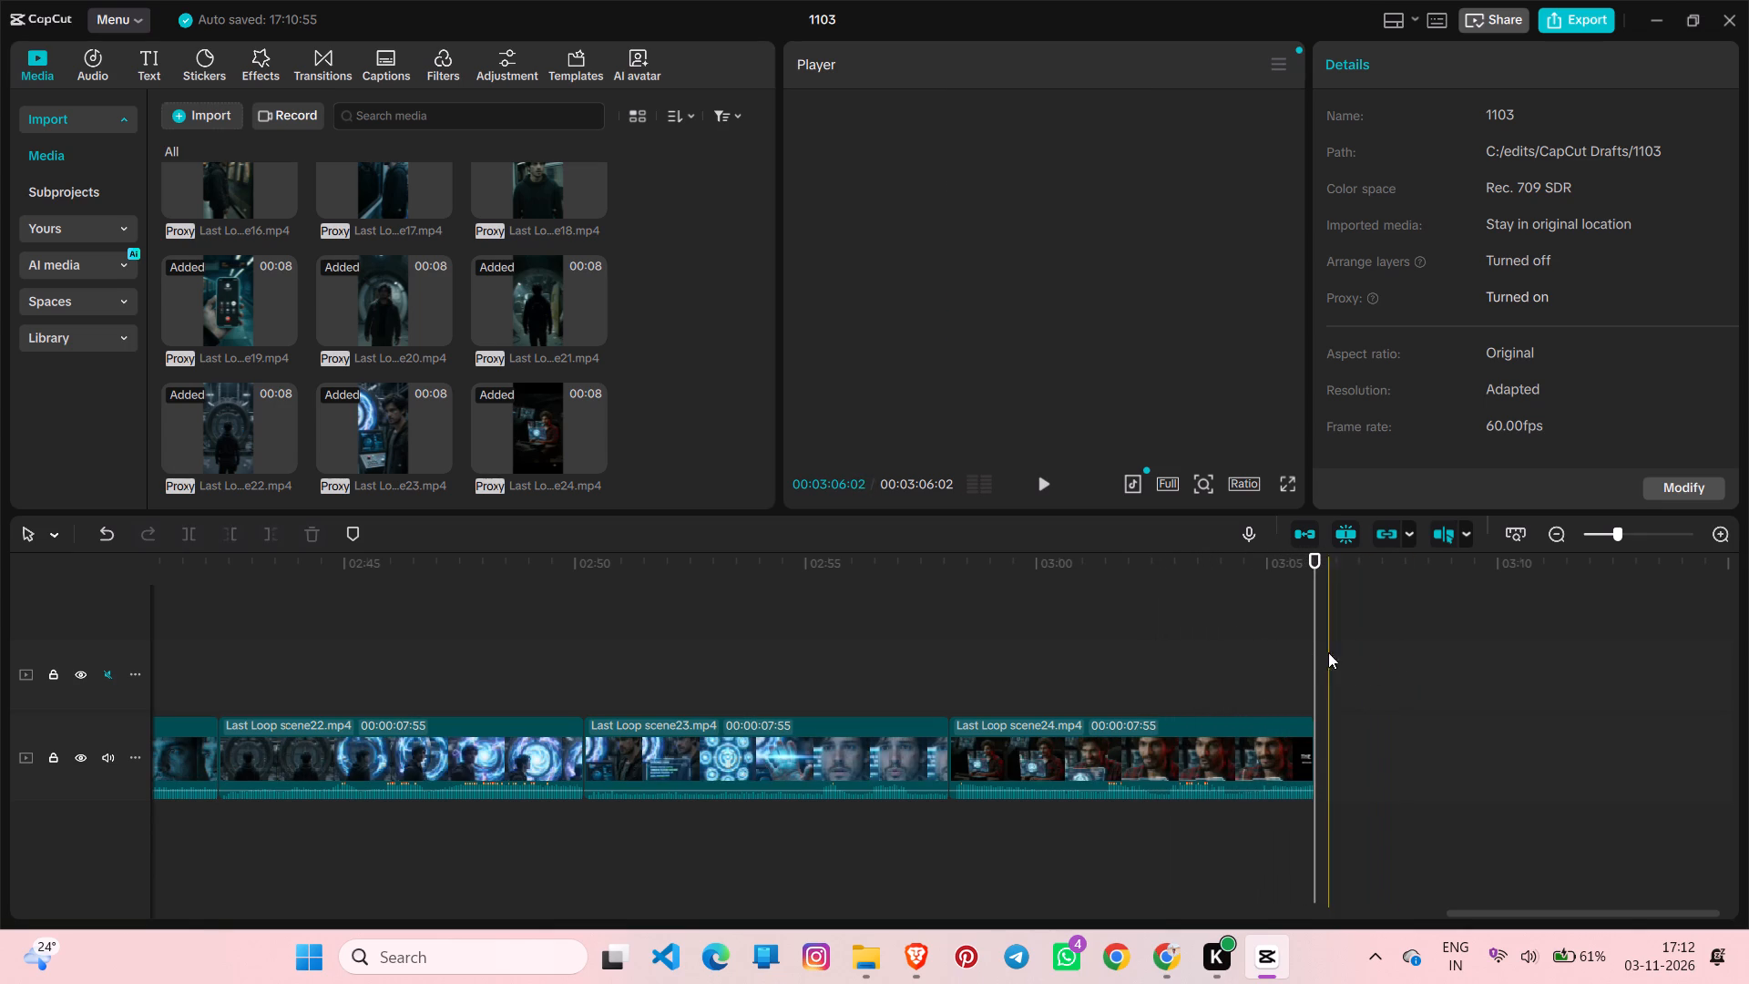
# Return to the start of the timeline at 00:00:00:00 and play the whole video in full screen.
pyautogui.moveTo(1316, 643); pyautogui.dragTo(793, 640)
pyautogui.moveTo(793, 640); pyautogui.dragTo(420, 630)
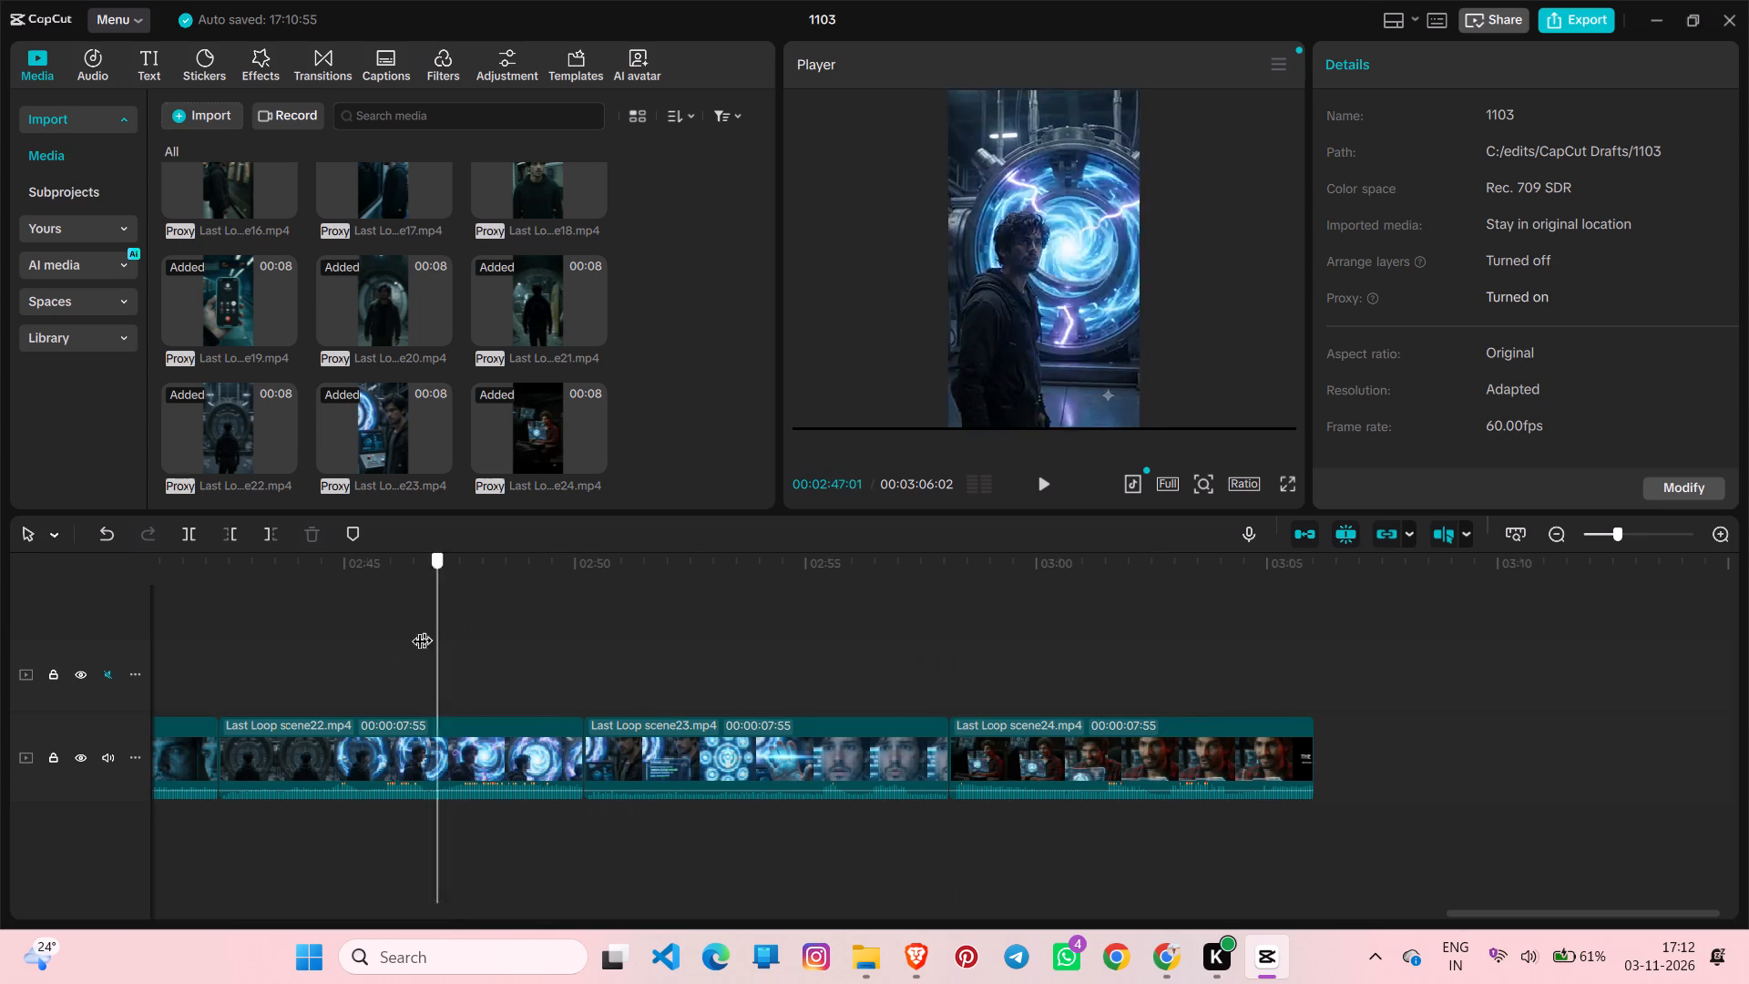
pyautogui.moveTo(420, 630); pyautogui.dragTo(0, 664)
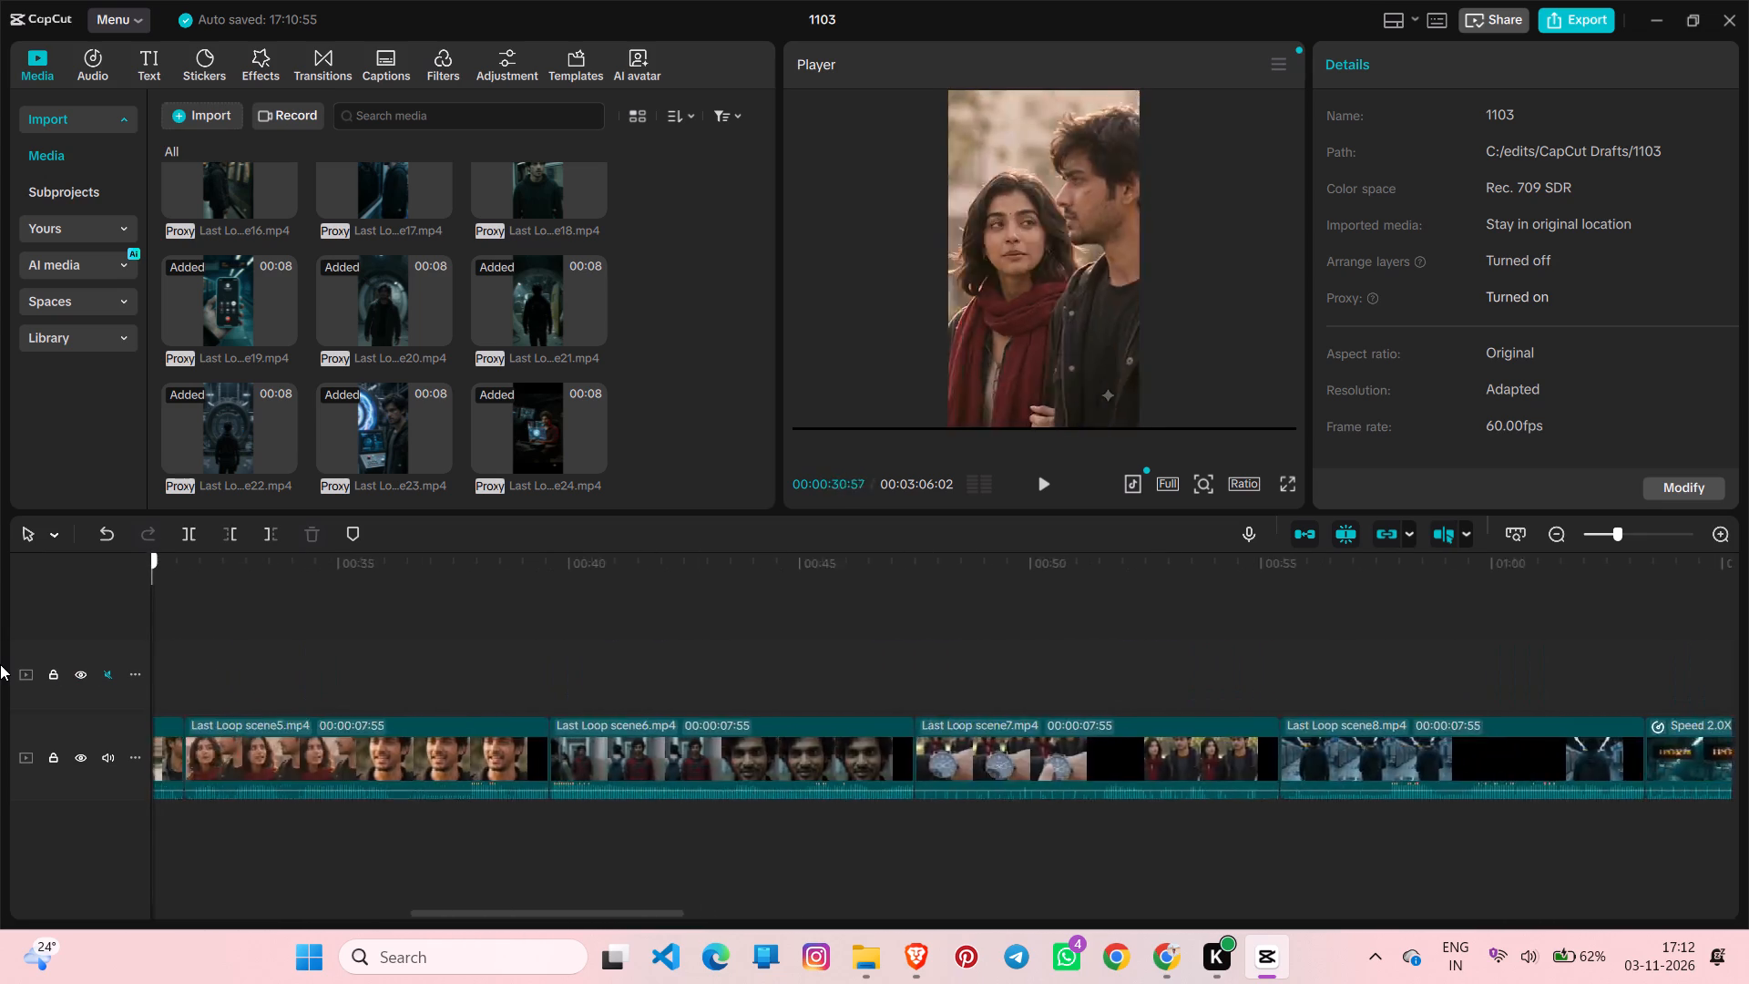
pyautogui.moveTo(0, 664); pyautogui.dragTo(189, 656)
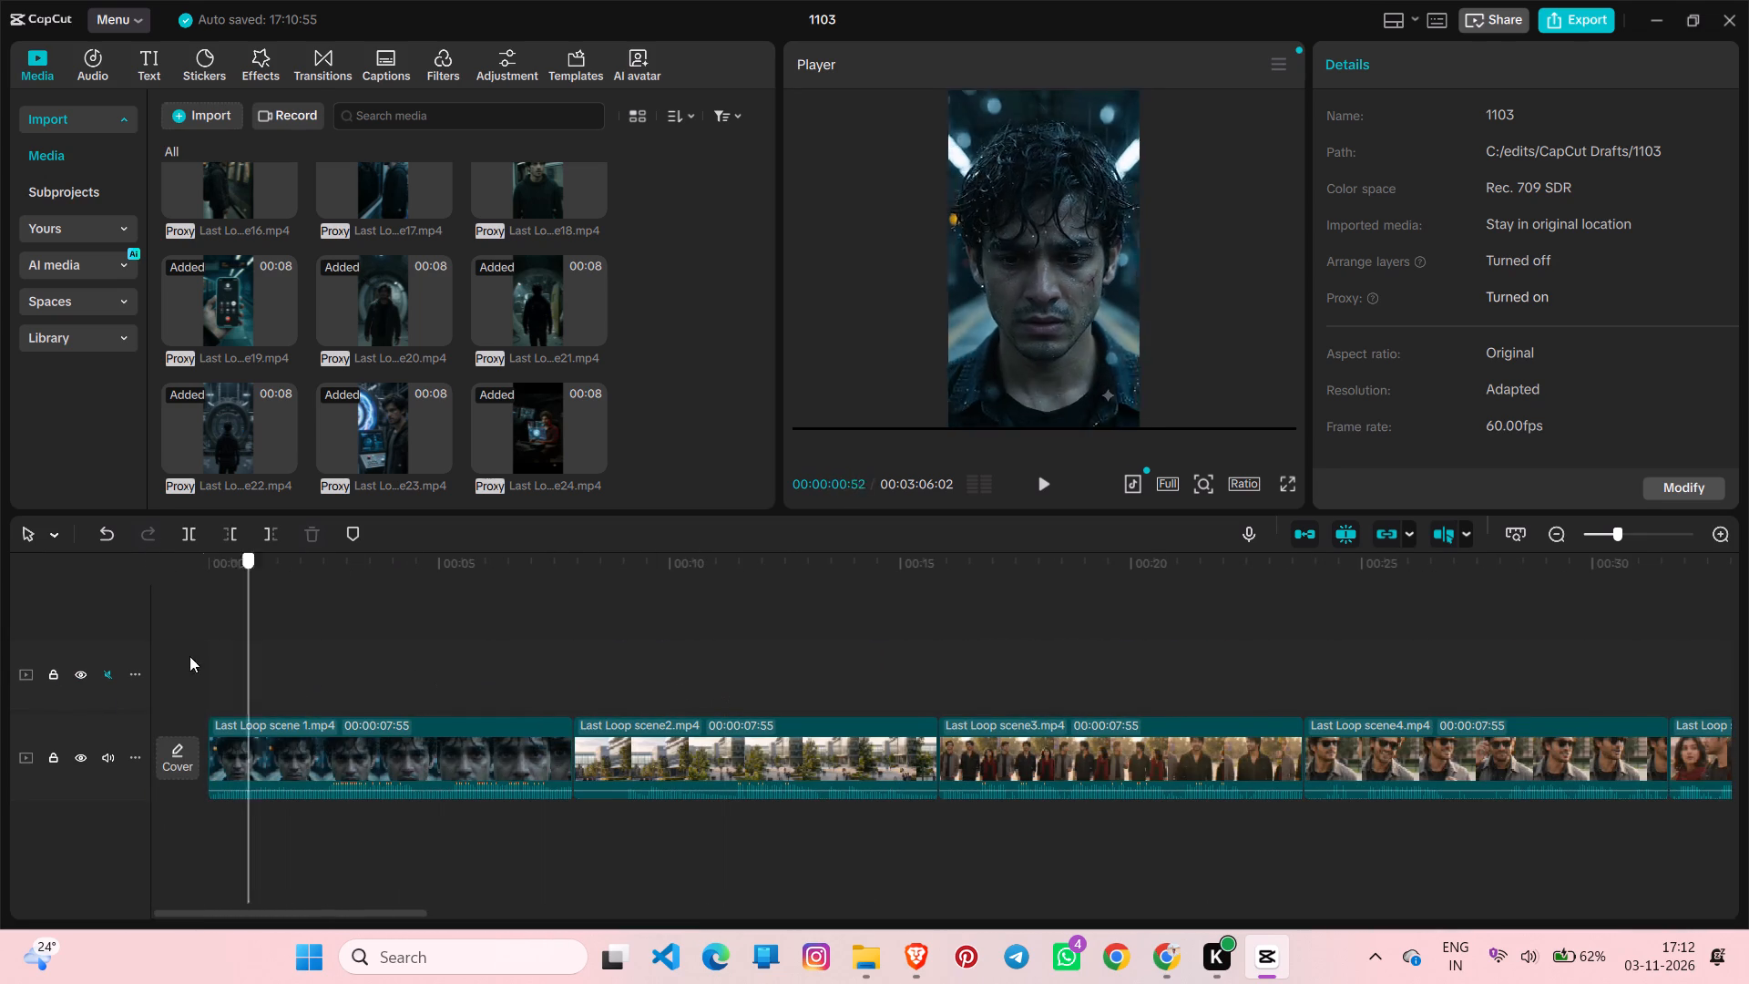
pyautogui.moveTo(189, 656); pyautogui.dragTo(158, 656)
pyautogui.keyDown('ctrl'); pyautogui.scroll(-11, 692, 713); pyautogui.keyUp('ctrl')
pyautogui.keyDown('ctrl'); pyautogui.scroll(-10, 692, 713); pyautogui.keyUp('ctrl')
pyautogui.keyDown('ctrl'); pyautogui.scroll(-13, 692, 713); pyautogui.keyUp('ctrl')
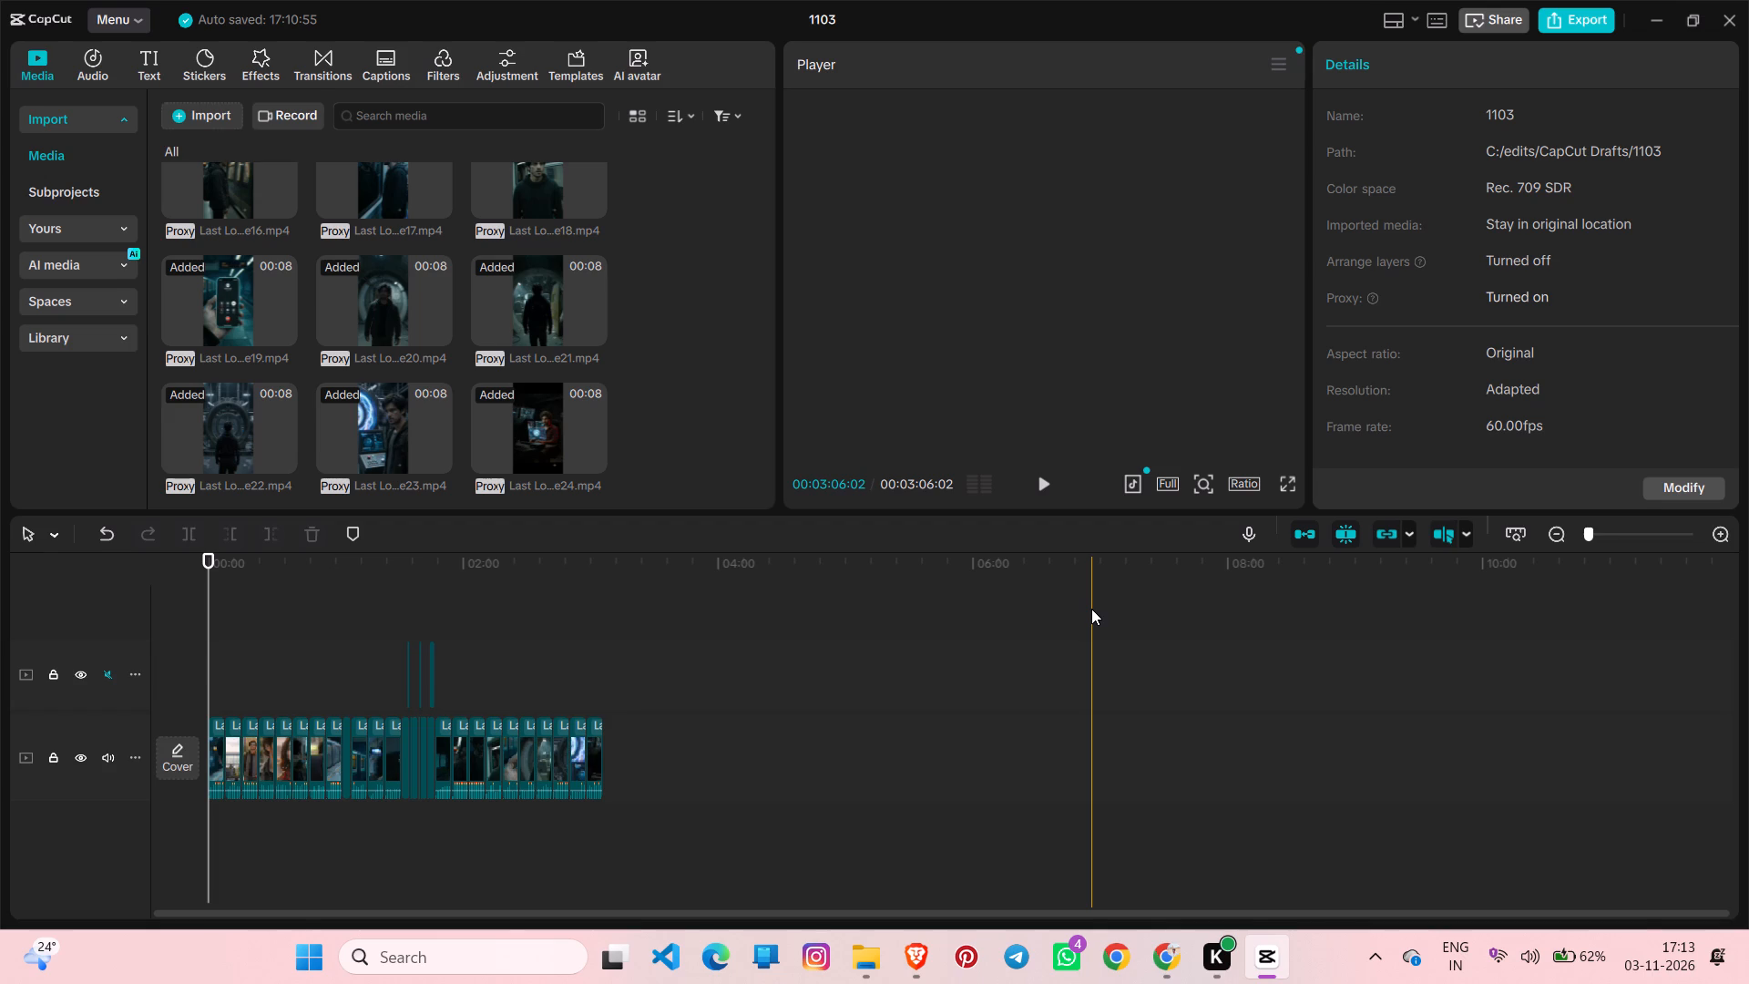
pyautogui.click(1287, 486)
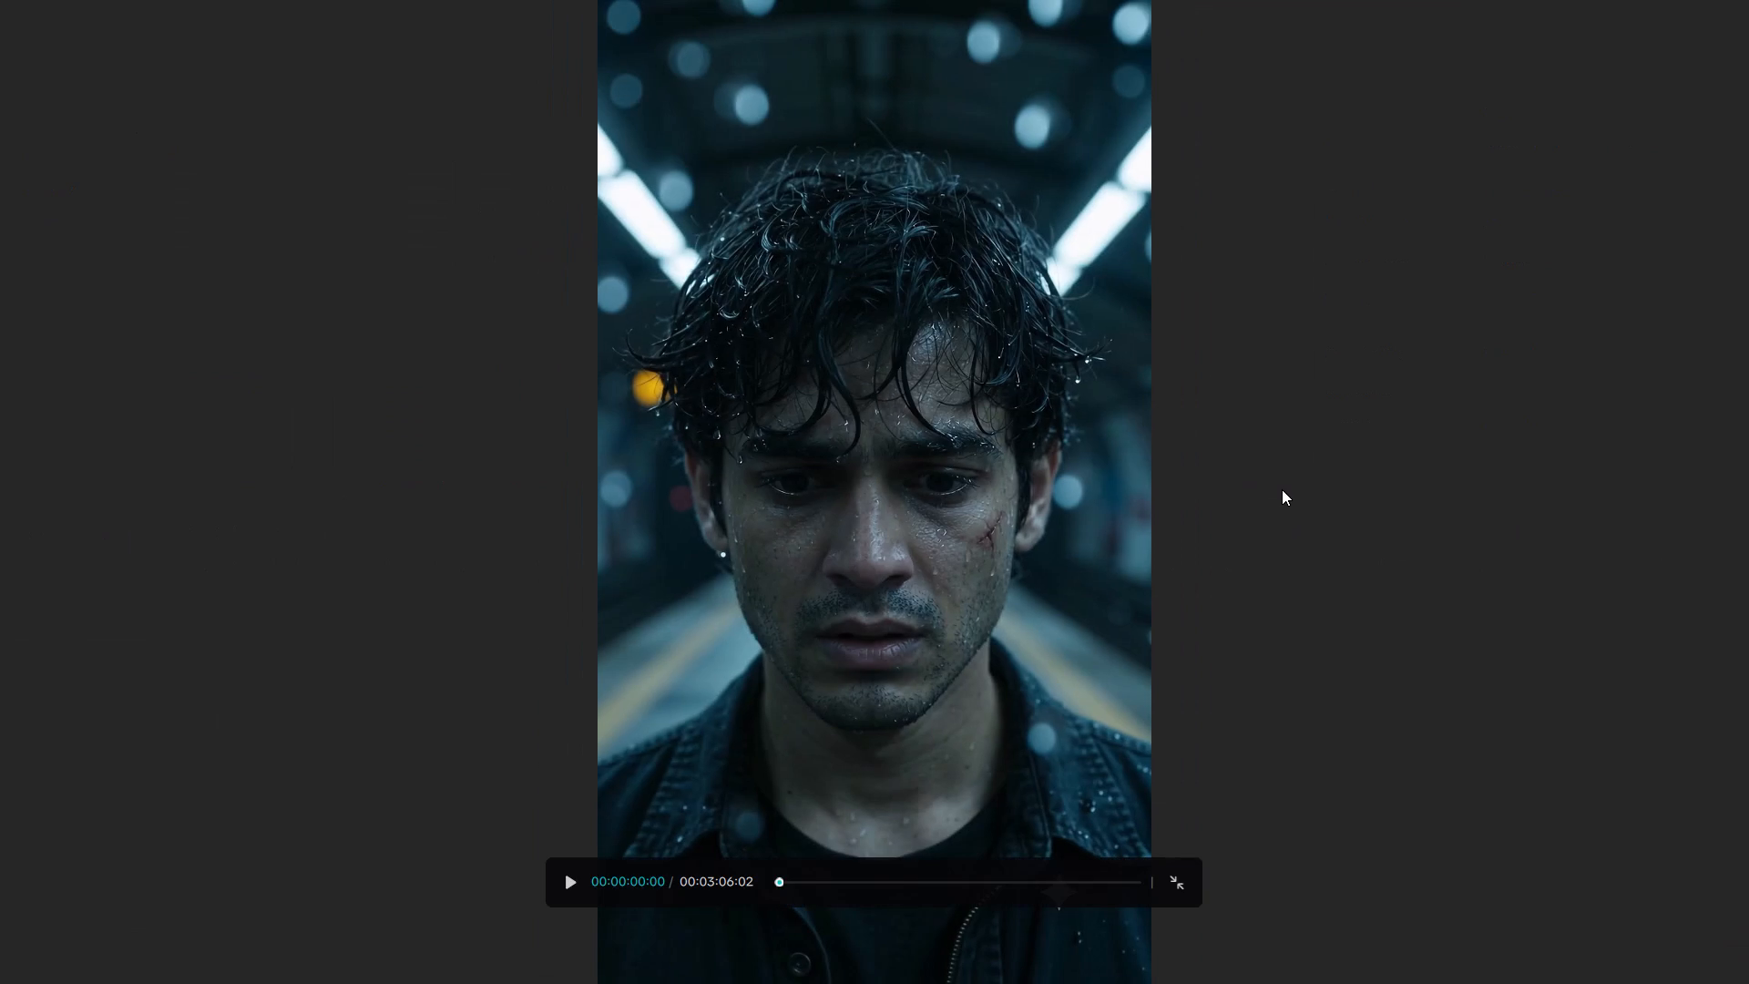
pyautogui.press('space')
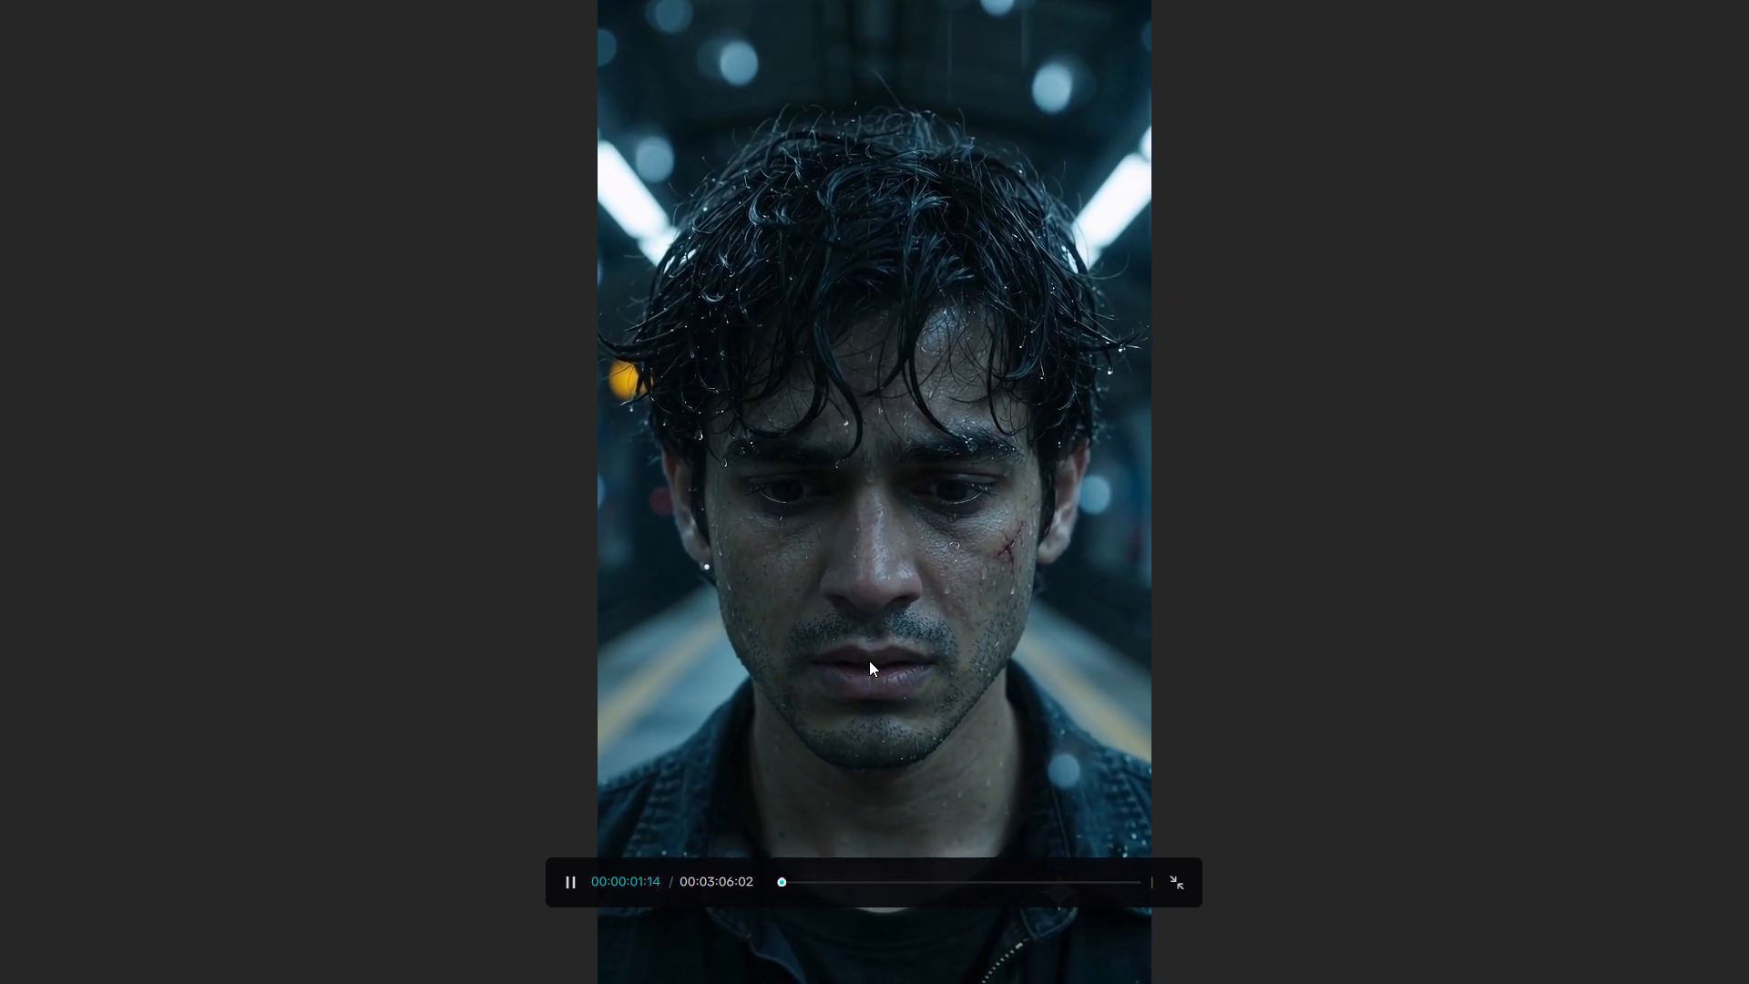
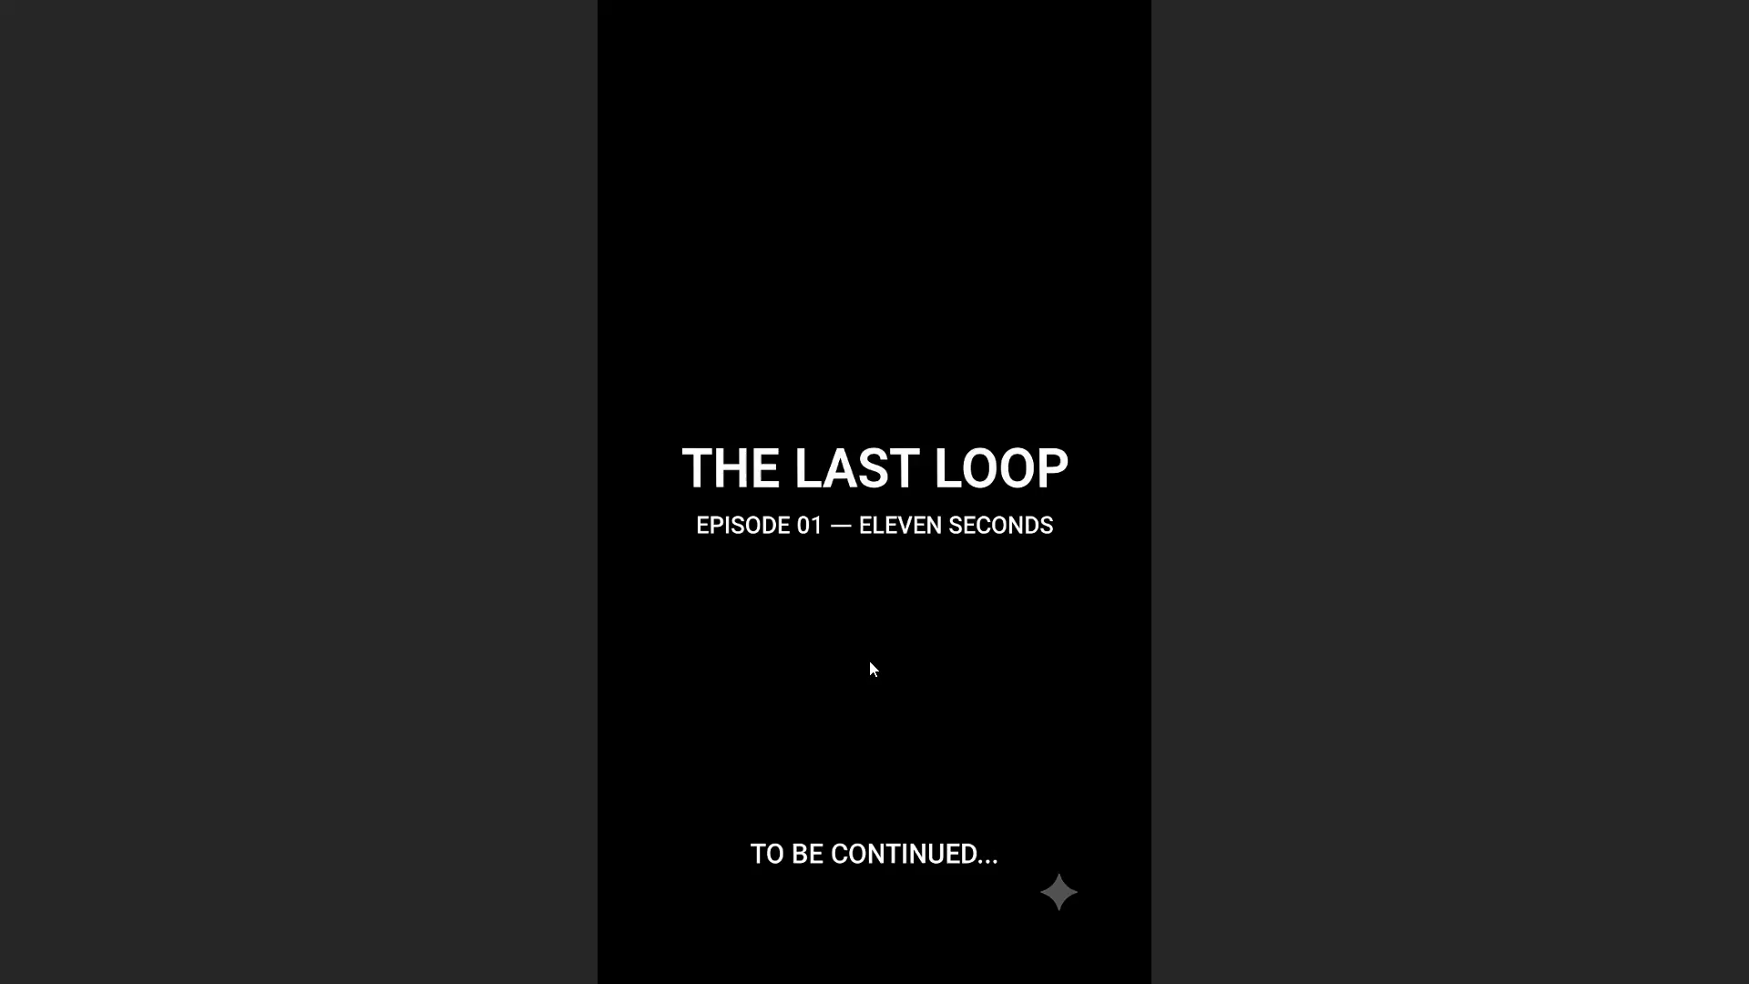
# Leave the full-screen preview and return the playhead to the start of the timeline at 00:00:00:00.
pyautogui.click(1150, 888)
pyautogui.click(1175, 881)
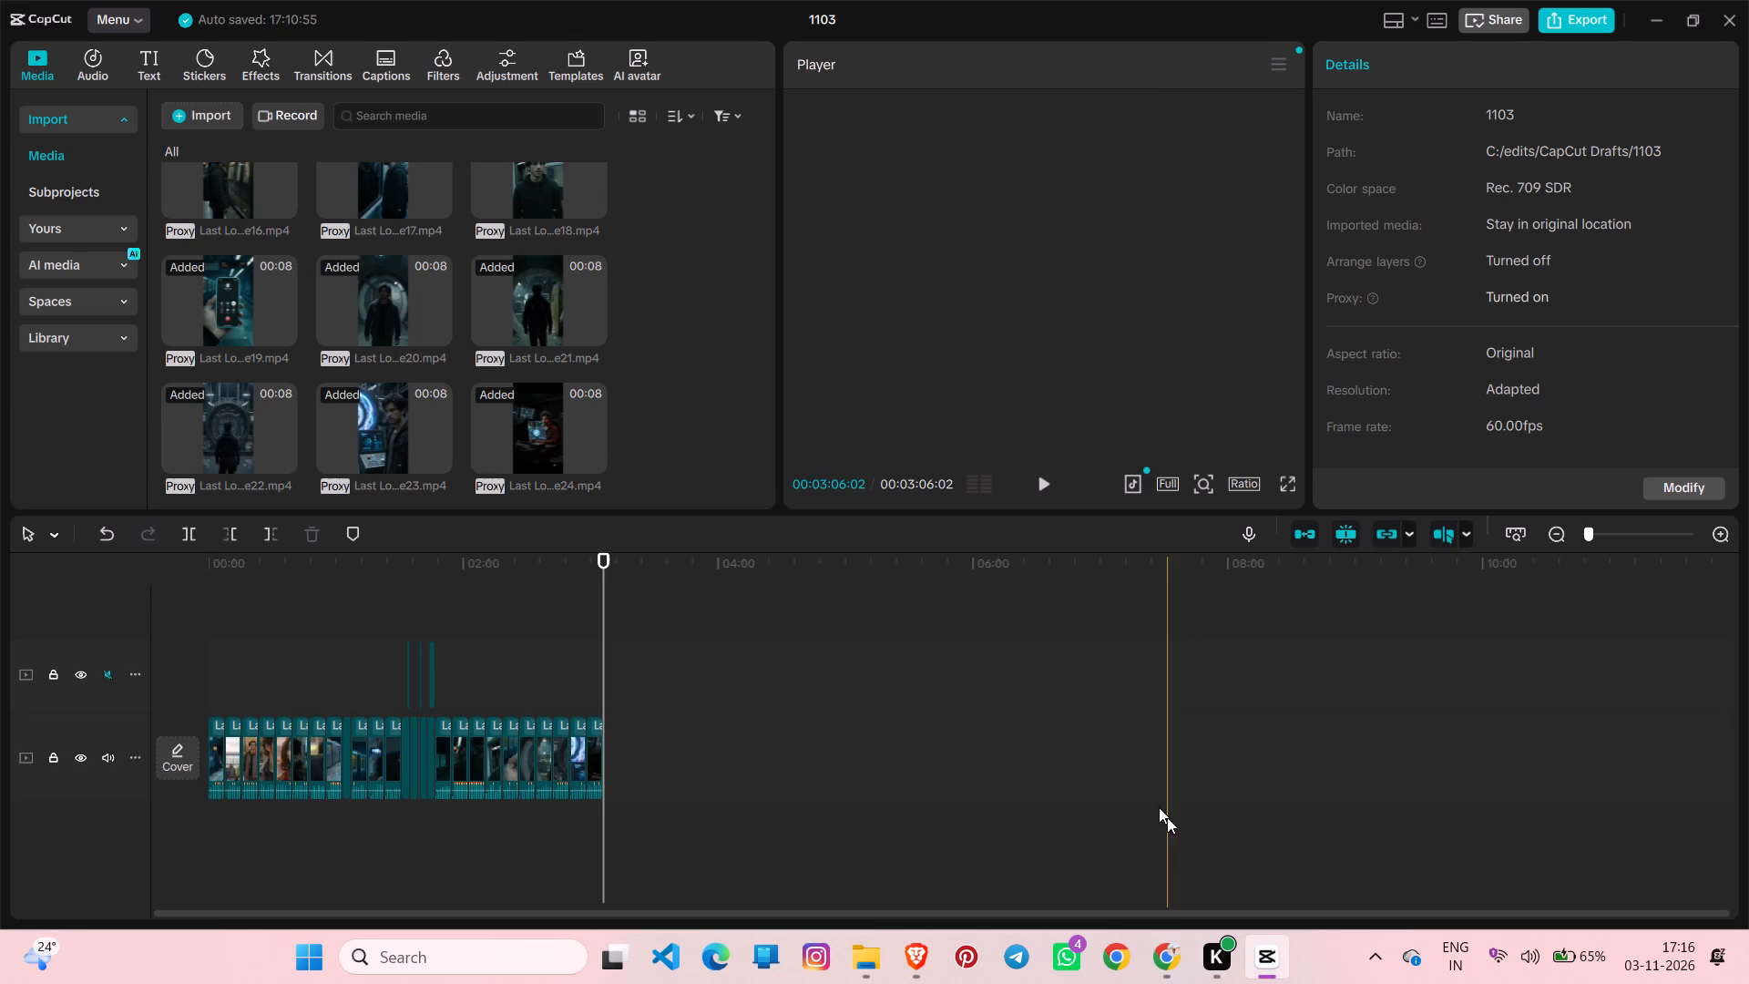
pyautogui.moveTo(600, 610); pyautogui.dragTo(185, 565)
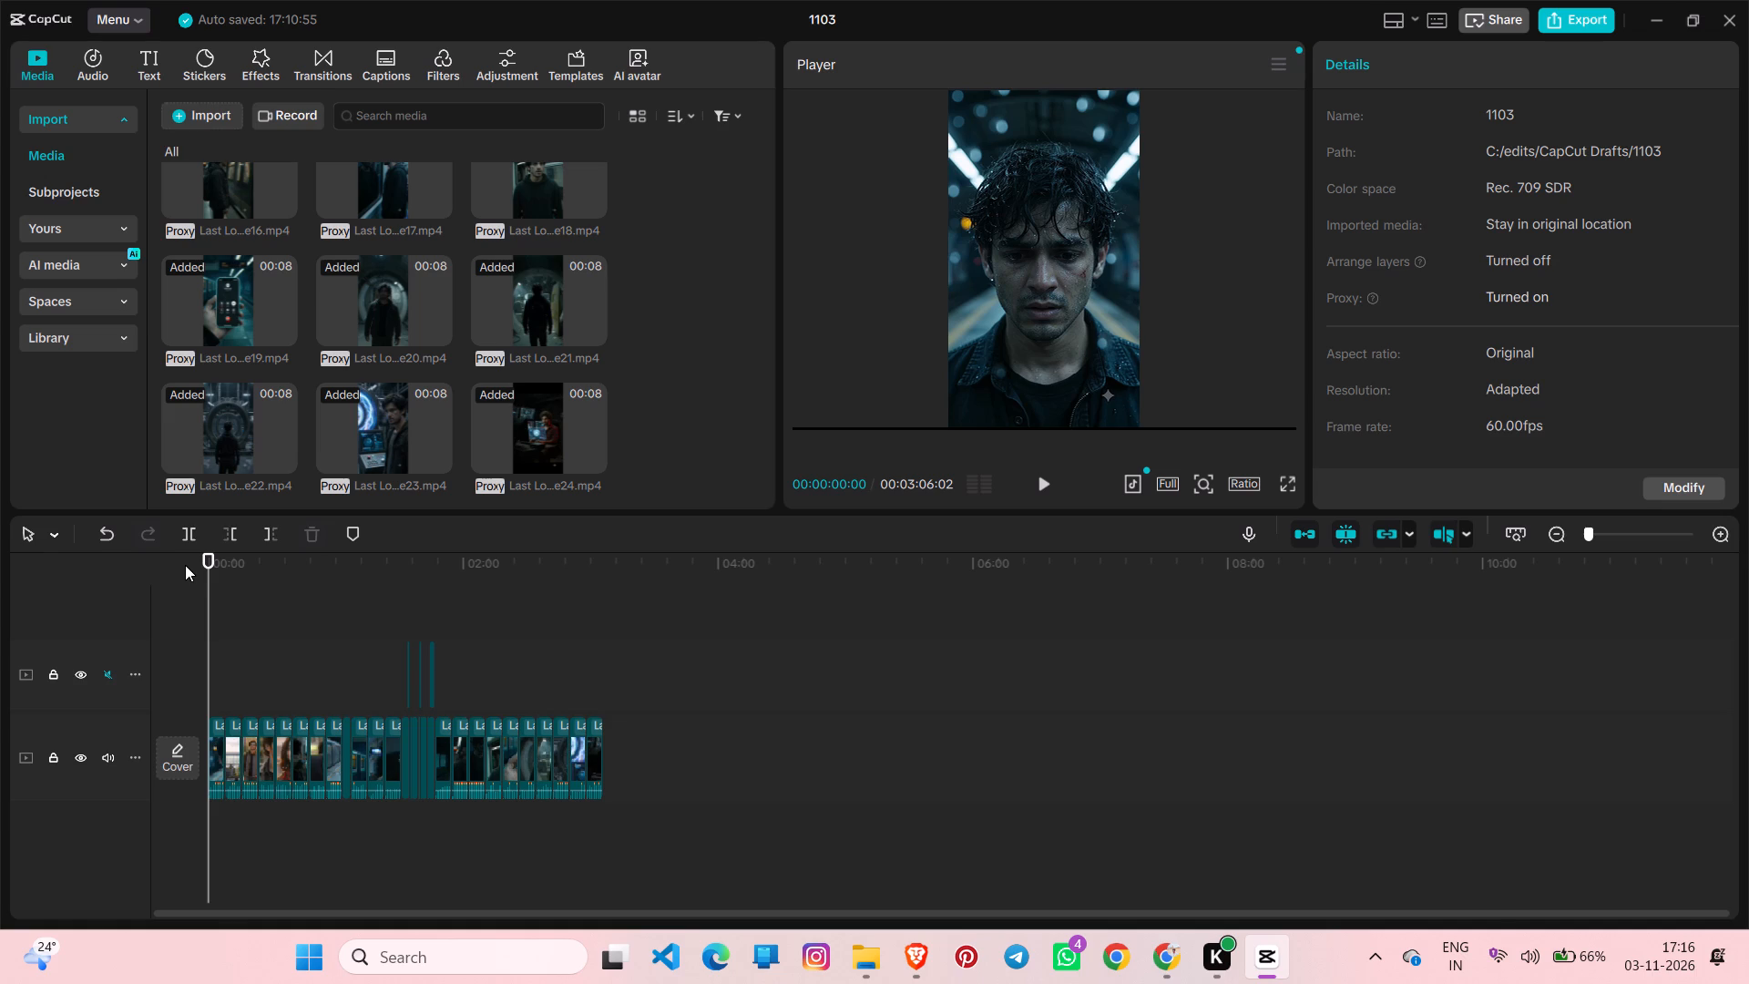
# Open the export settings and name the exported video "Last Loop esp 1".
pyautogui.click(1583, 23)
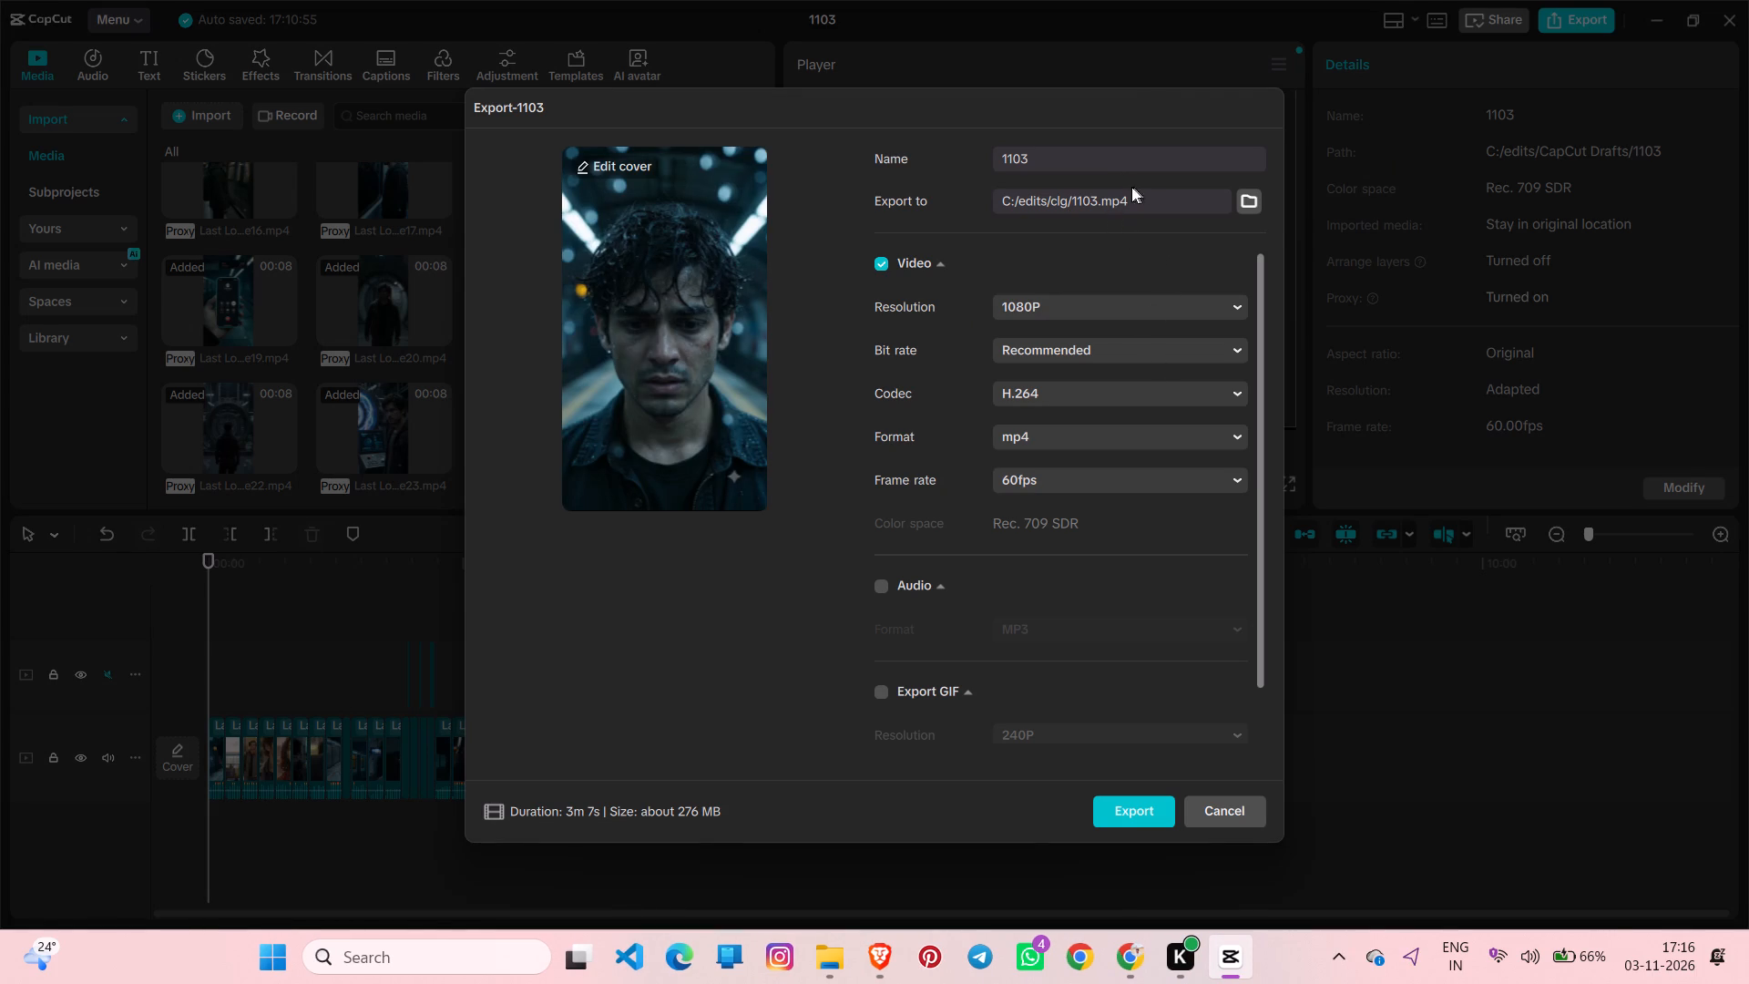
pyautogui.moveTo(1080, 159); pyautogui.dragTo(965, 168)
pyautogui.press('BackSpace')
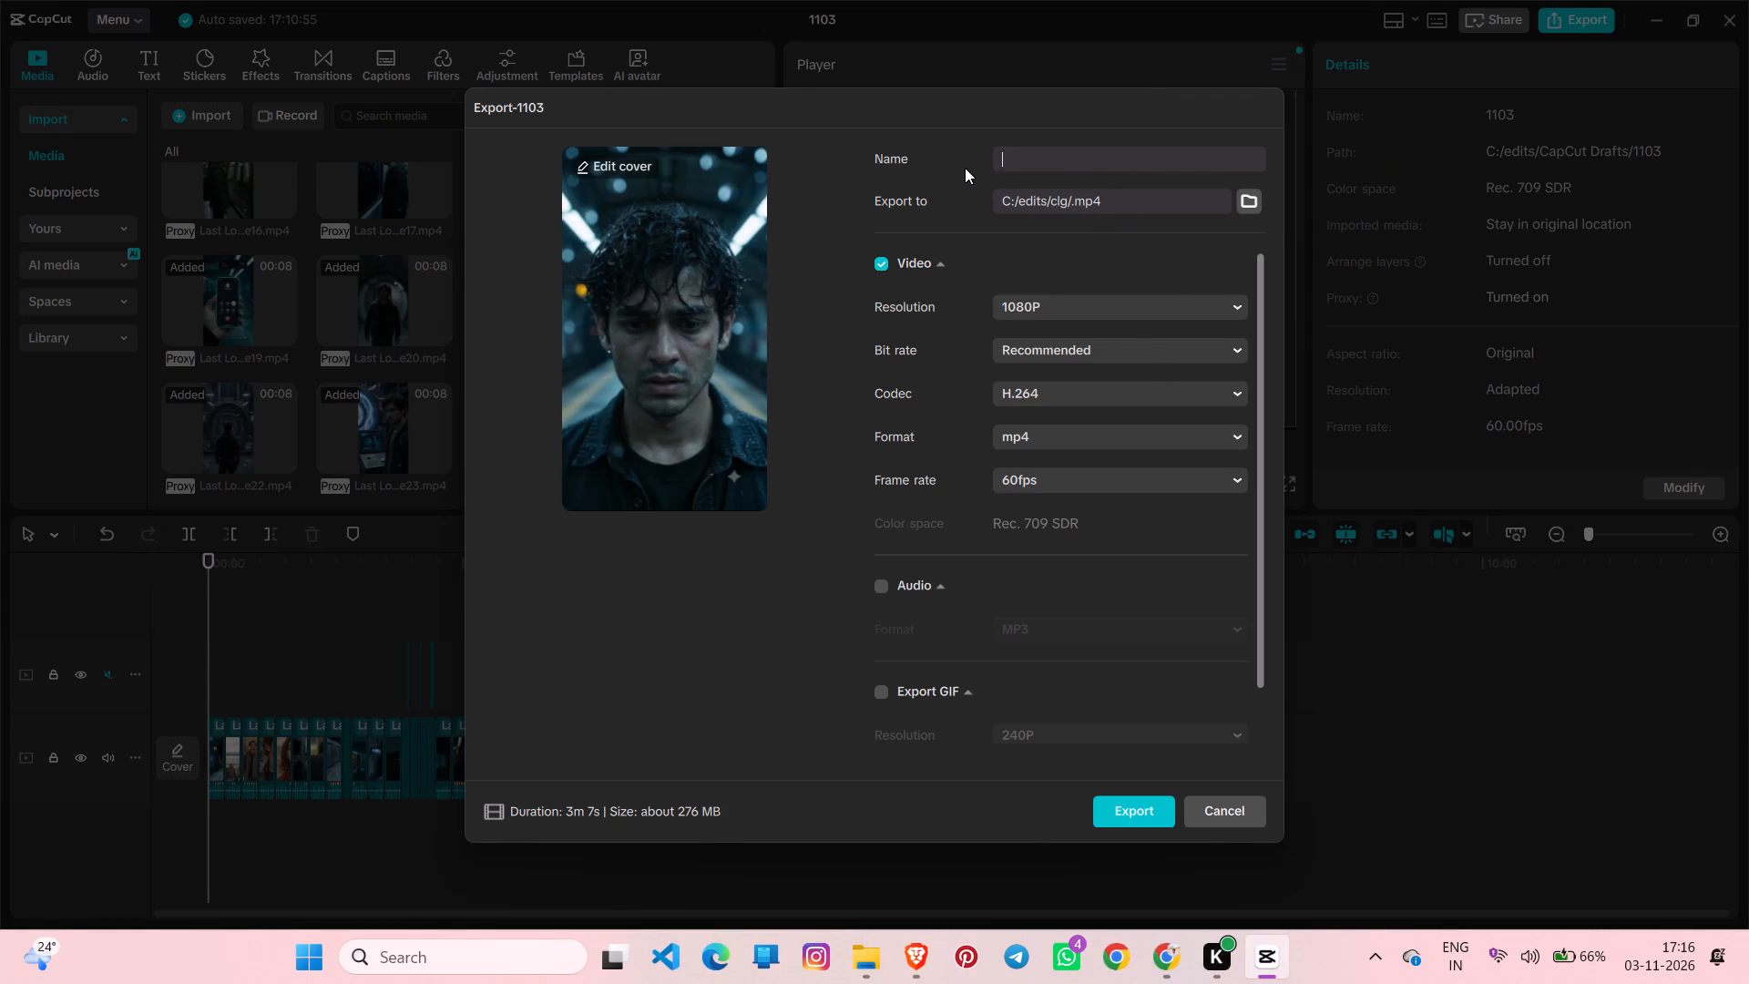
pyautogui.write('last')
pyautogui.press('BackSpace')
pyautogui.press('BackSpace')
pyautogui.press('BackSpace')
pyautogui.press('BackSpace')
pyautogui.press('BackSpace')
pyautogui.press('BackSpace')
pyautogui.press('BackSpace')
pyautogui.press('BackSpace')
pyautogui.press('BackSpace')
pyautogui.write('LAst')
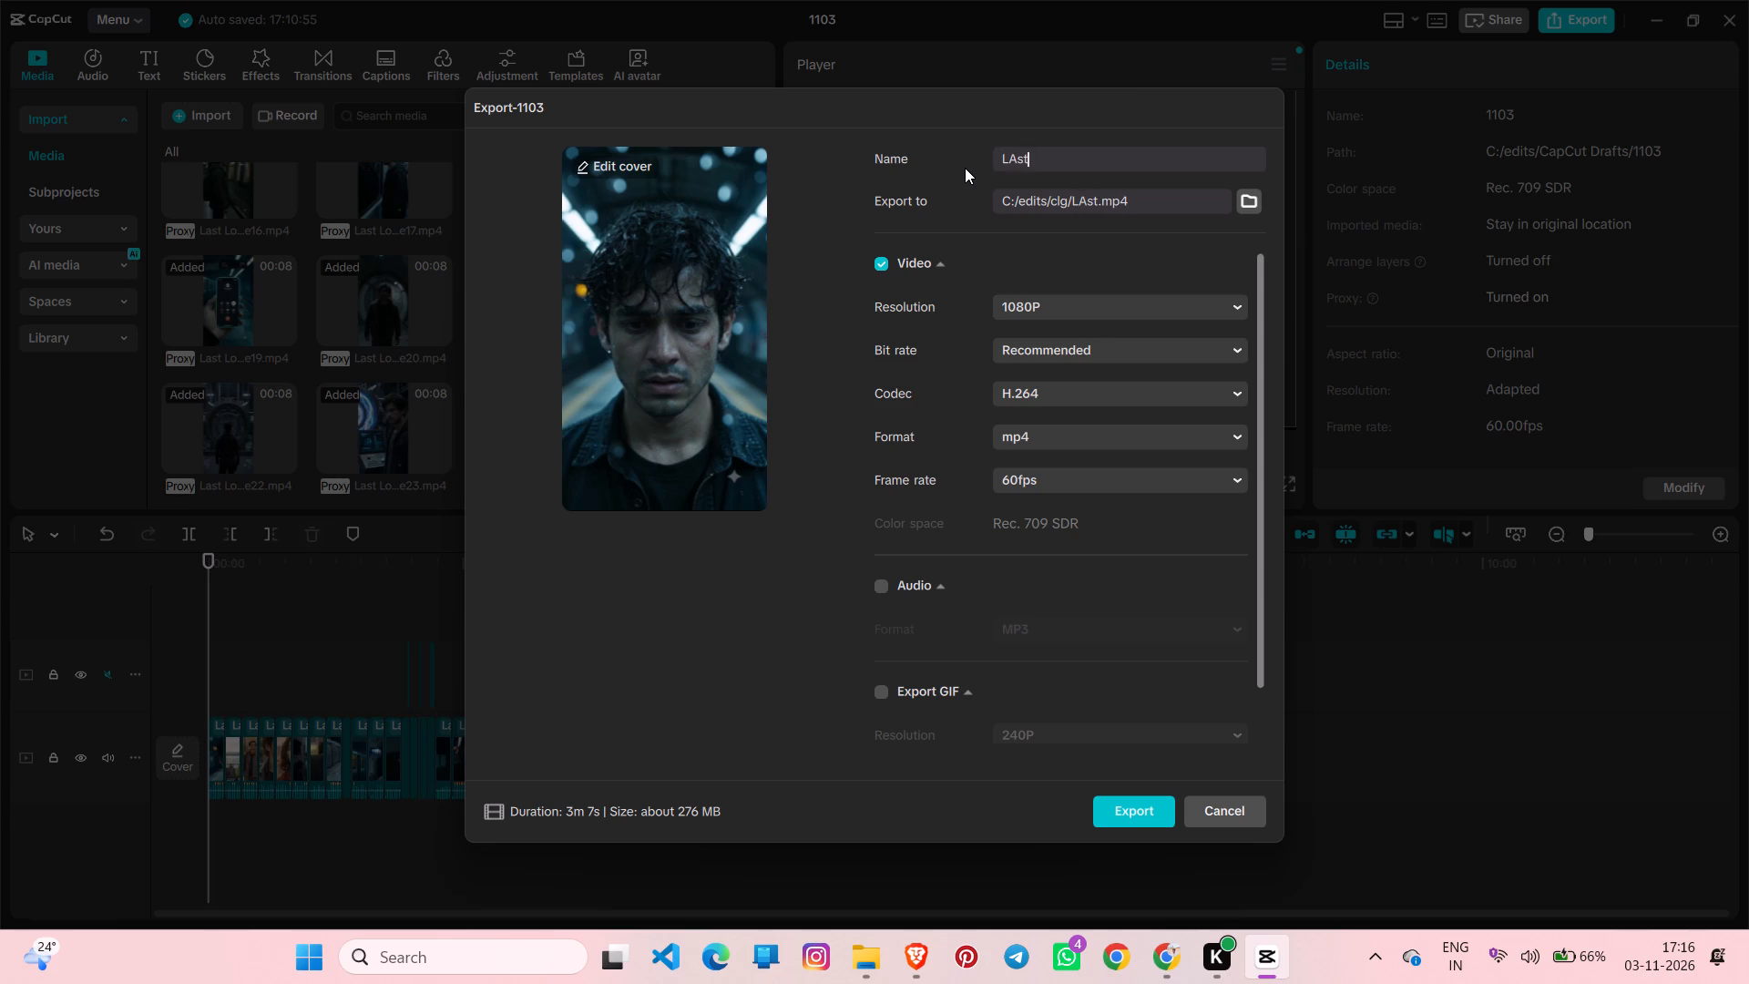
pyautogui.press('space')
pyautogui.press('BackSpace')
pyautogui.press('BackSpace')
pyautogui.press('BackSpace')
pyautogui.press('BackSpace')
pyautogui.write('as')
pyautogui.write('t Loop')
pyautogui.press('space')
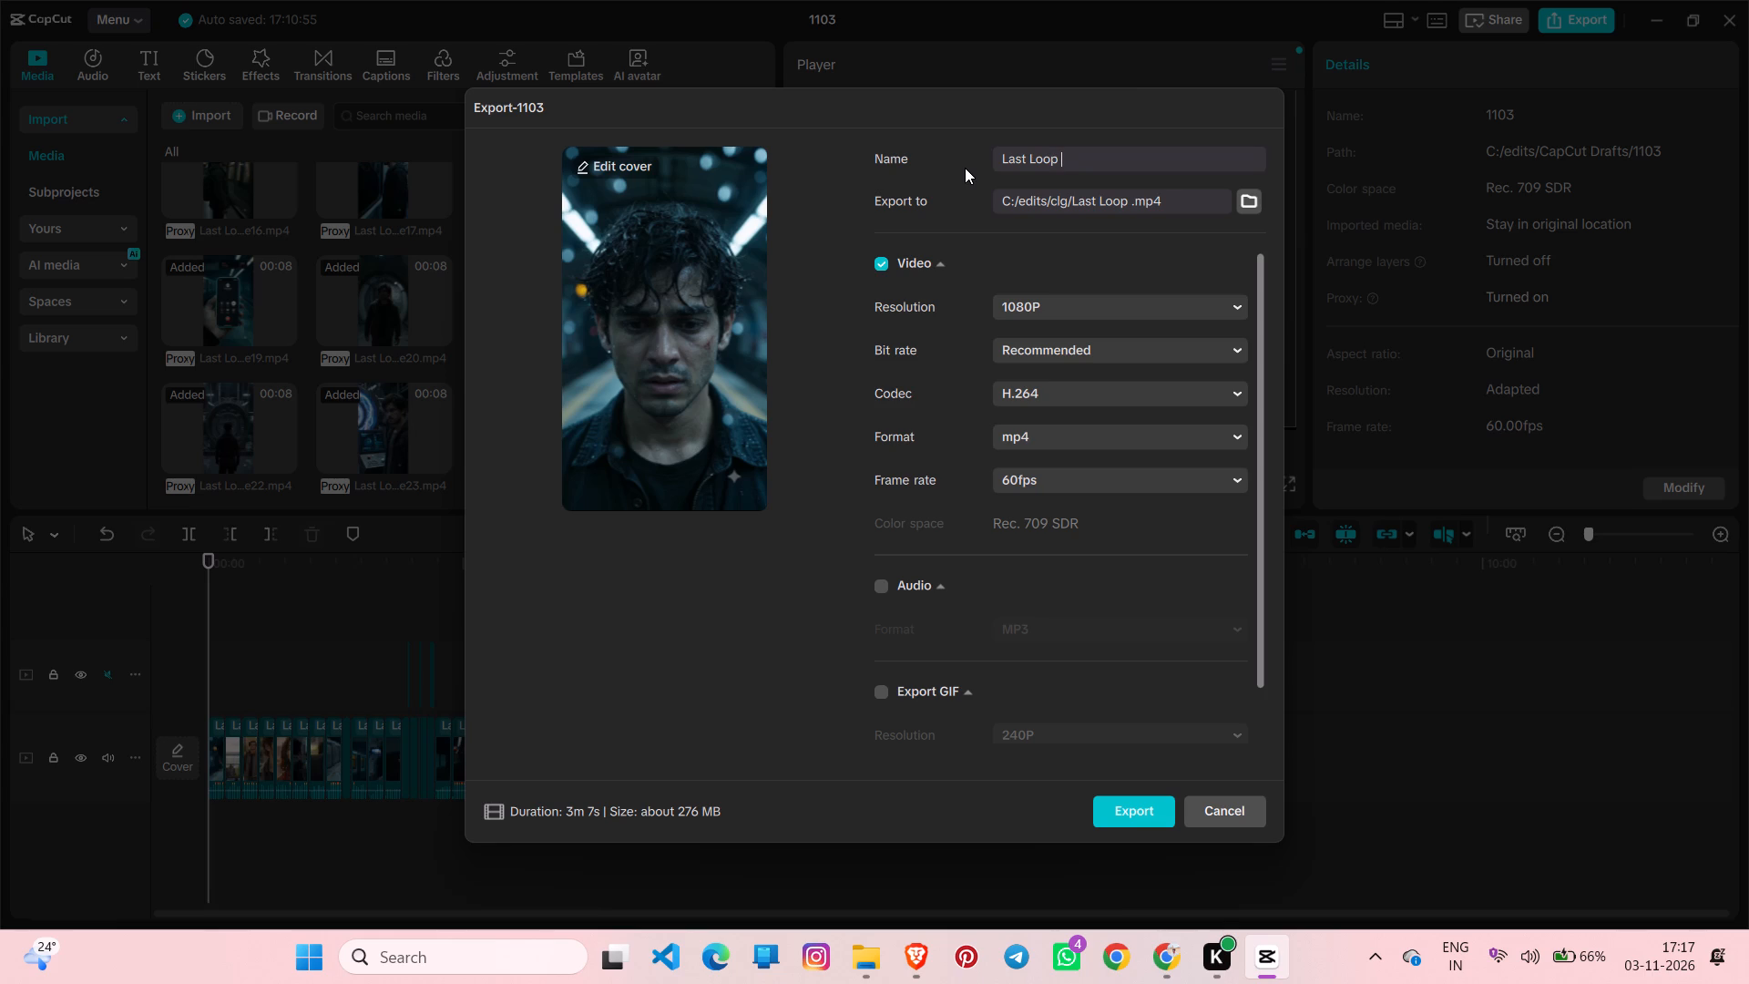
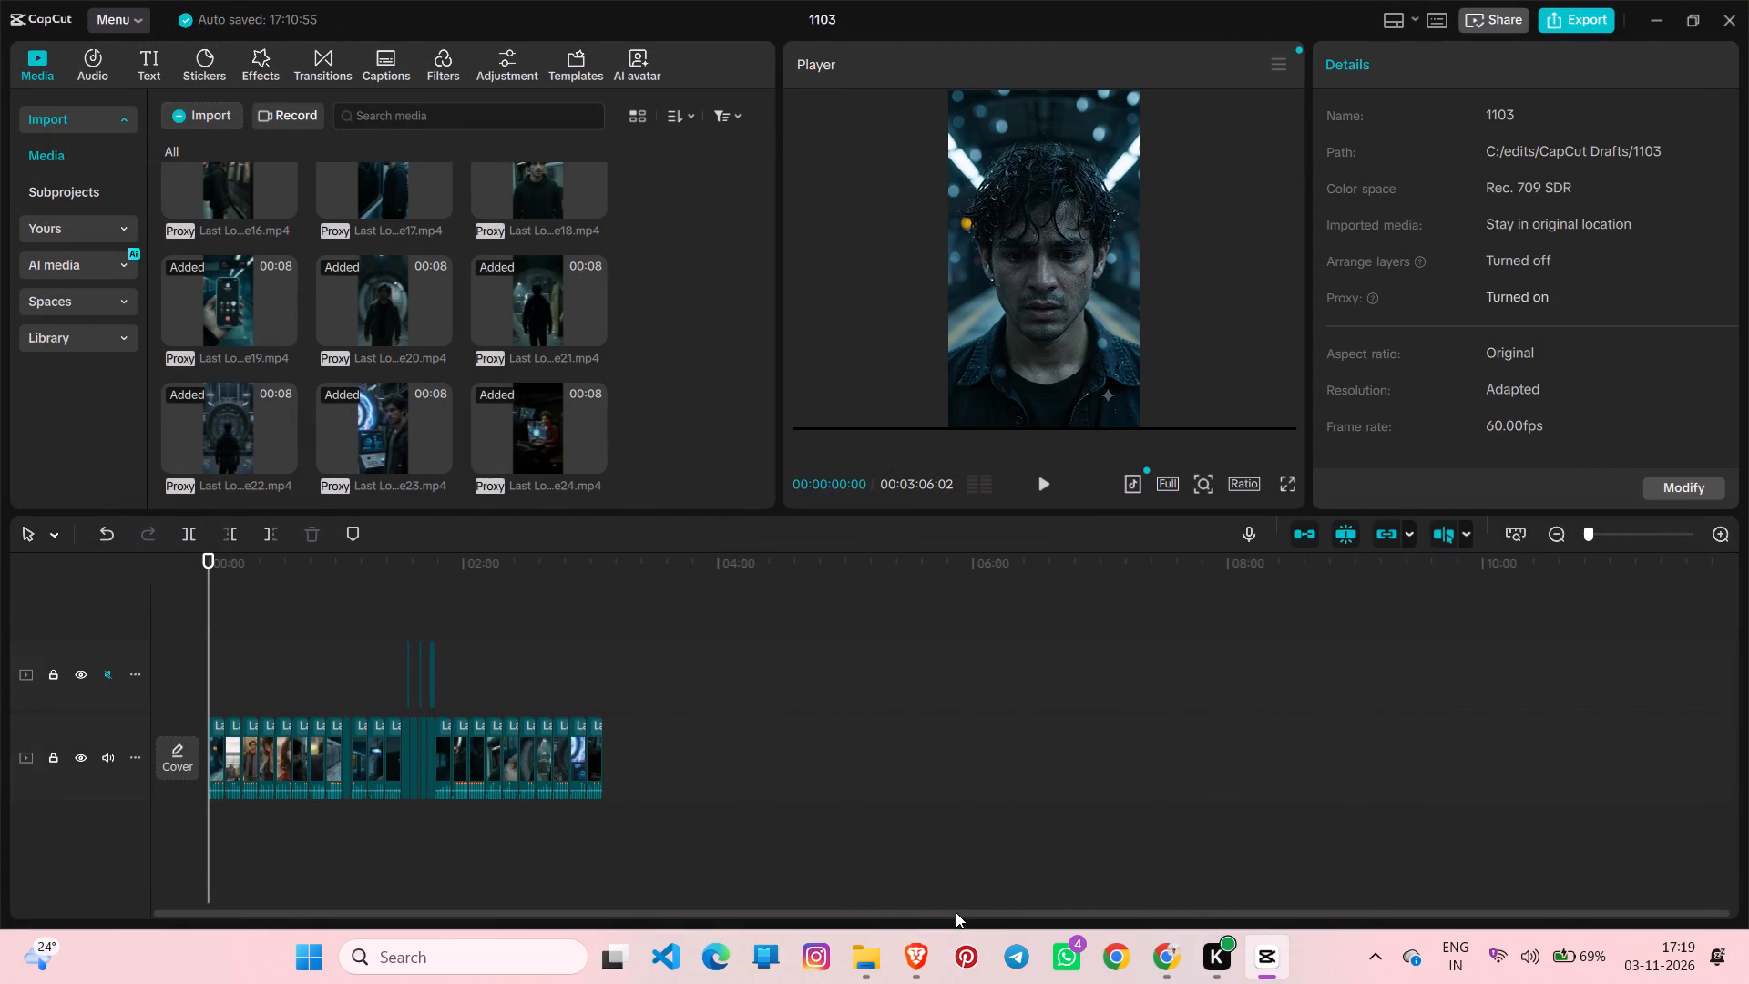
# In File Explorer's Downloads folder, rename the downloaded cover image as "The Last Loop Eleven Seconds esp 1".
pyautogui.click(871, 951)
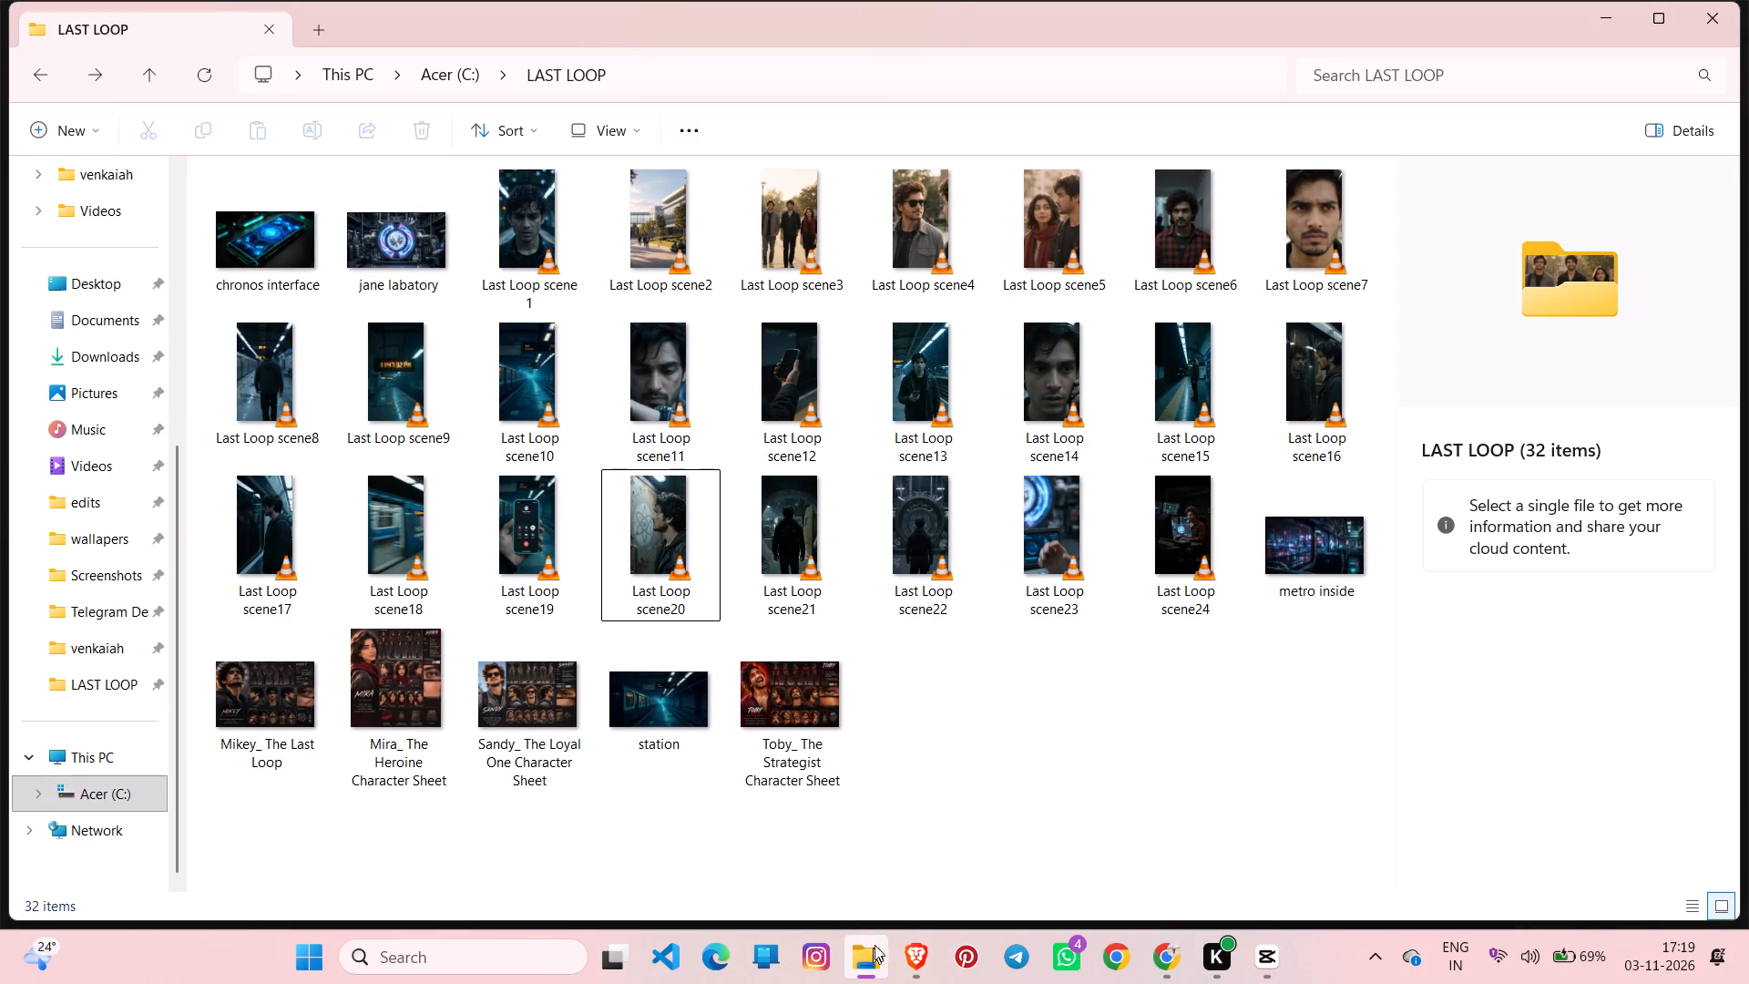
pyautogui.click(158, 368)
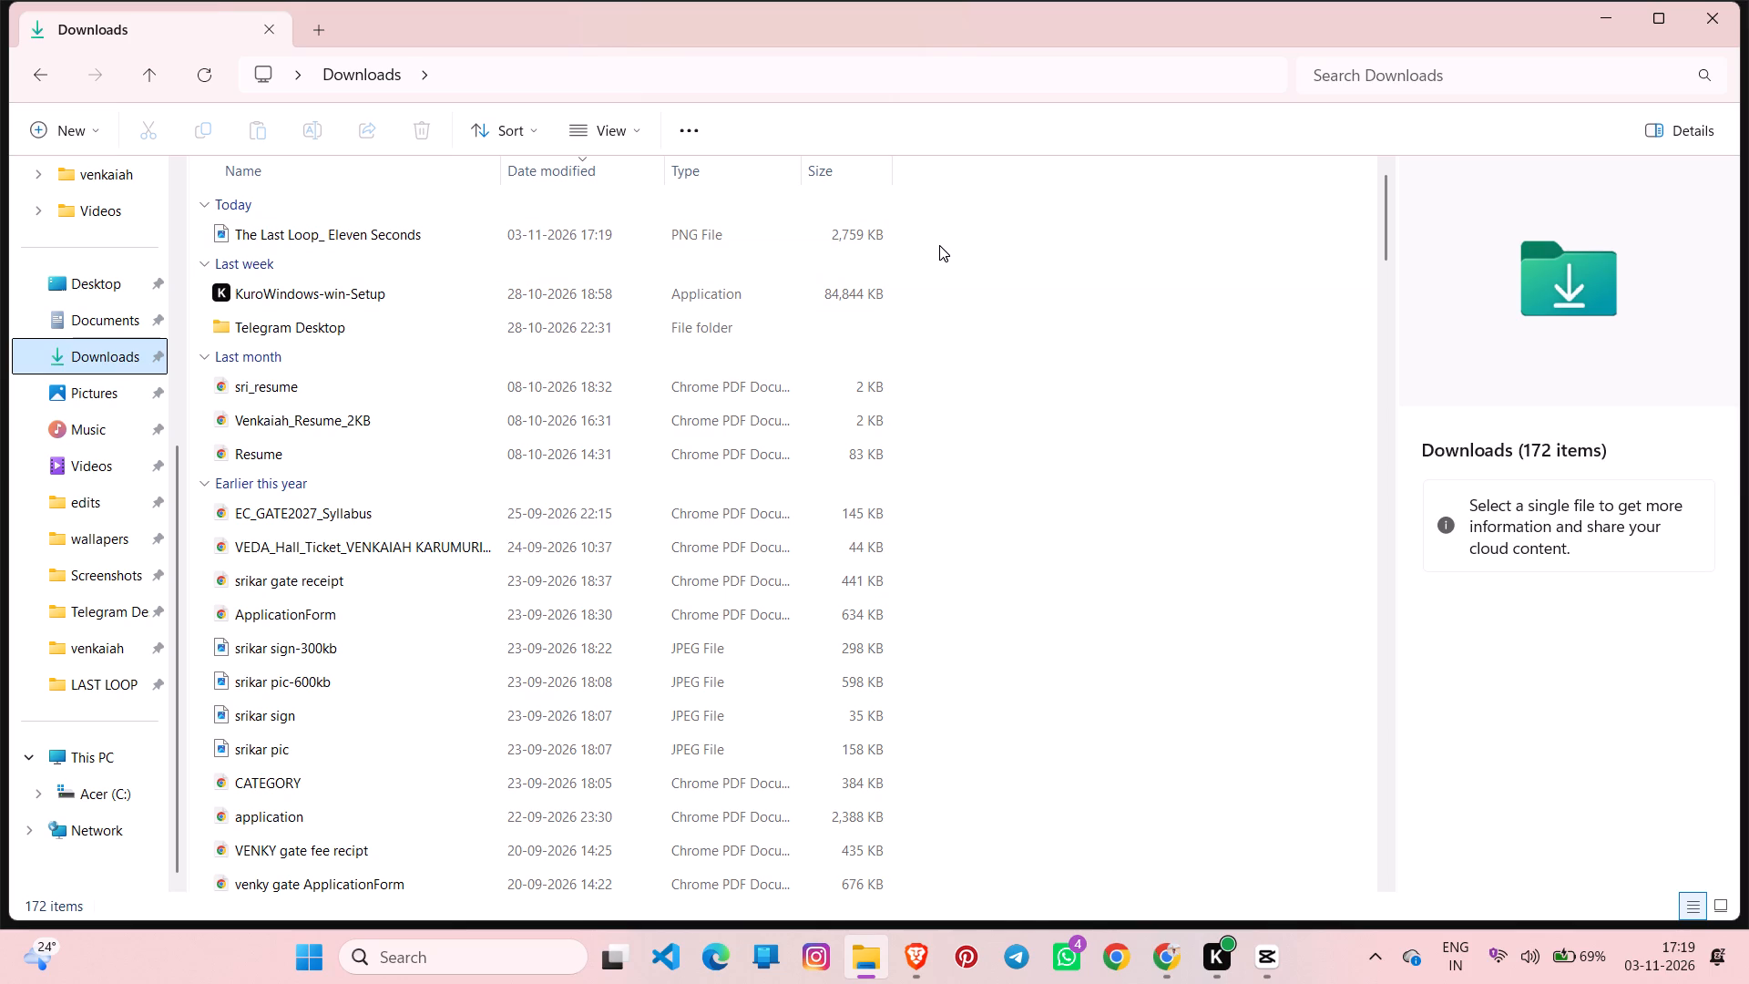
pyautogui.moveTo(939, 245); pyautogui.dragTo(819, 231)
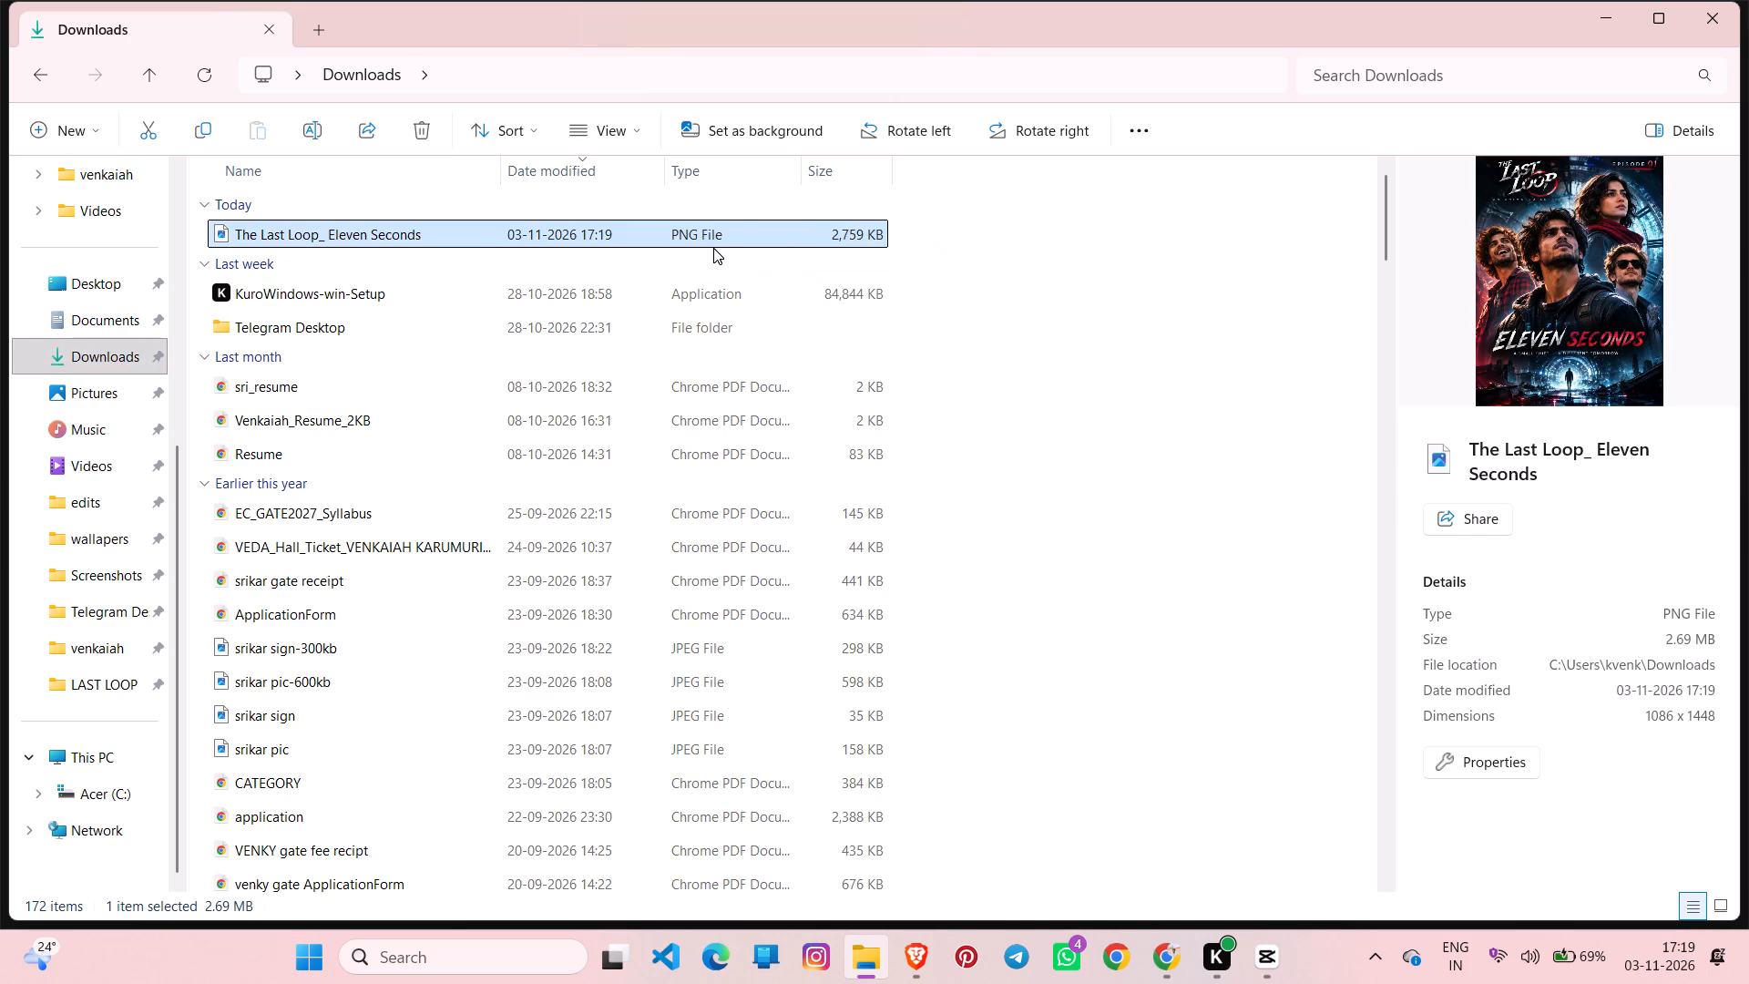
pyautogui.press('F2')
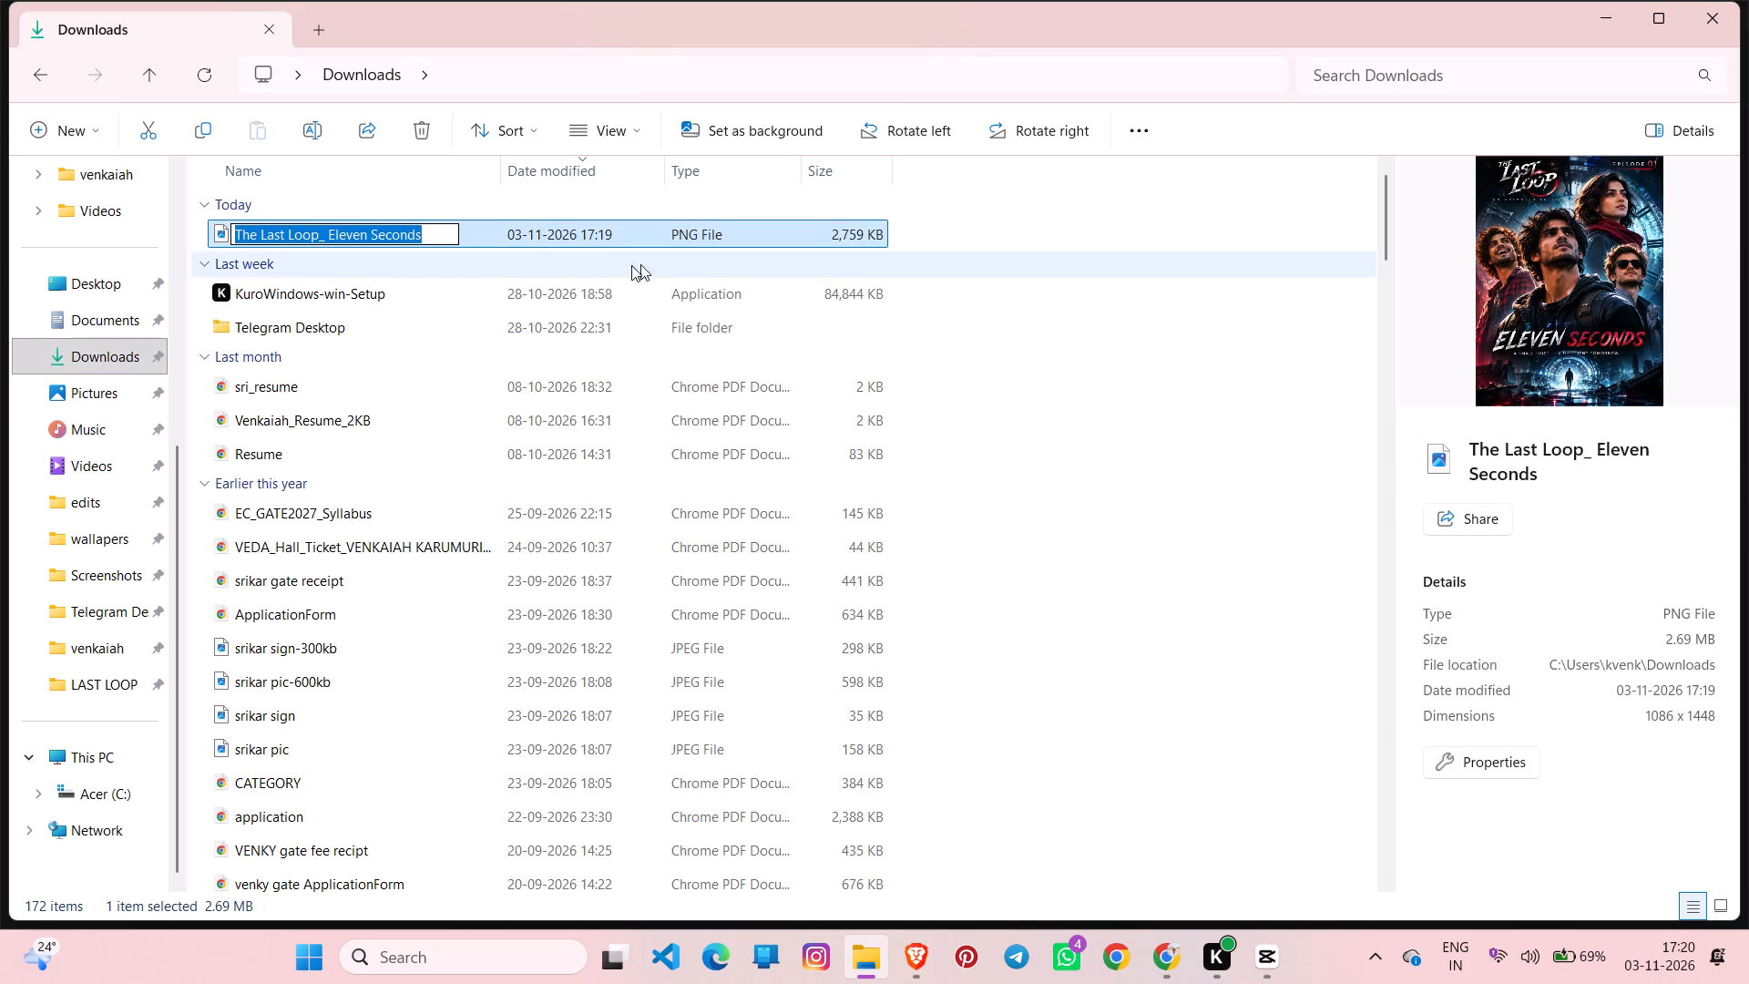
pyautogui.click(439, 241)
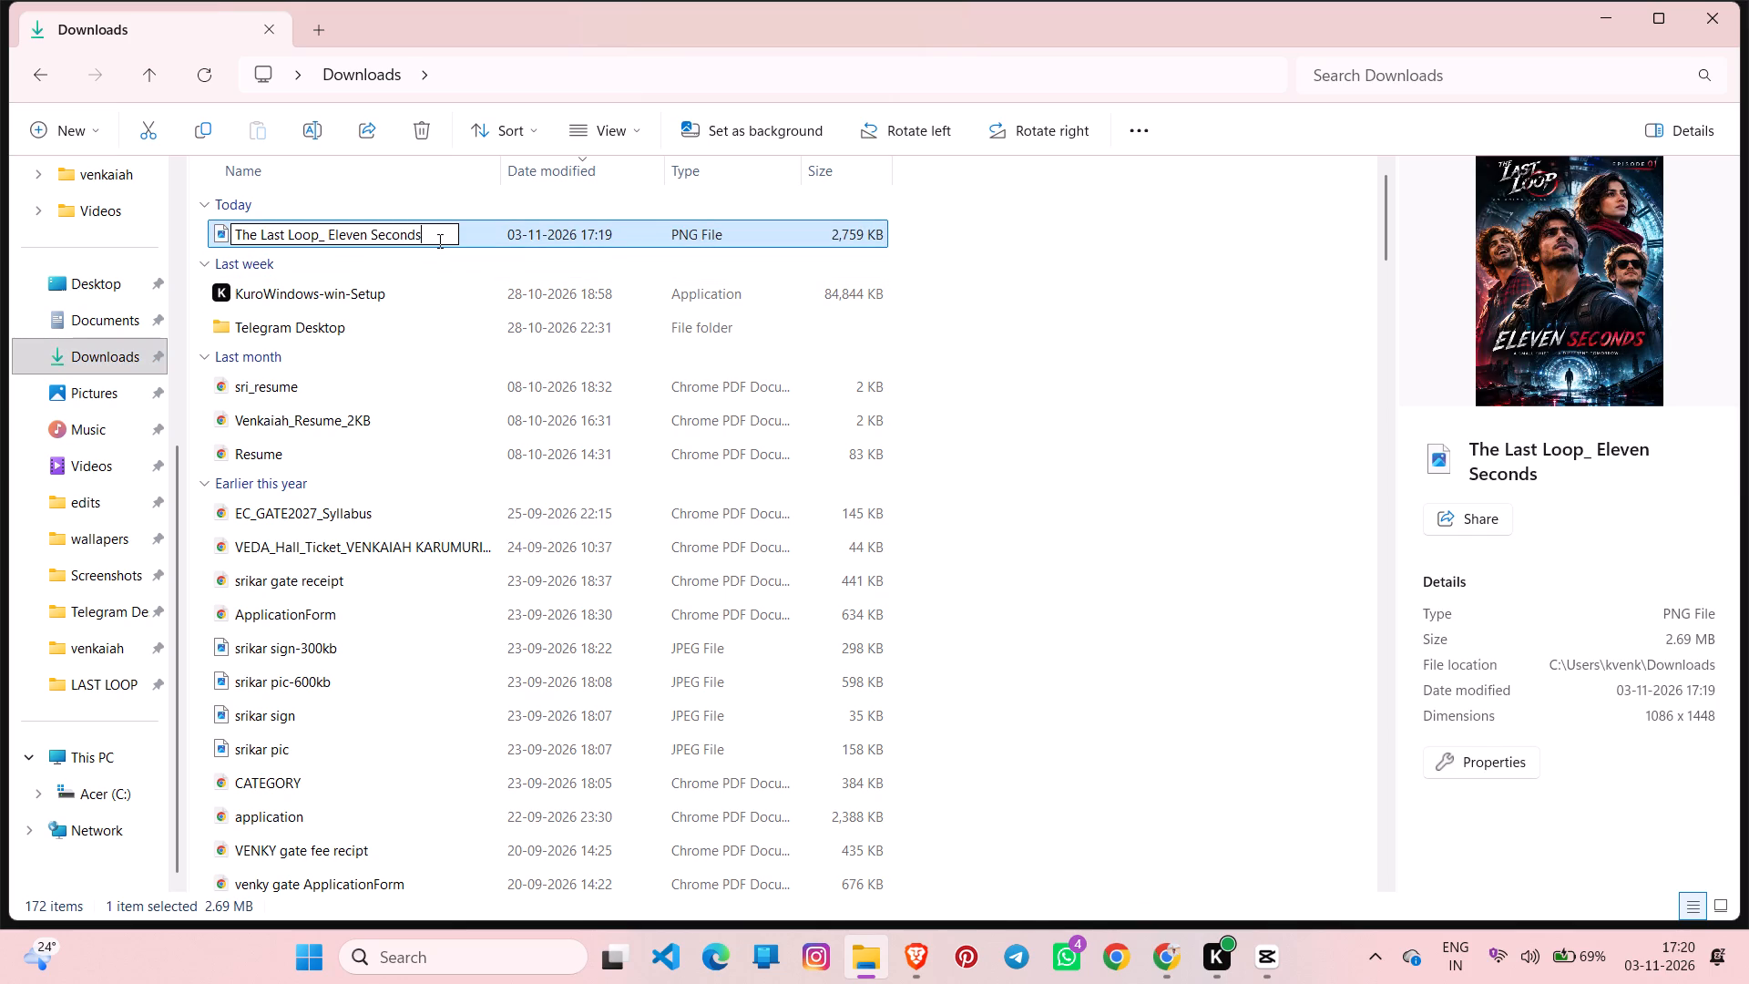
pyautogui.click(332, 235)
pyautogui.press('Left')
pyautogui.press('BackSpace')
pyautogui.press('BackSpace')
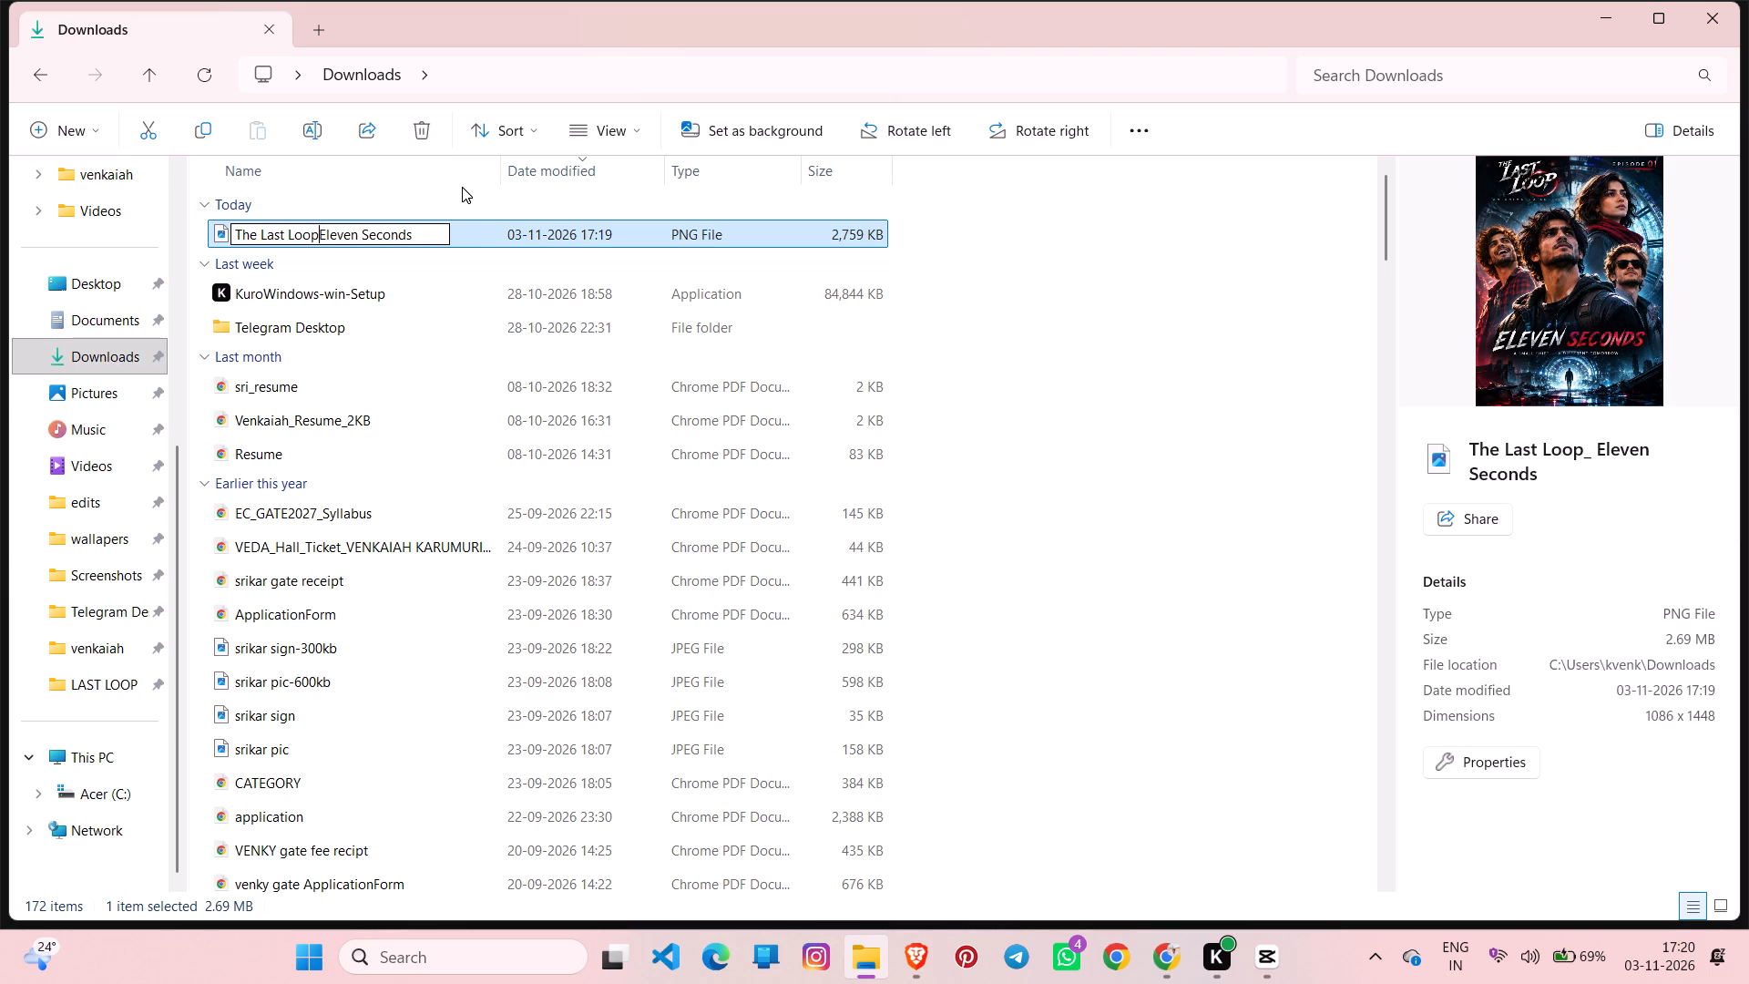
pyautogui.press('space')
pyautogui.press('Right')
pyautogui.press('Right')
pyautogui.press('Right')
pyautogui.press('Right')
pyautogui.press('Right')
pyautogui.press('Right')
pyautogui.press('Right')
pyautogui.press('Right')
pyautogui.press('Right')
pyautogui.press('Right')
pyautogui.press('Right')
pyautogui.press('Right')
pyautogui.press('Right')
pyautogui.press('Right')
pyautogui.press('Right')
pyautogui.press('Right')
pyautogui.press('Right')
pyautogui.press('Right')
pyautogui.press('Right')
pyautogui.press('Right')
pyautogui.press('space')
pyautogui.press('e')
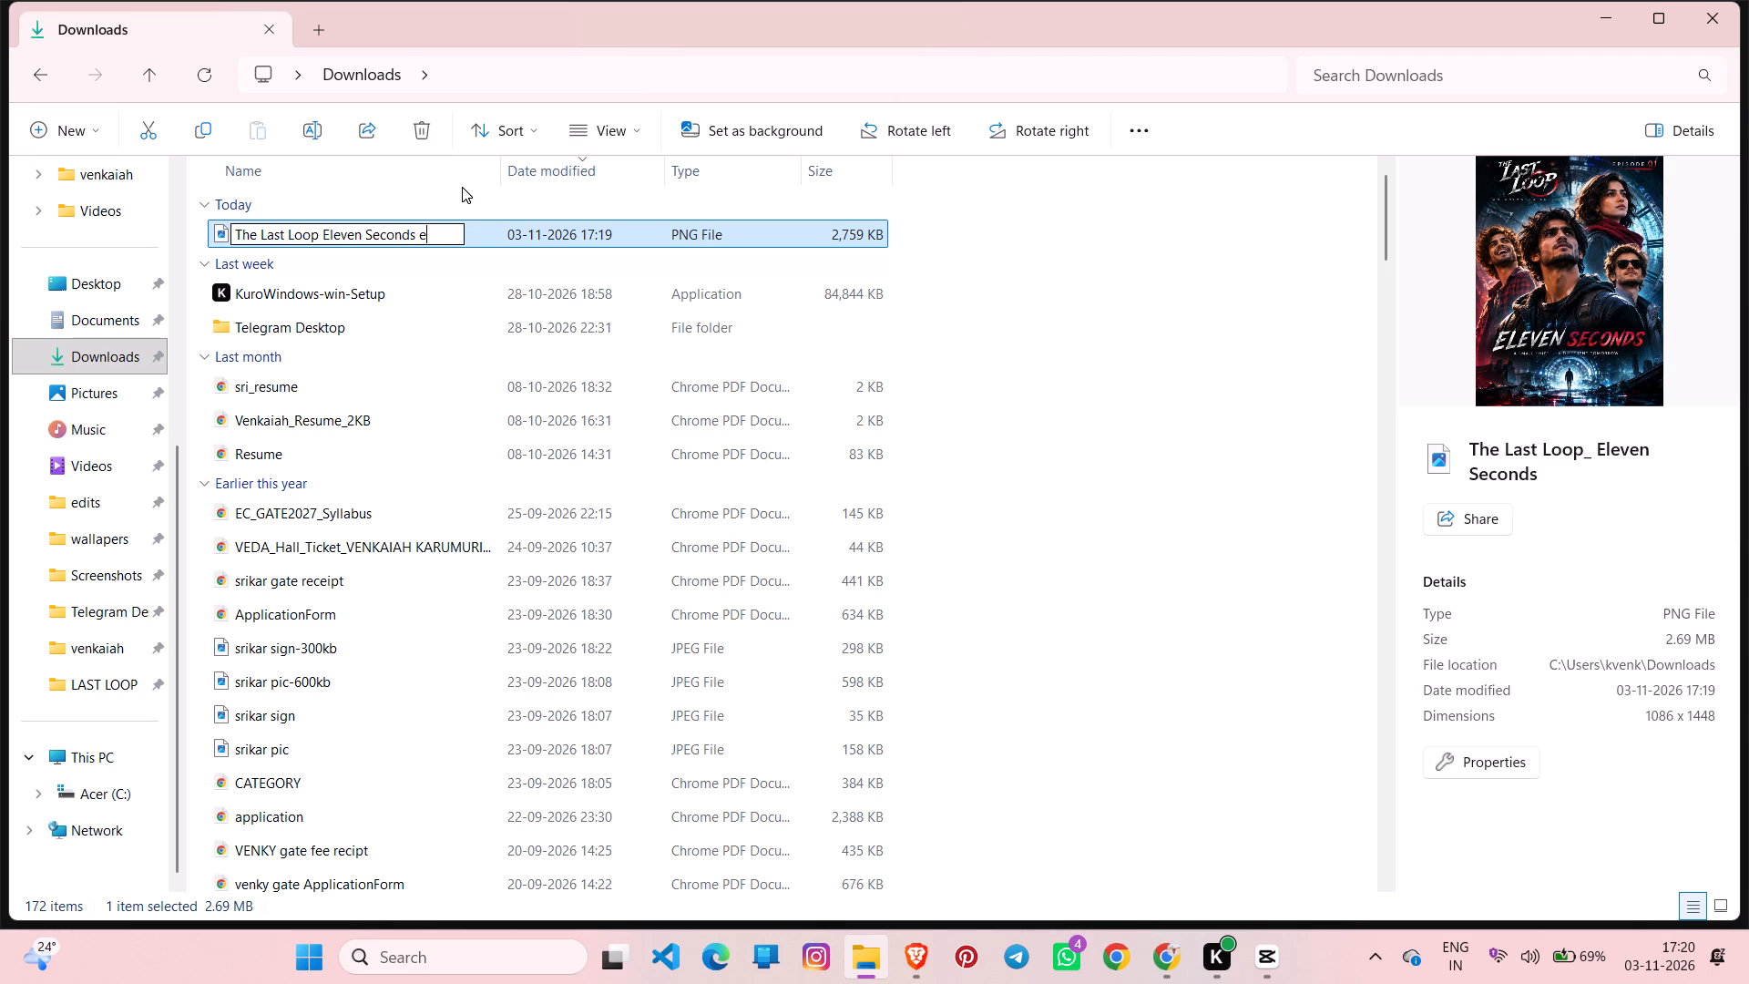
pyautogui.press('z')
pyautogui.press('BackSpace')
pyautogui.write('sp 1')
pyautogui.press('space')
pyautogui.press('Return')
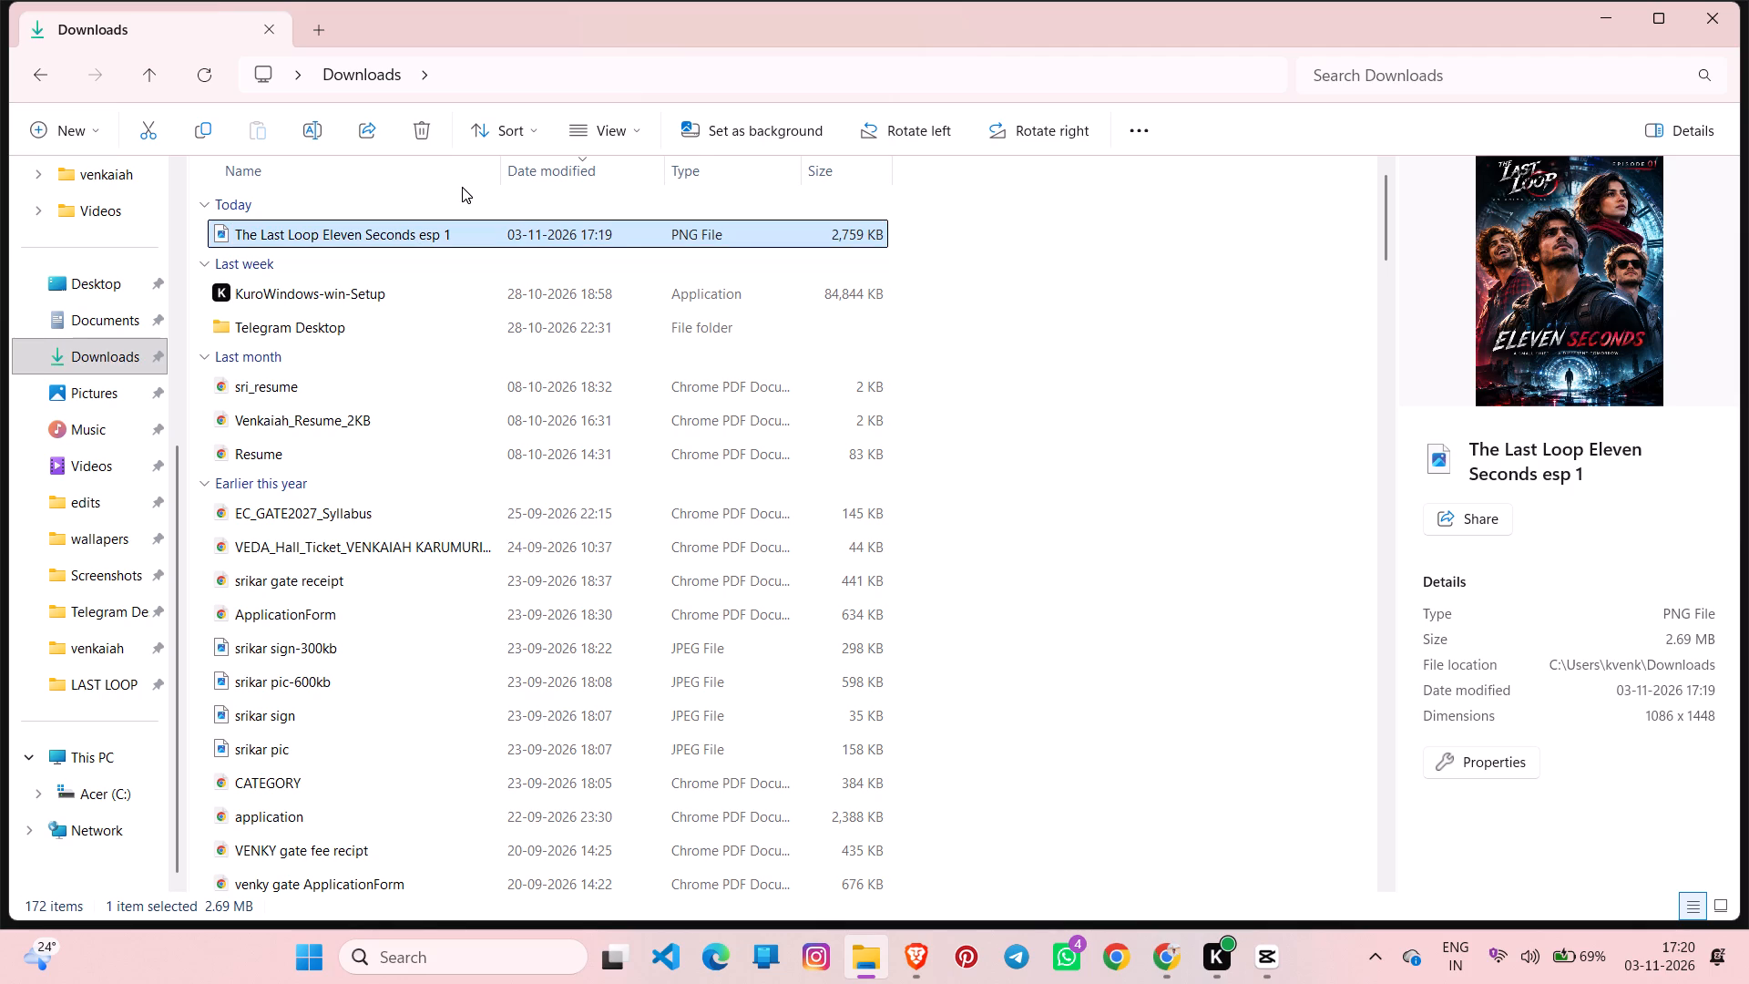
# Move the renamed cover image from Downloads into the LAST LOOP folder.
pyautogui.moveTo(956, 231); pyautogui.dragTo(768, 260)
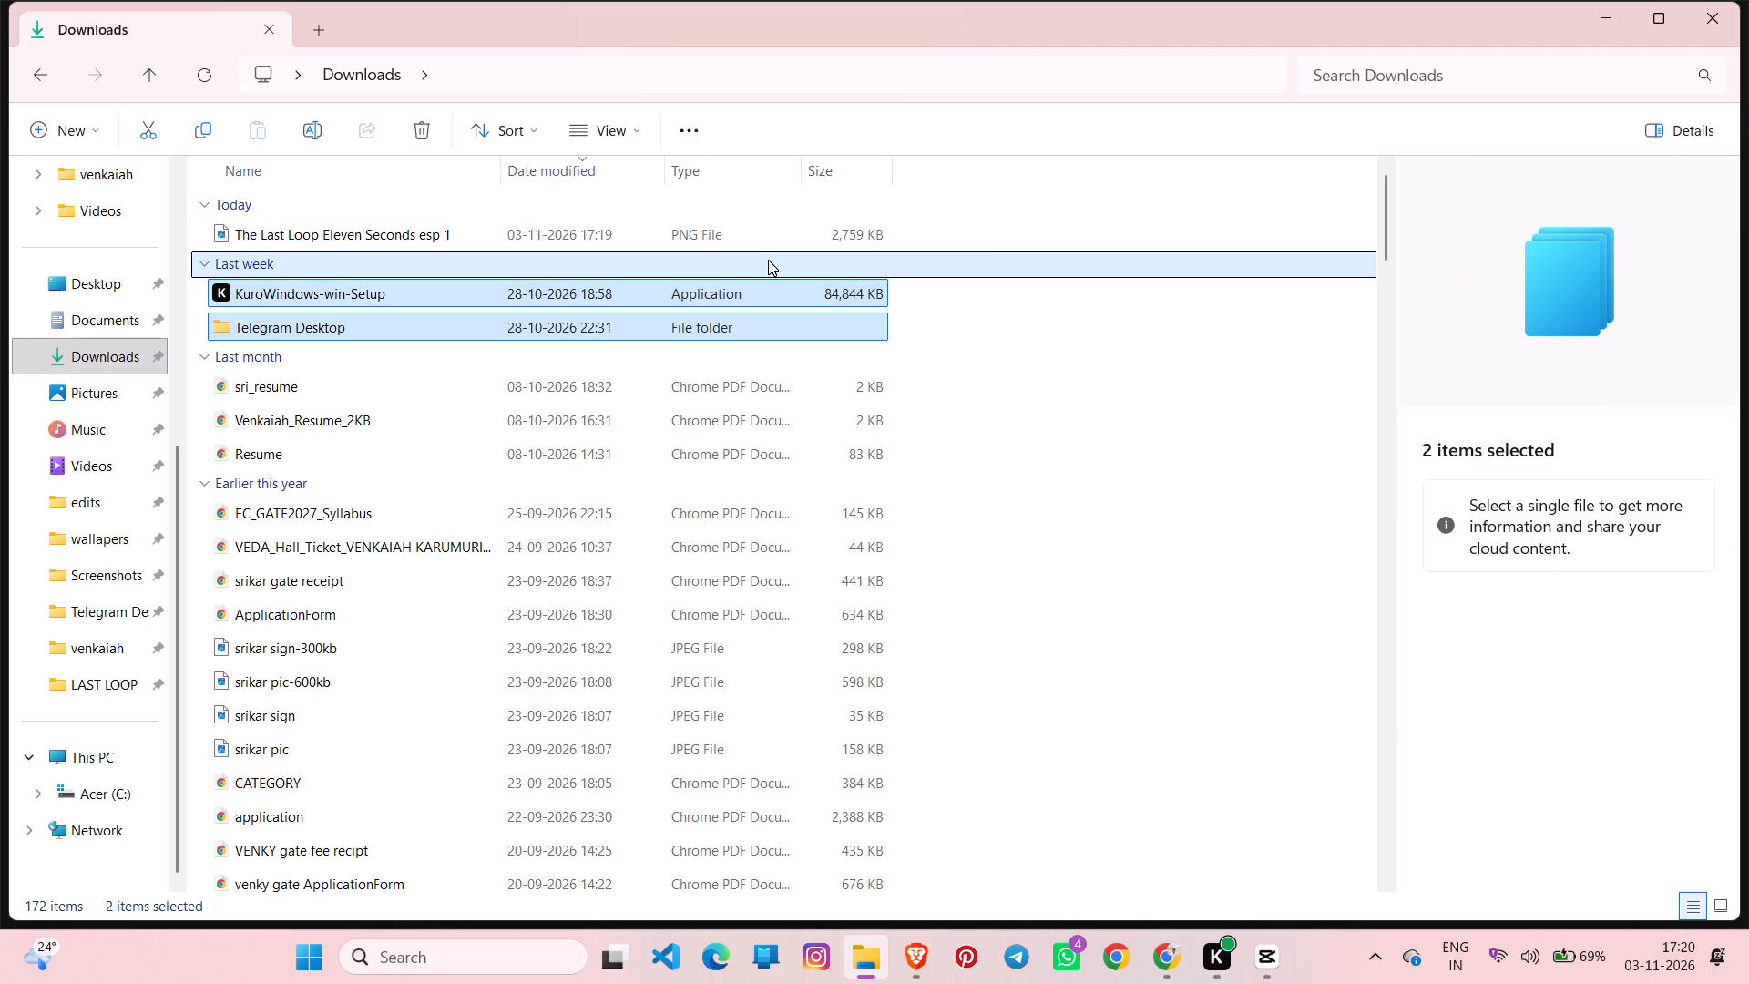
pyautogui.moveTo(1006, 237); pyautogui.dragTo(767, 253)
pyautogui.click(1007, 172)
pyautogui.moveTo(1007, 172); pyautogui.dragTo(1051, 188)
pyautogui.click(1051, 188)
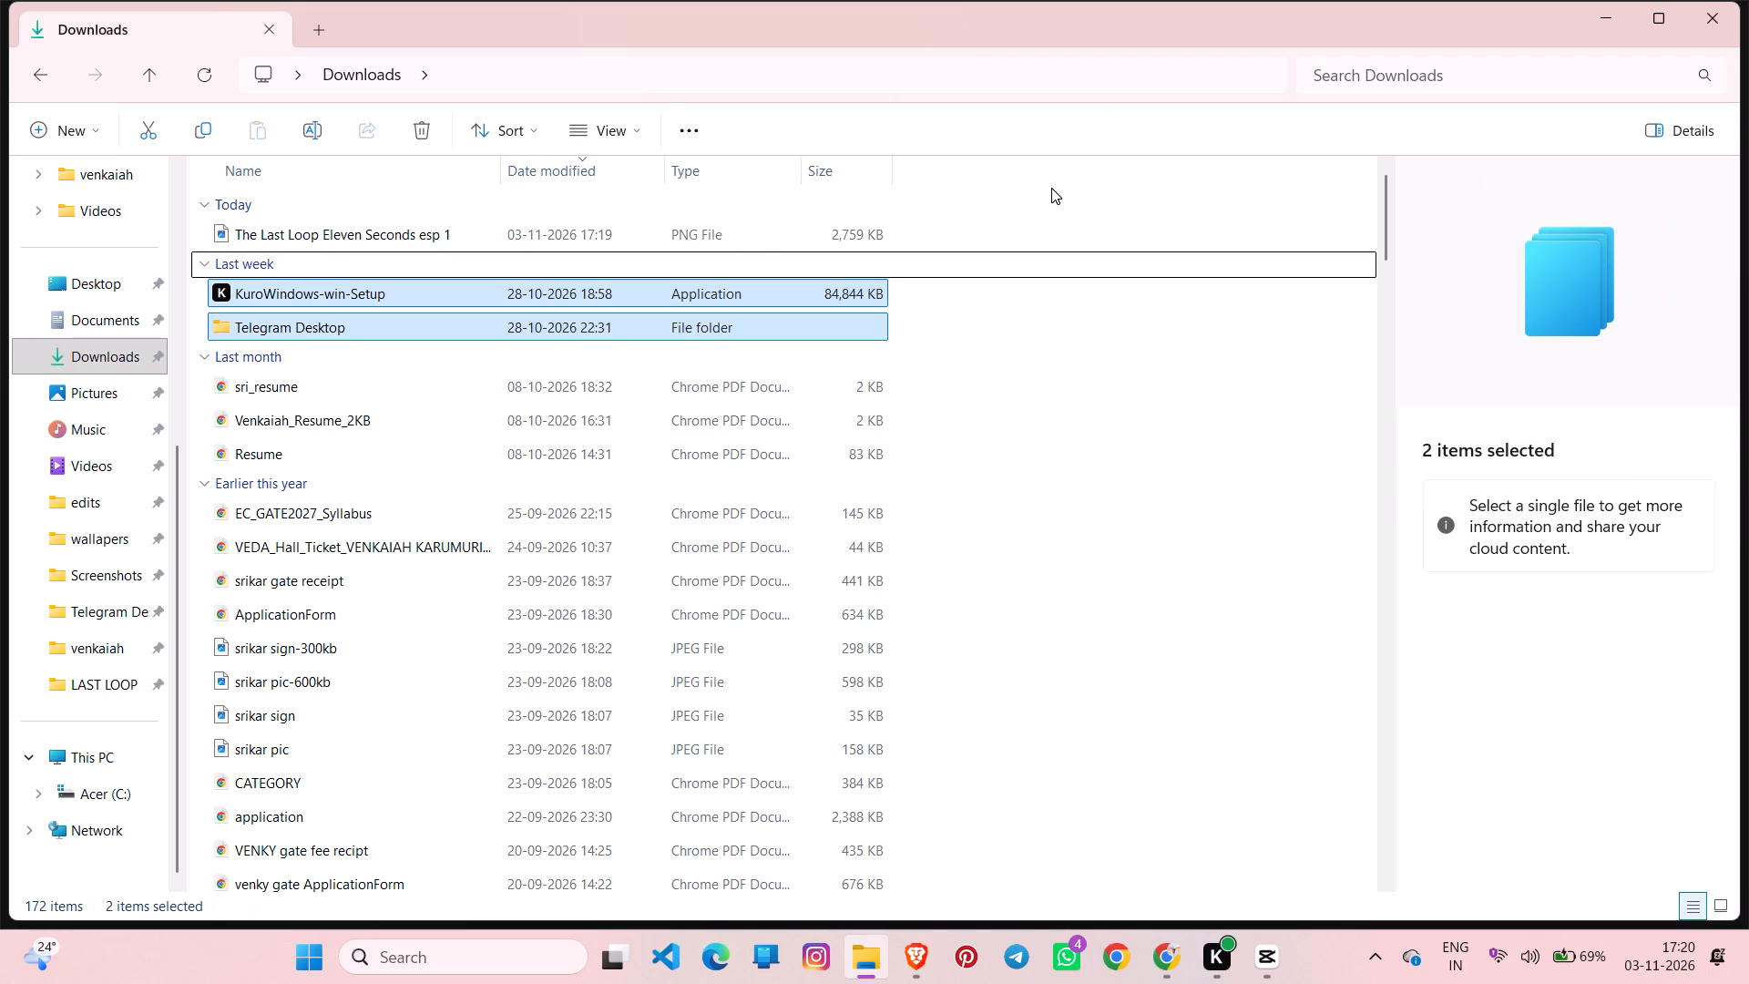
pyautogui.moveTo(1051, 188); pyautogui.dragTo(796, 227)
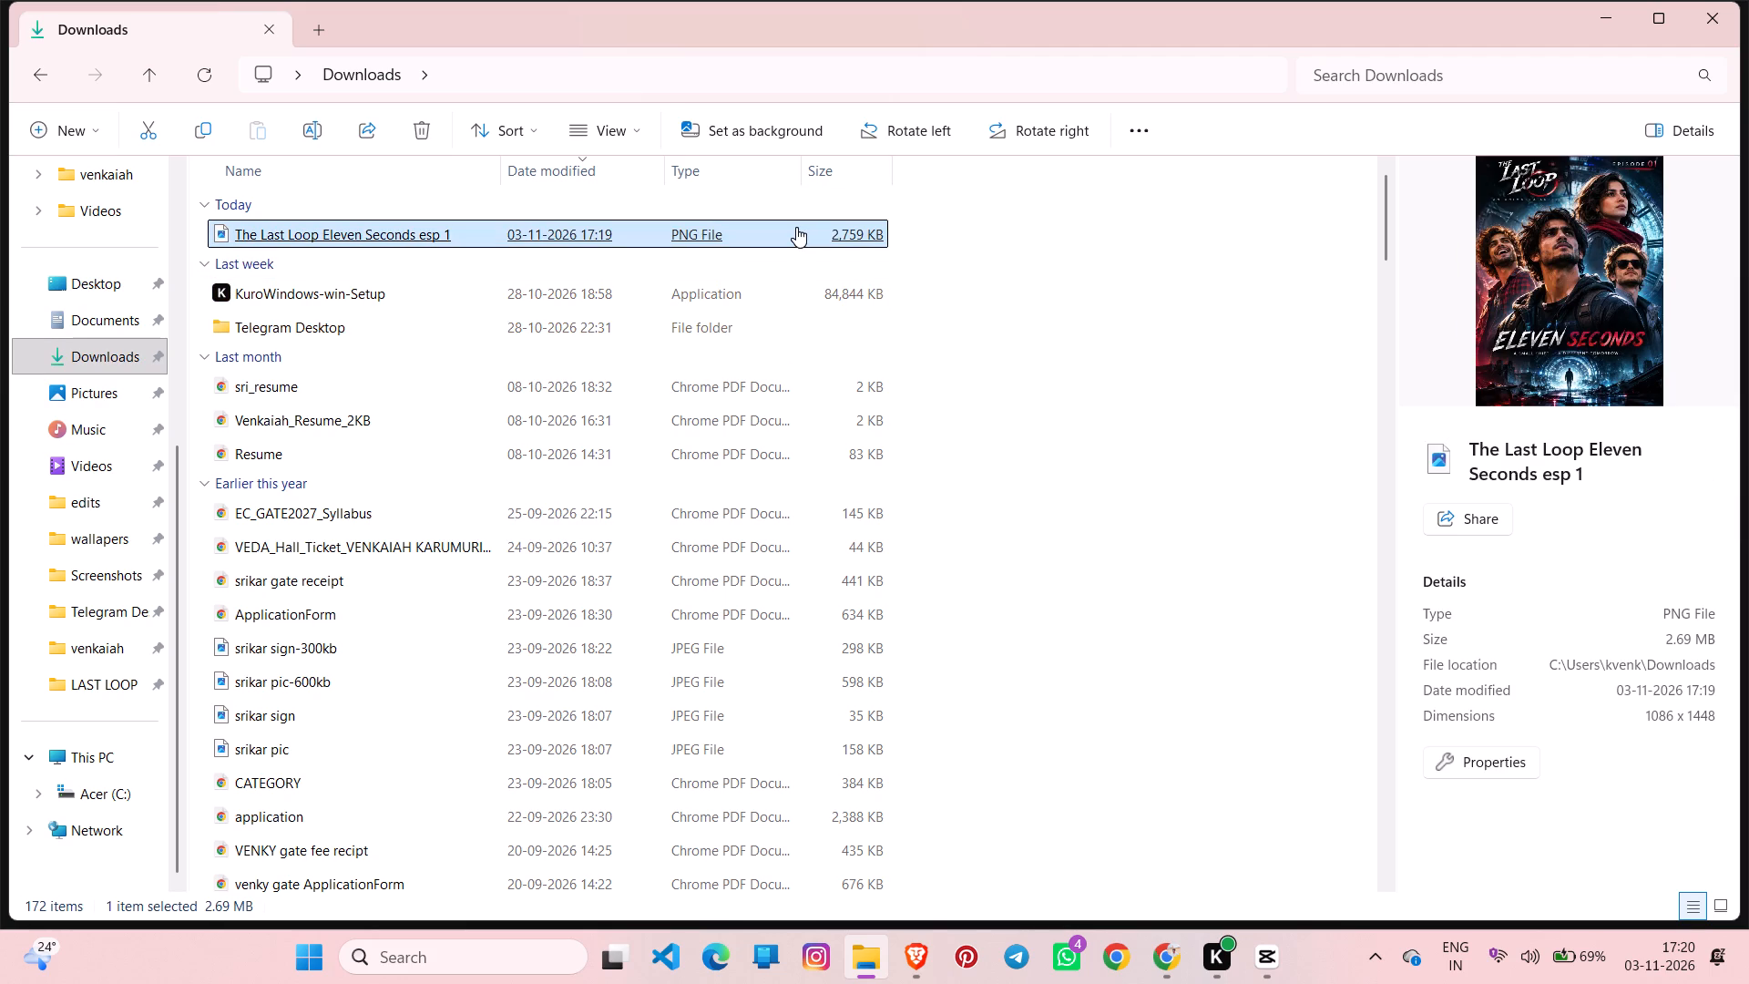
pyautogui.hotkey('ctrl', 'x')
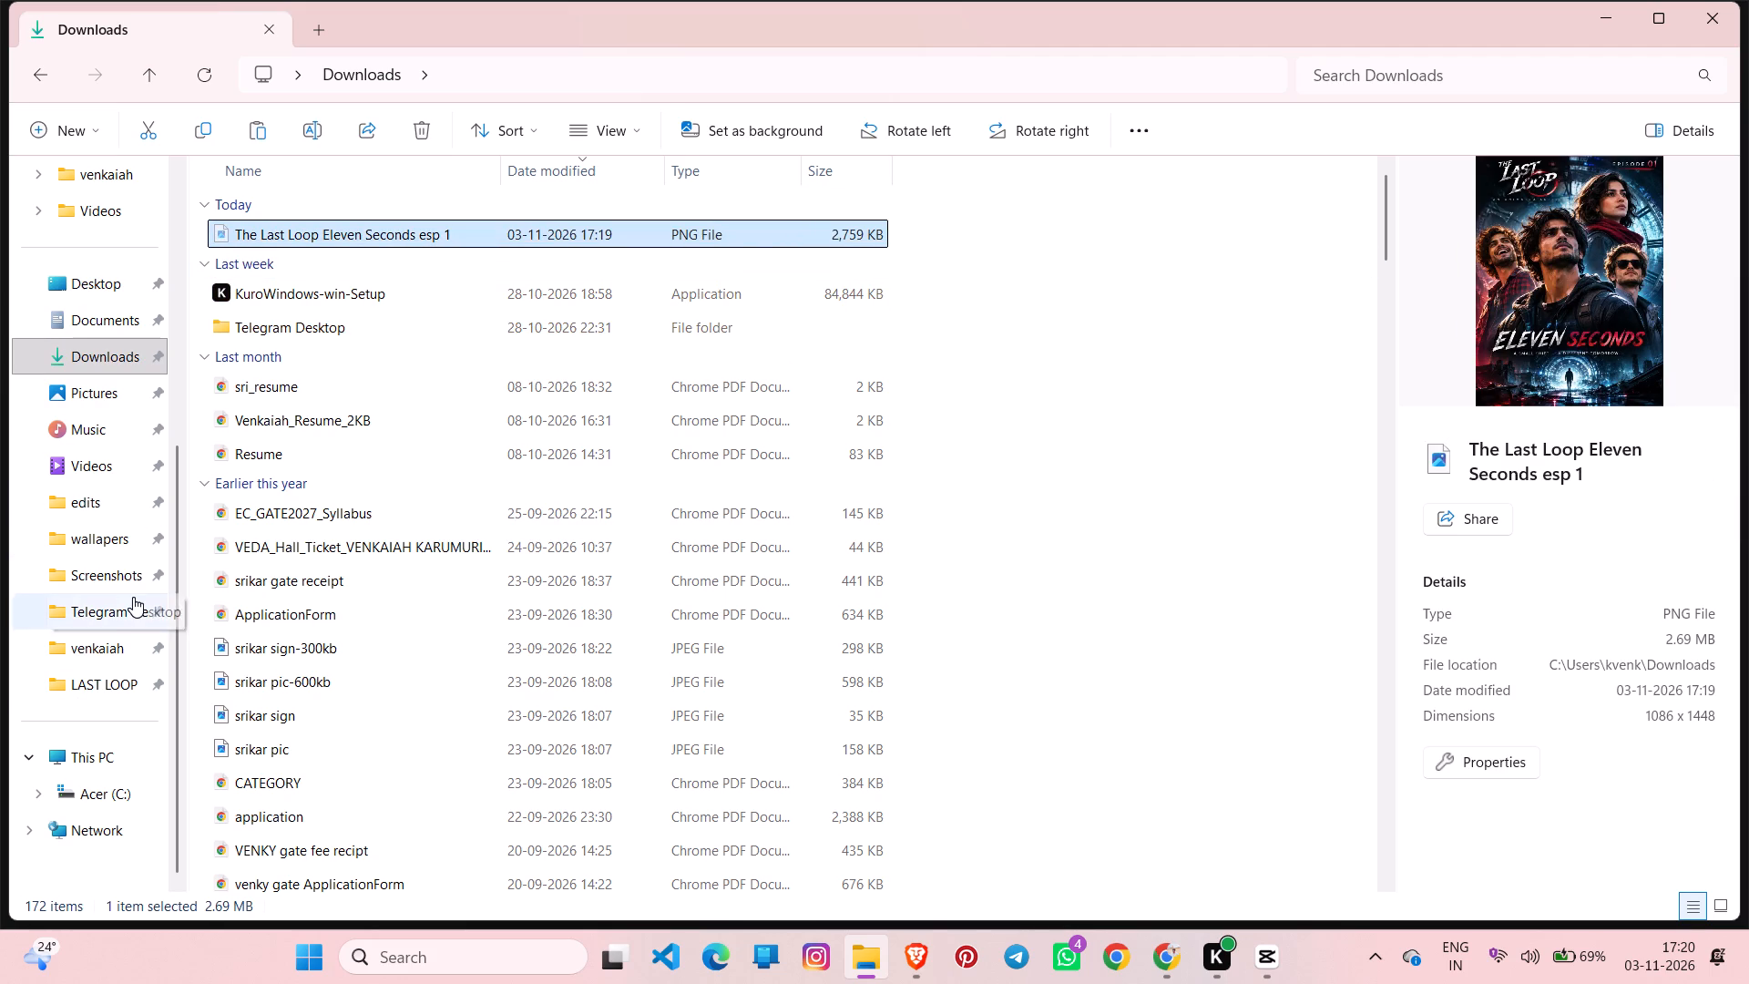
pyautogui.click(107, 689)
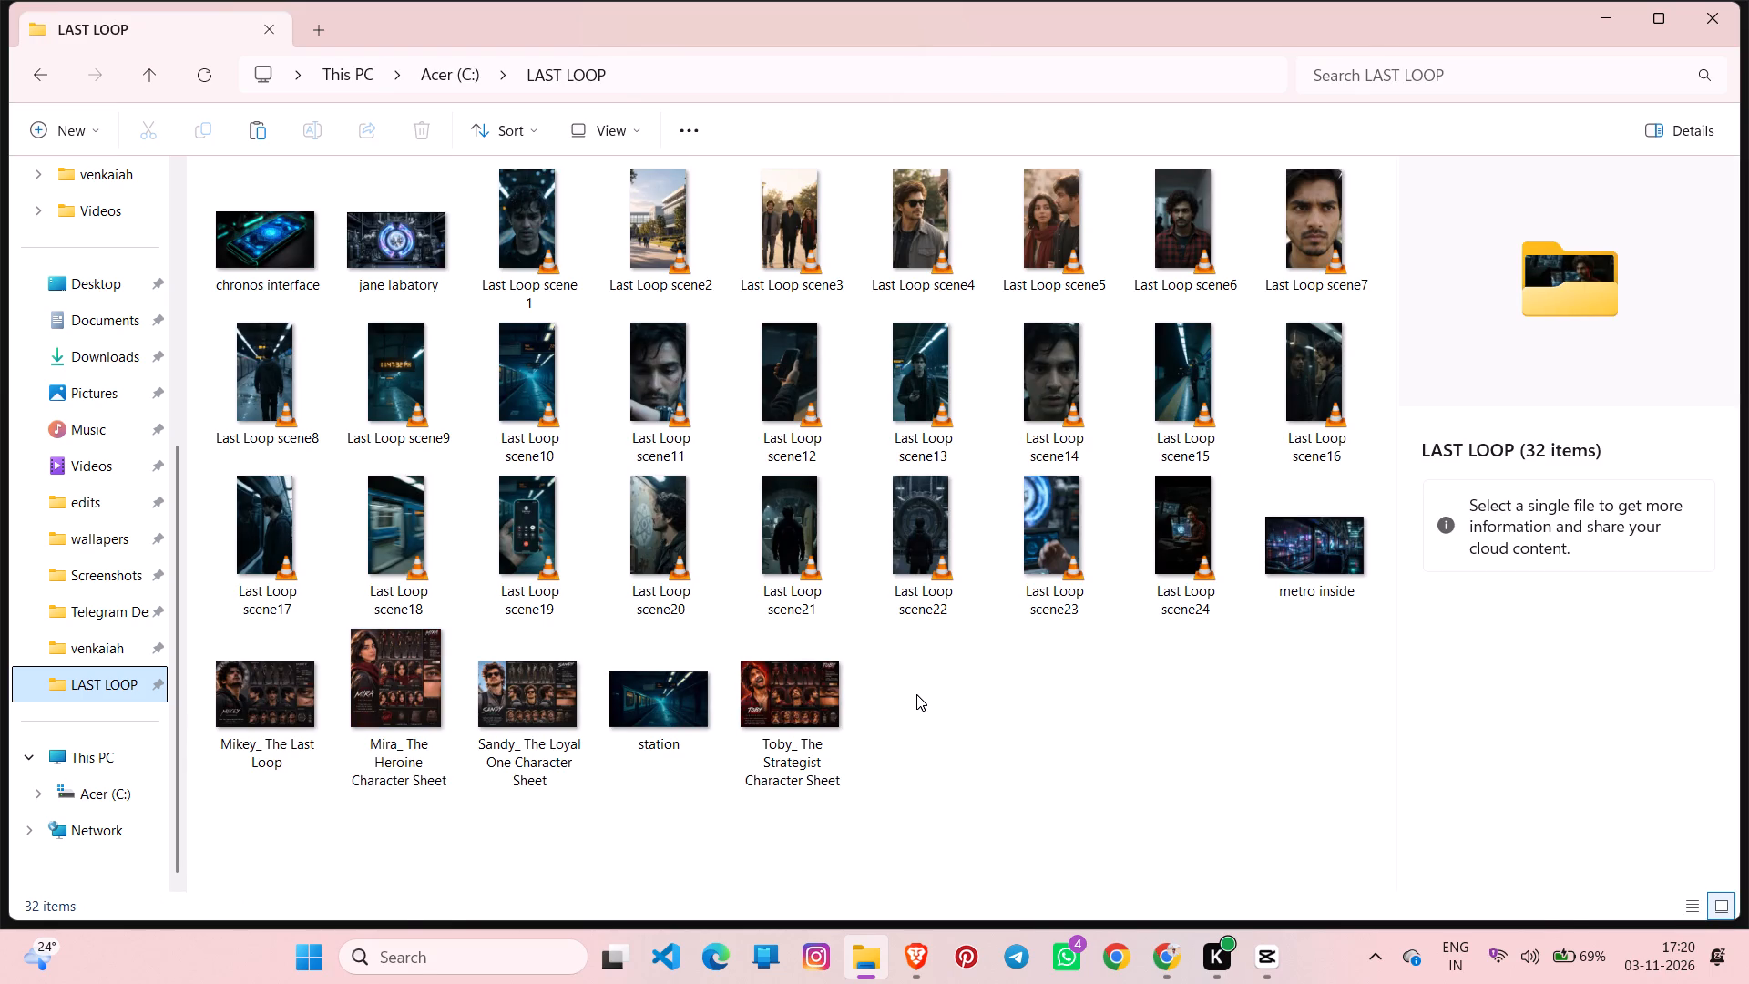
pyautogui.hotkey('ctrl', 'v')
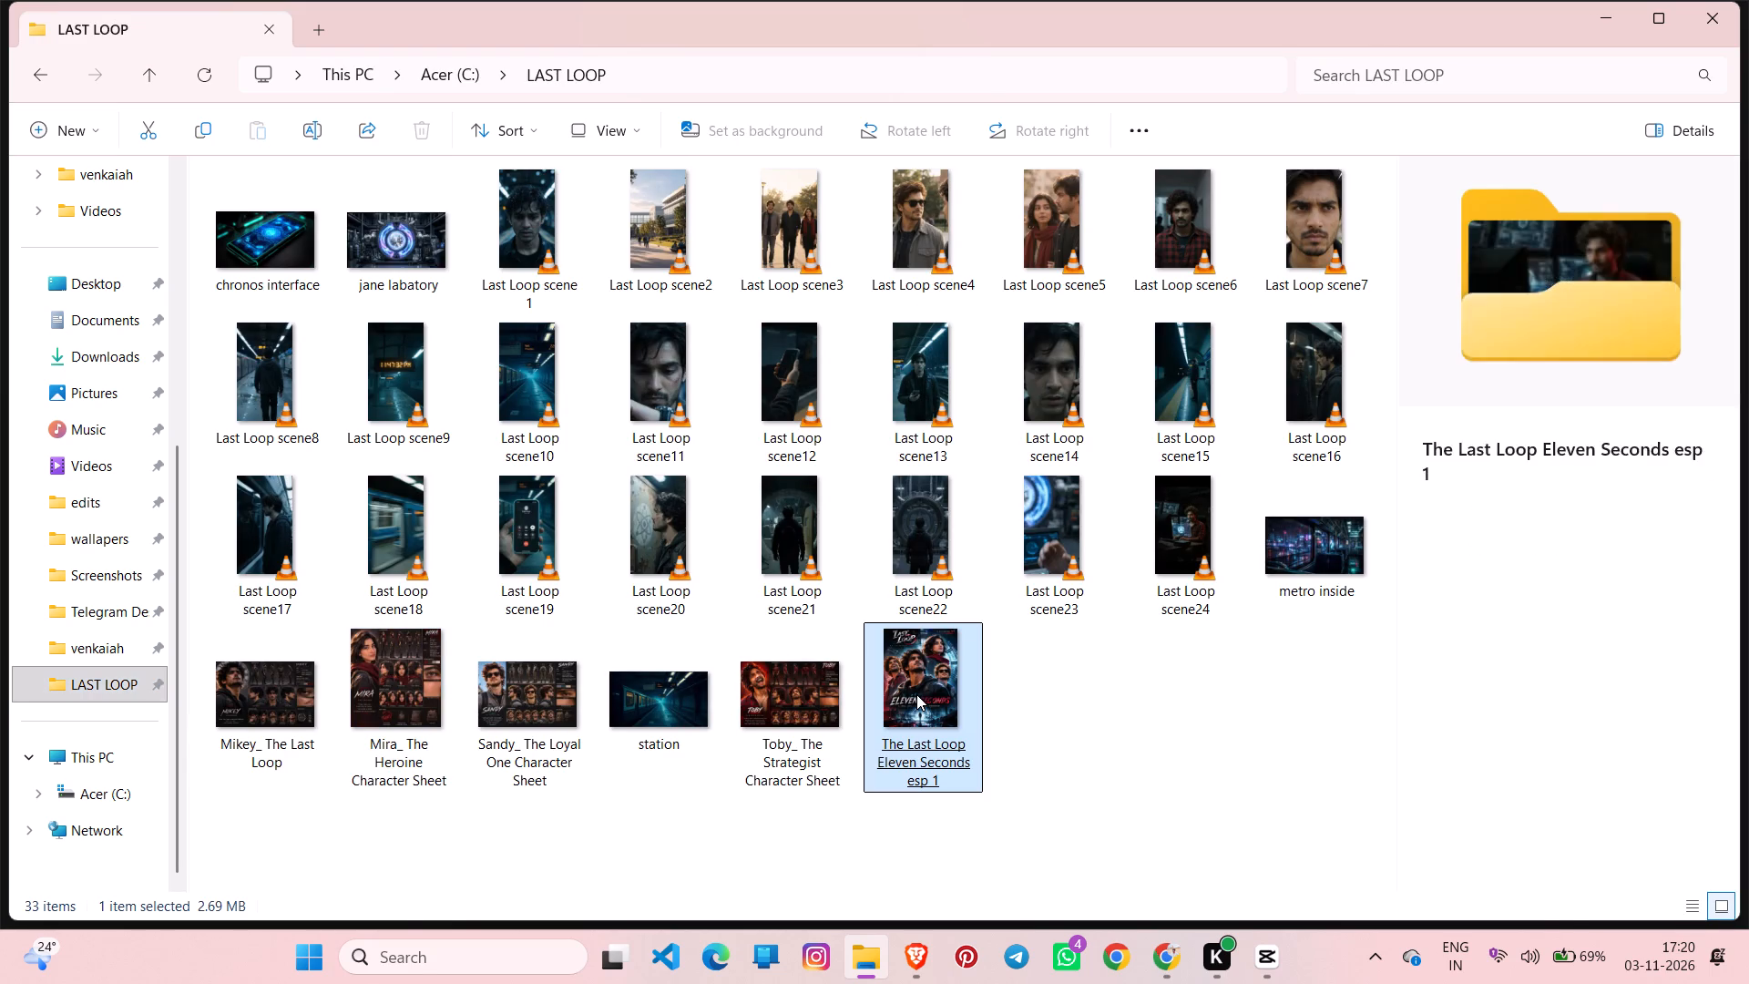
pyautogui.click(1101, 698)
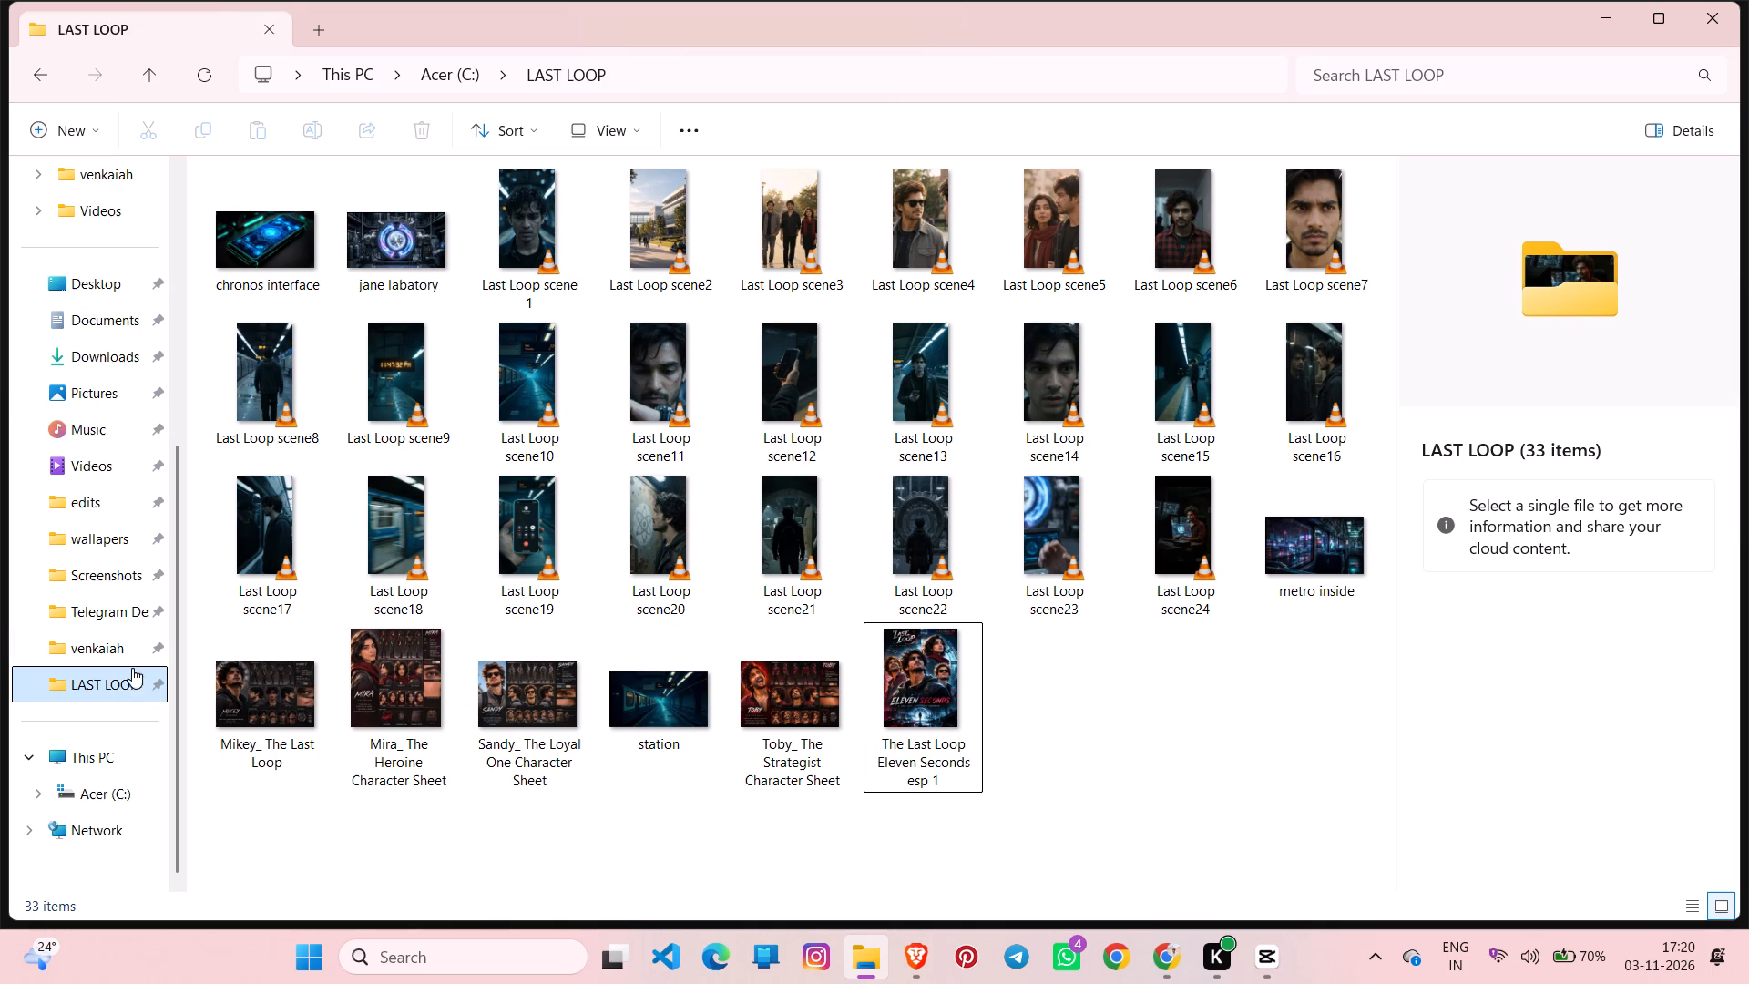
# Look through the 0914, 1103 and 1101 draft folders in edits > CapCut Drafts for the Last Loop episode video.
pyautogui.click(92, 517)
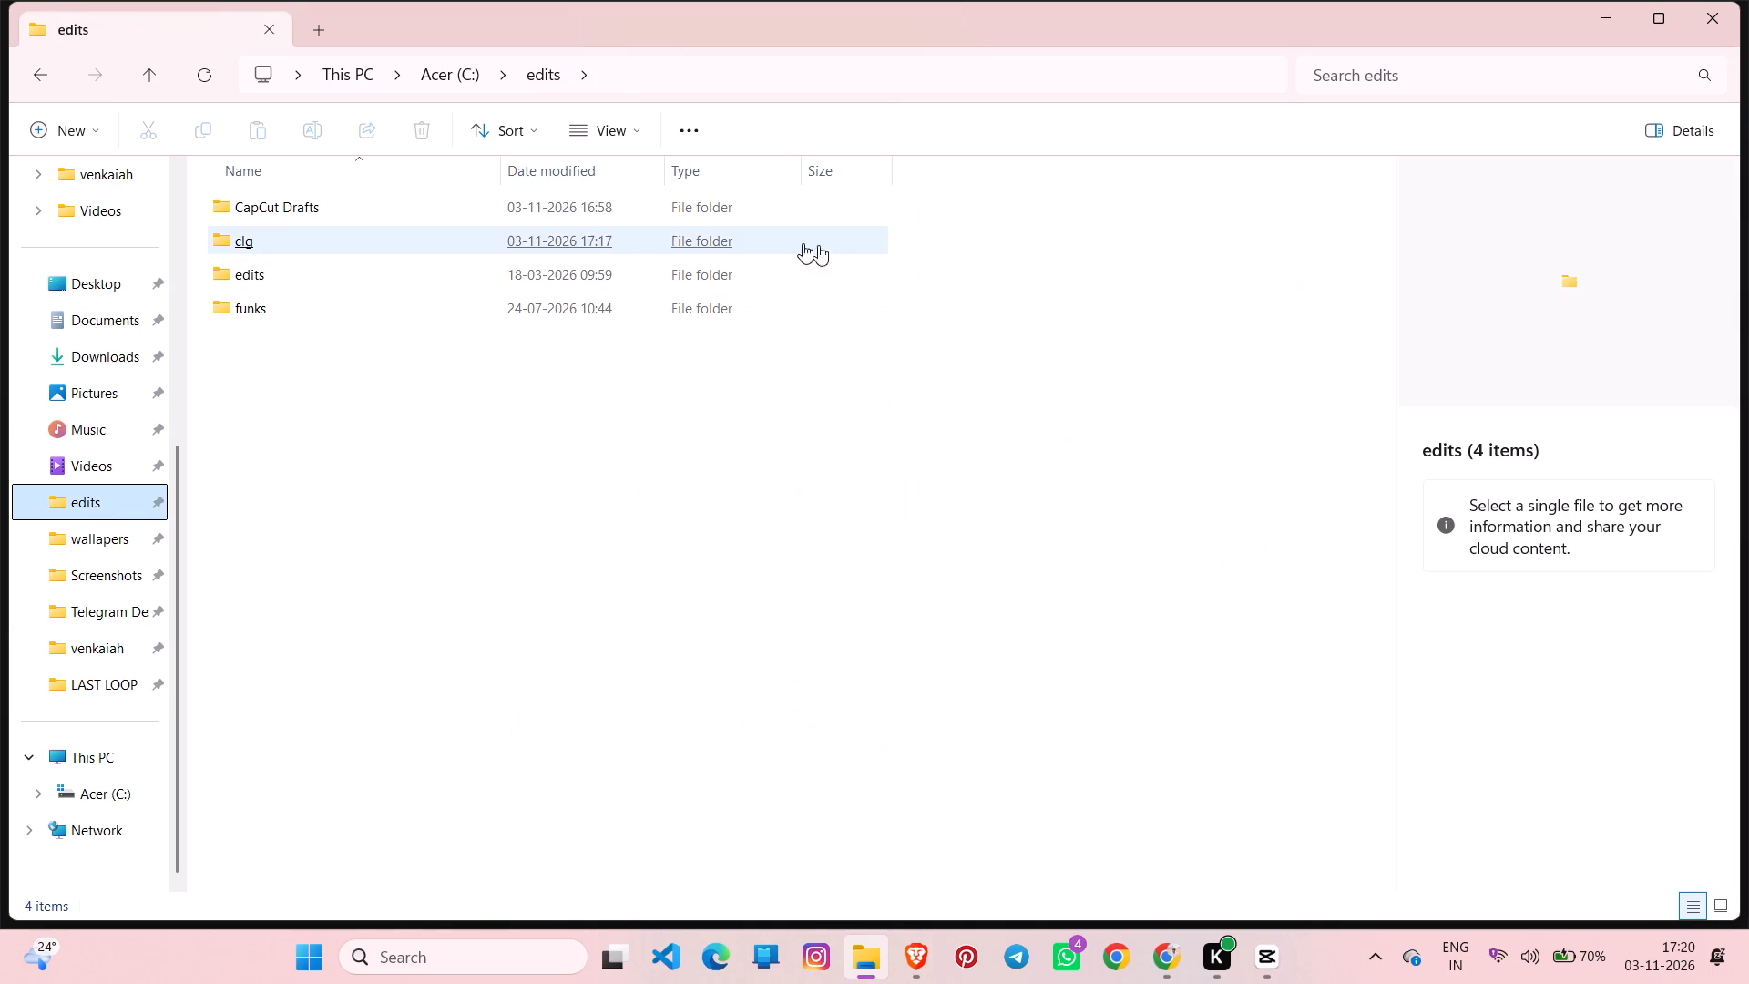
pyautogui.doubleClick(321, 205)
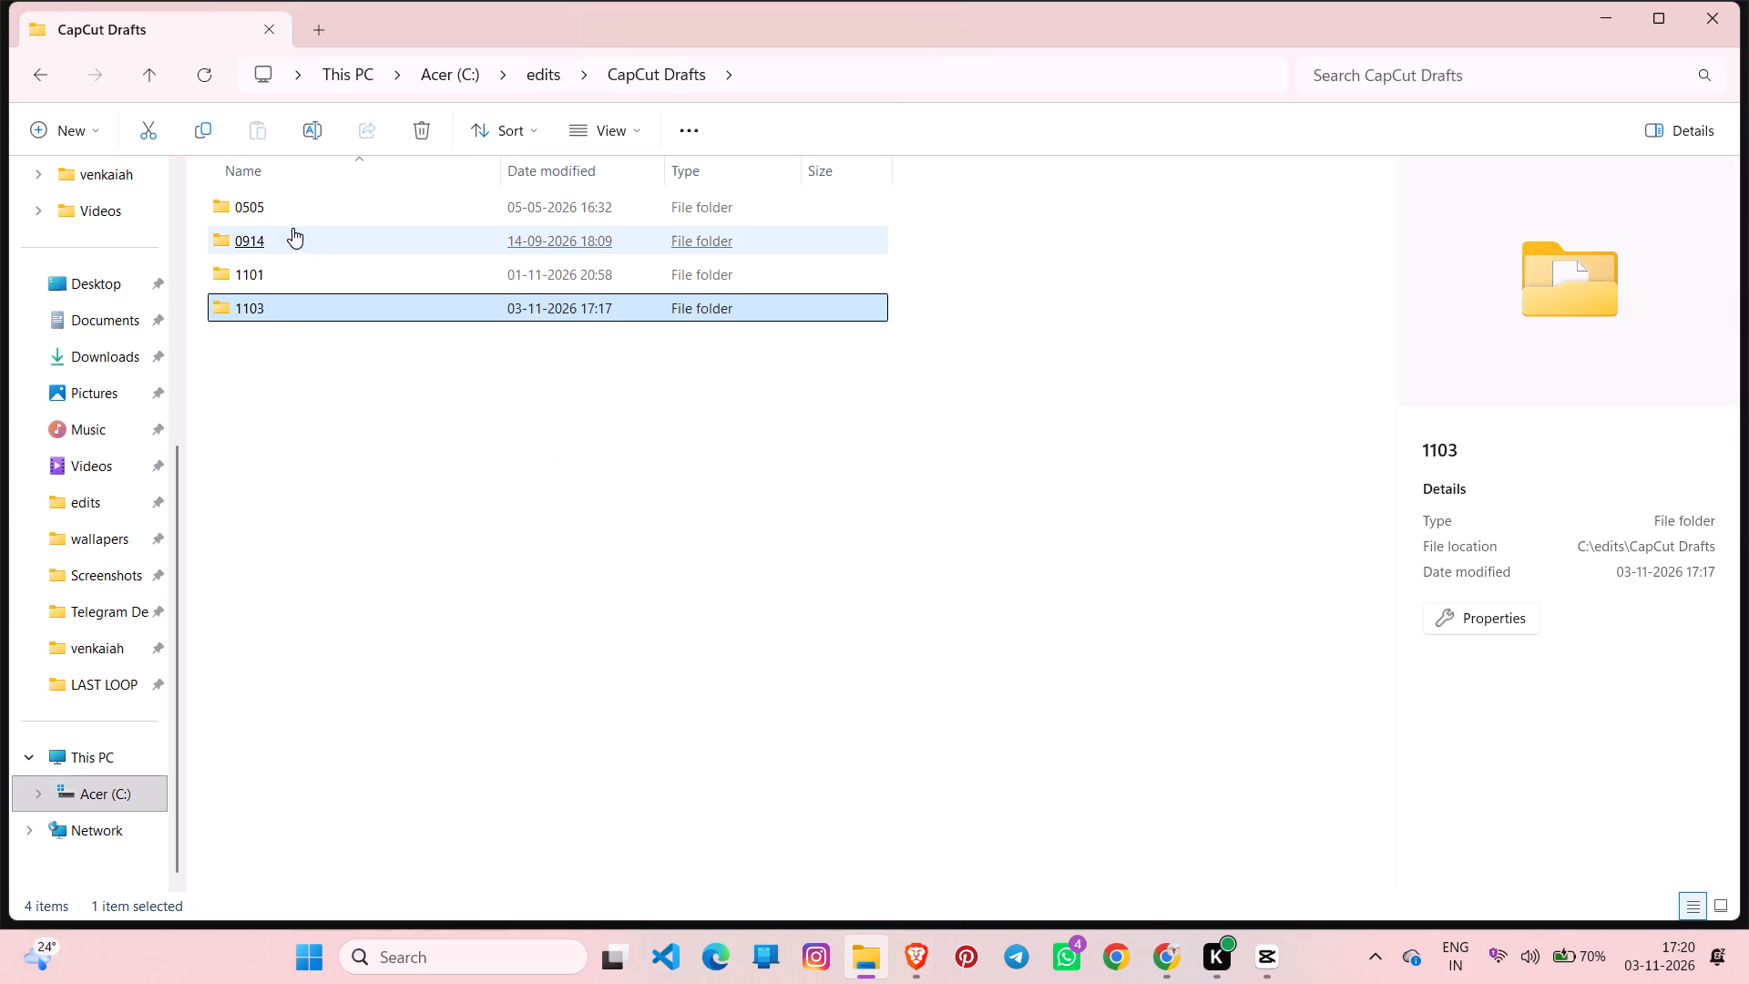
pyautogui.doubleClick(308, 244)
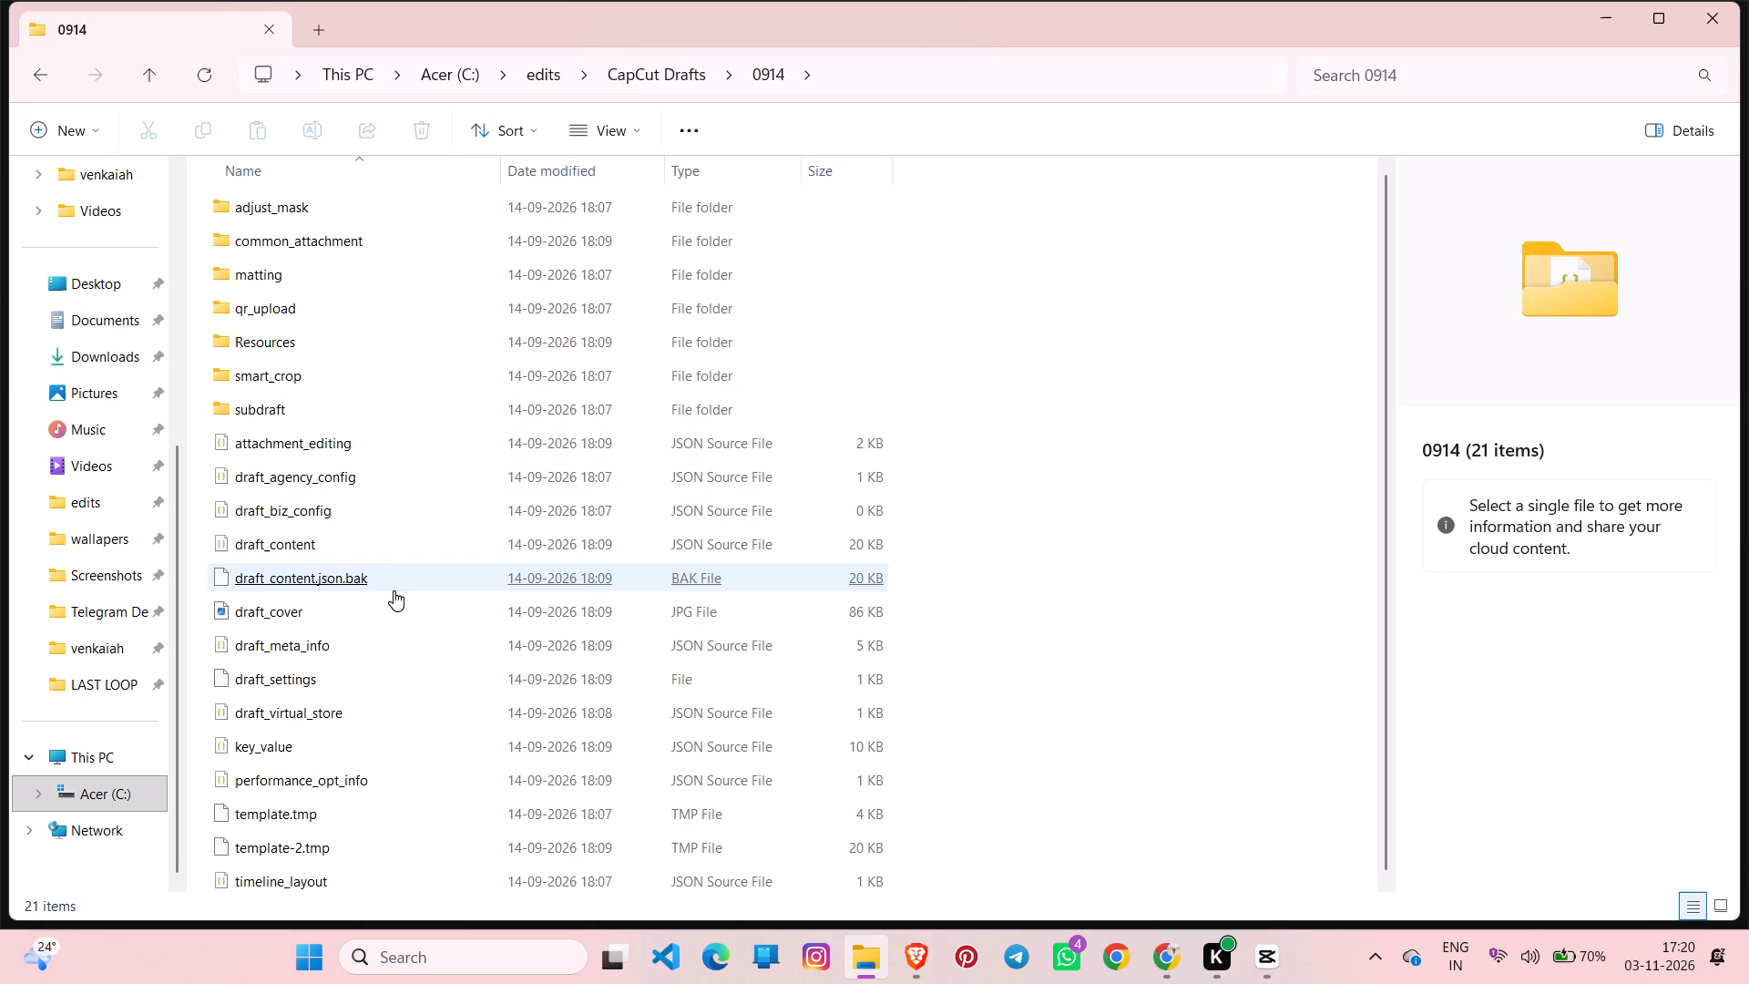
pyautogui.scroll(-10, 371, 653)
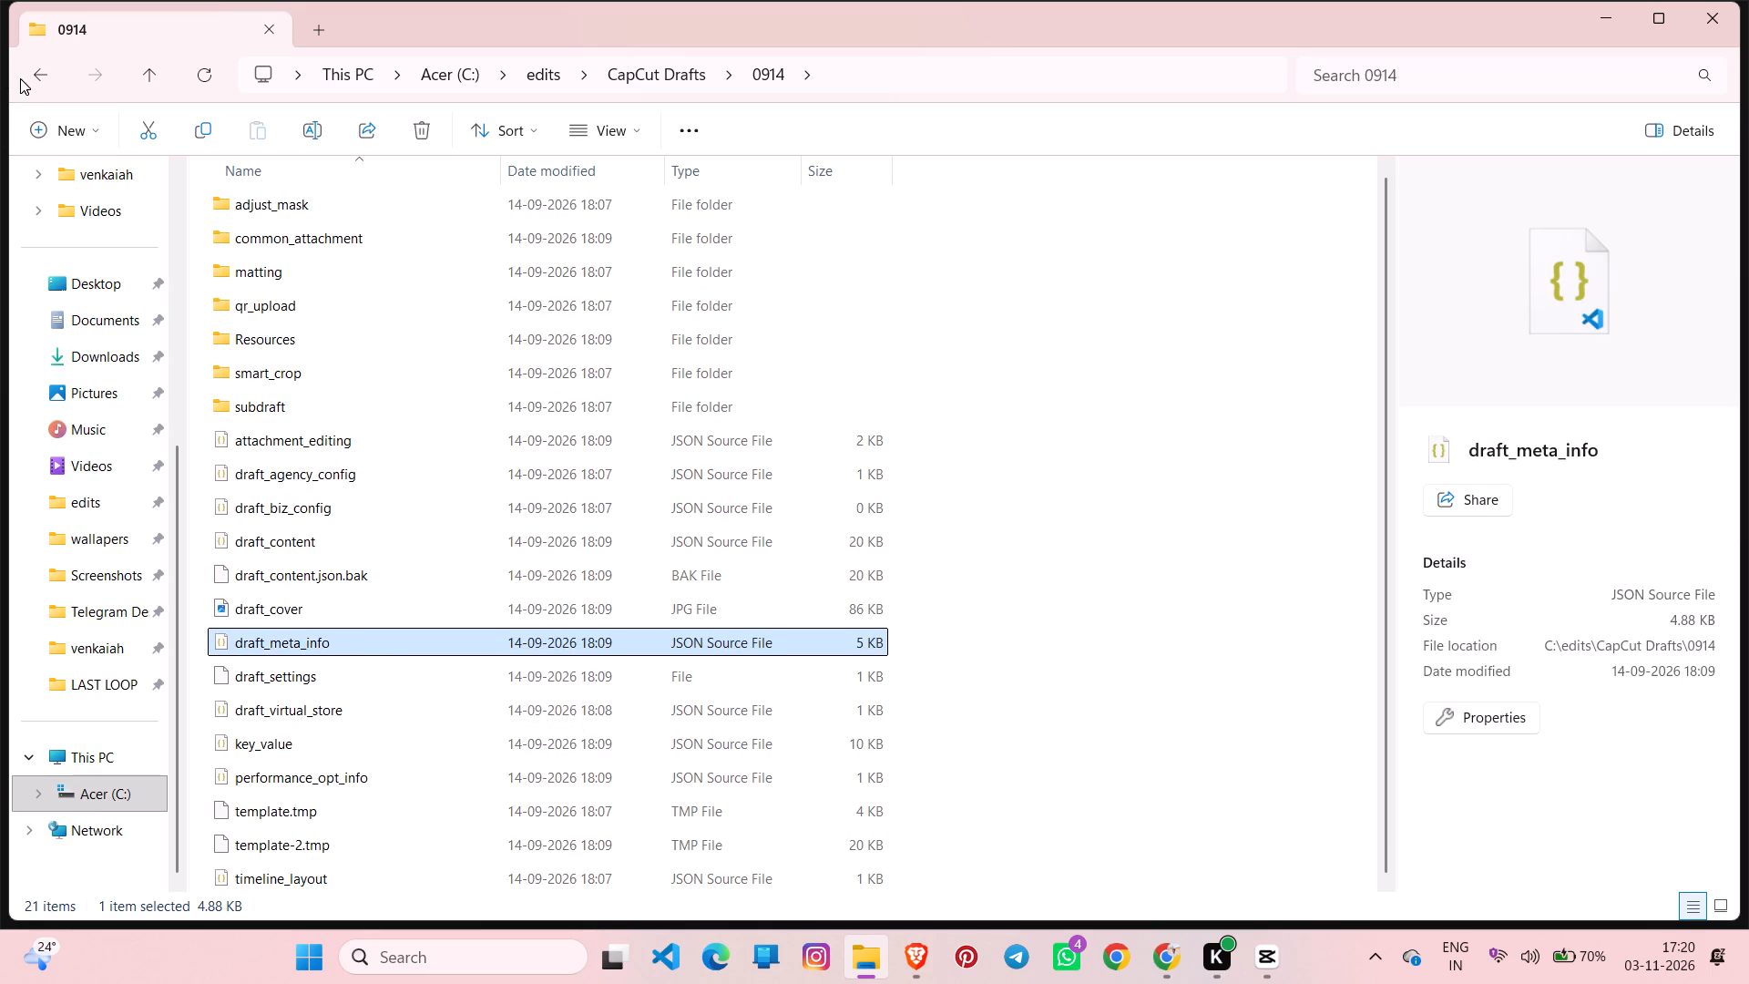
pyautogui.click(35, 82)
pyautogui.doubleClick(294, 310)
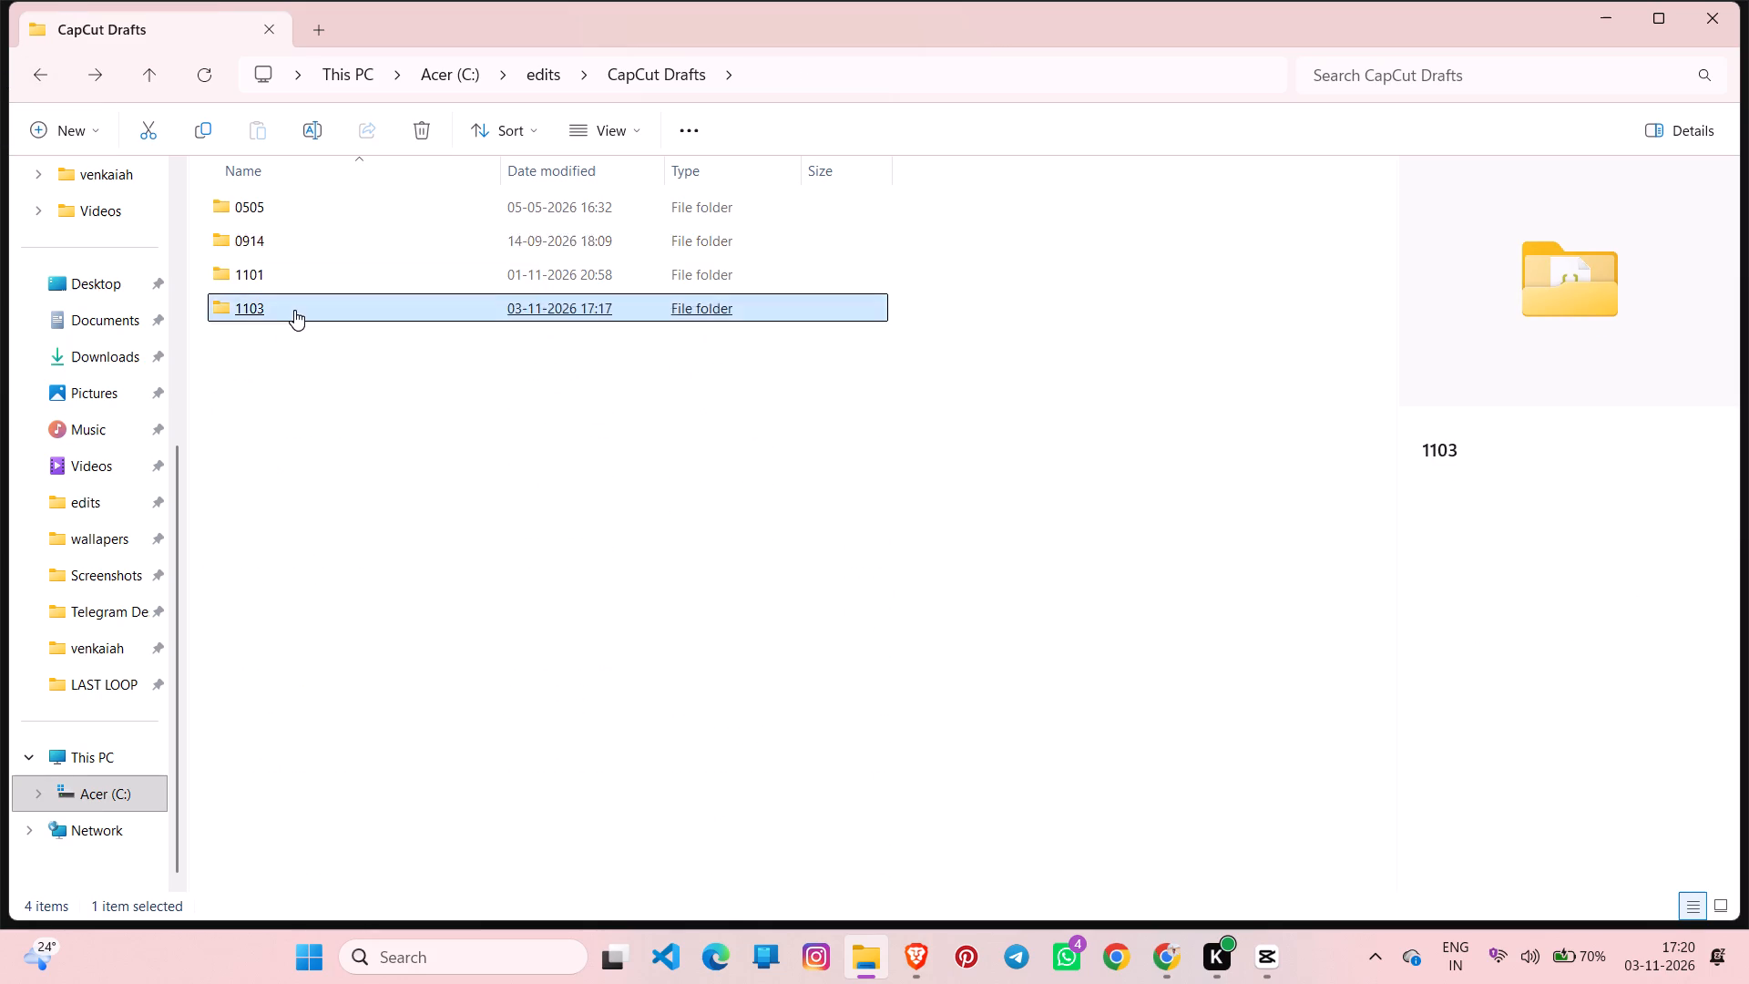
pyautogui.scroll(-6, 363, 484)
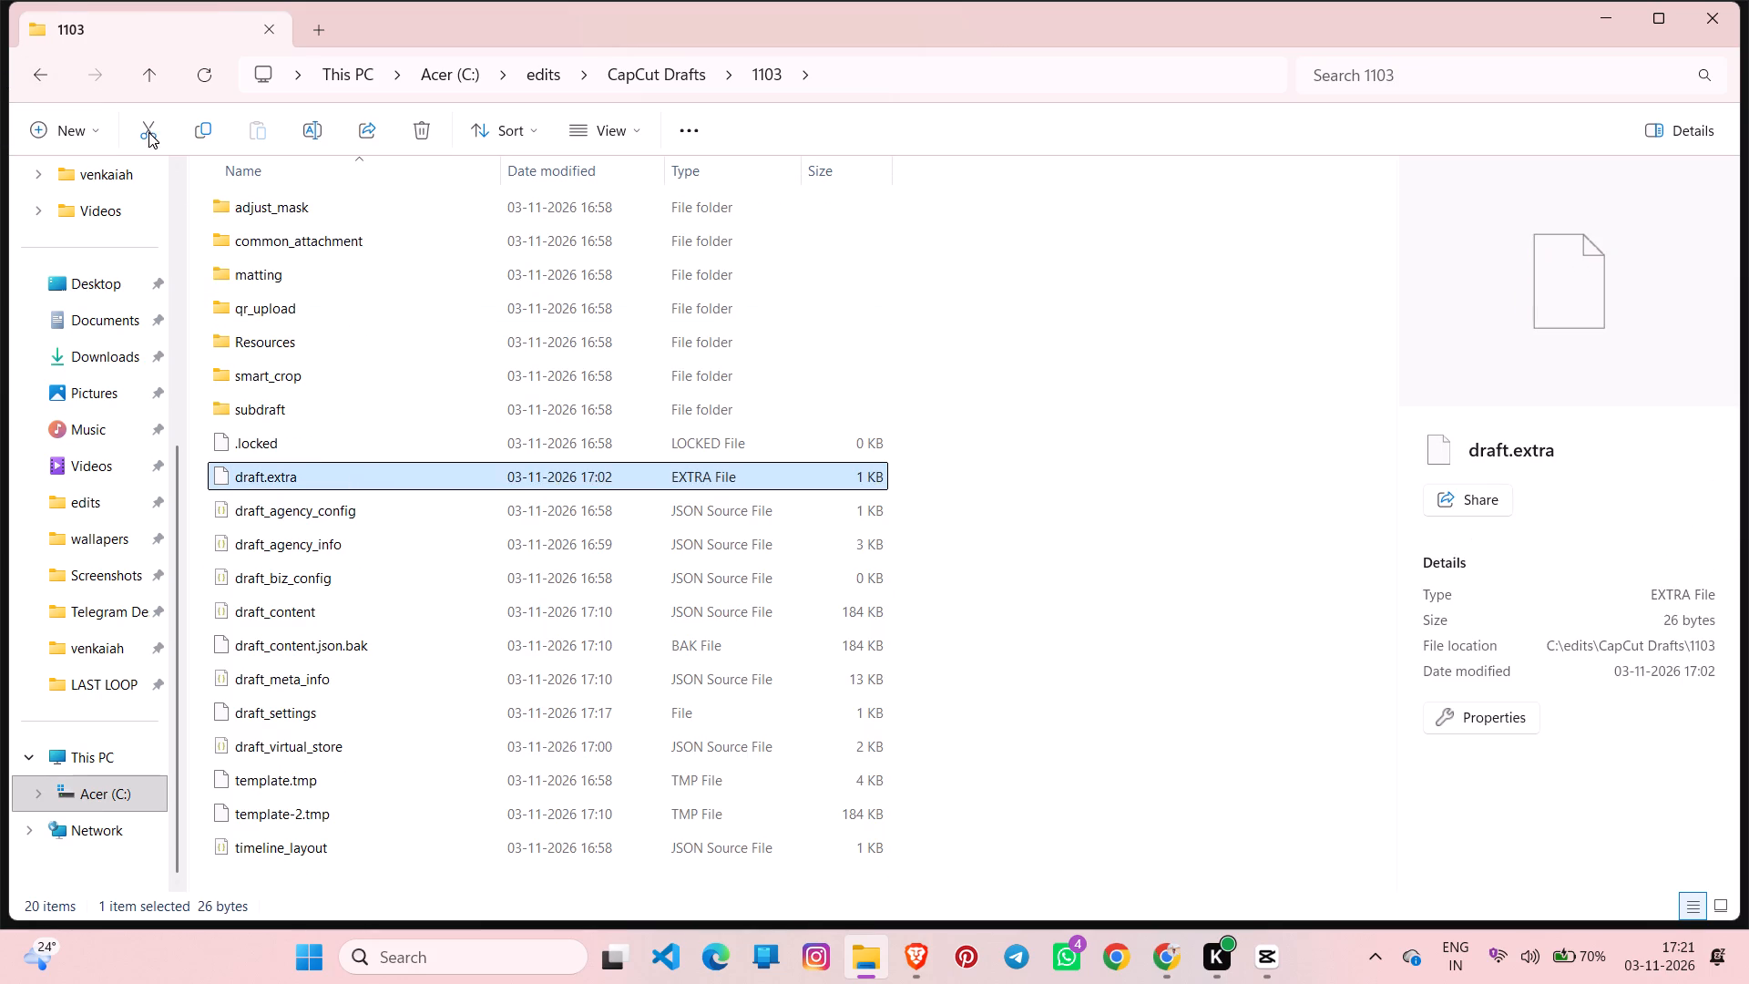
pyautogui.click(41, 73)
pyautogui.doubleClick(288, 285)
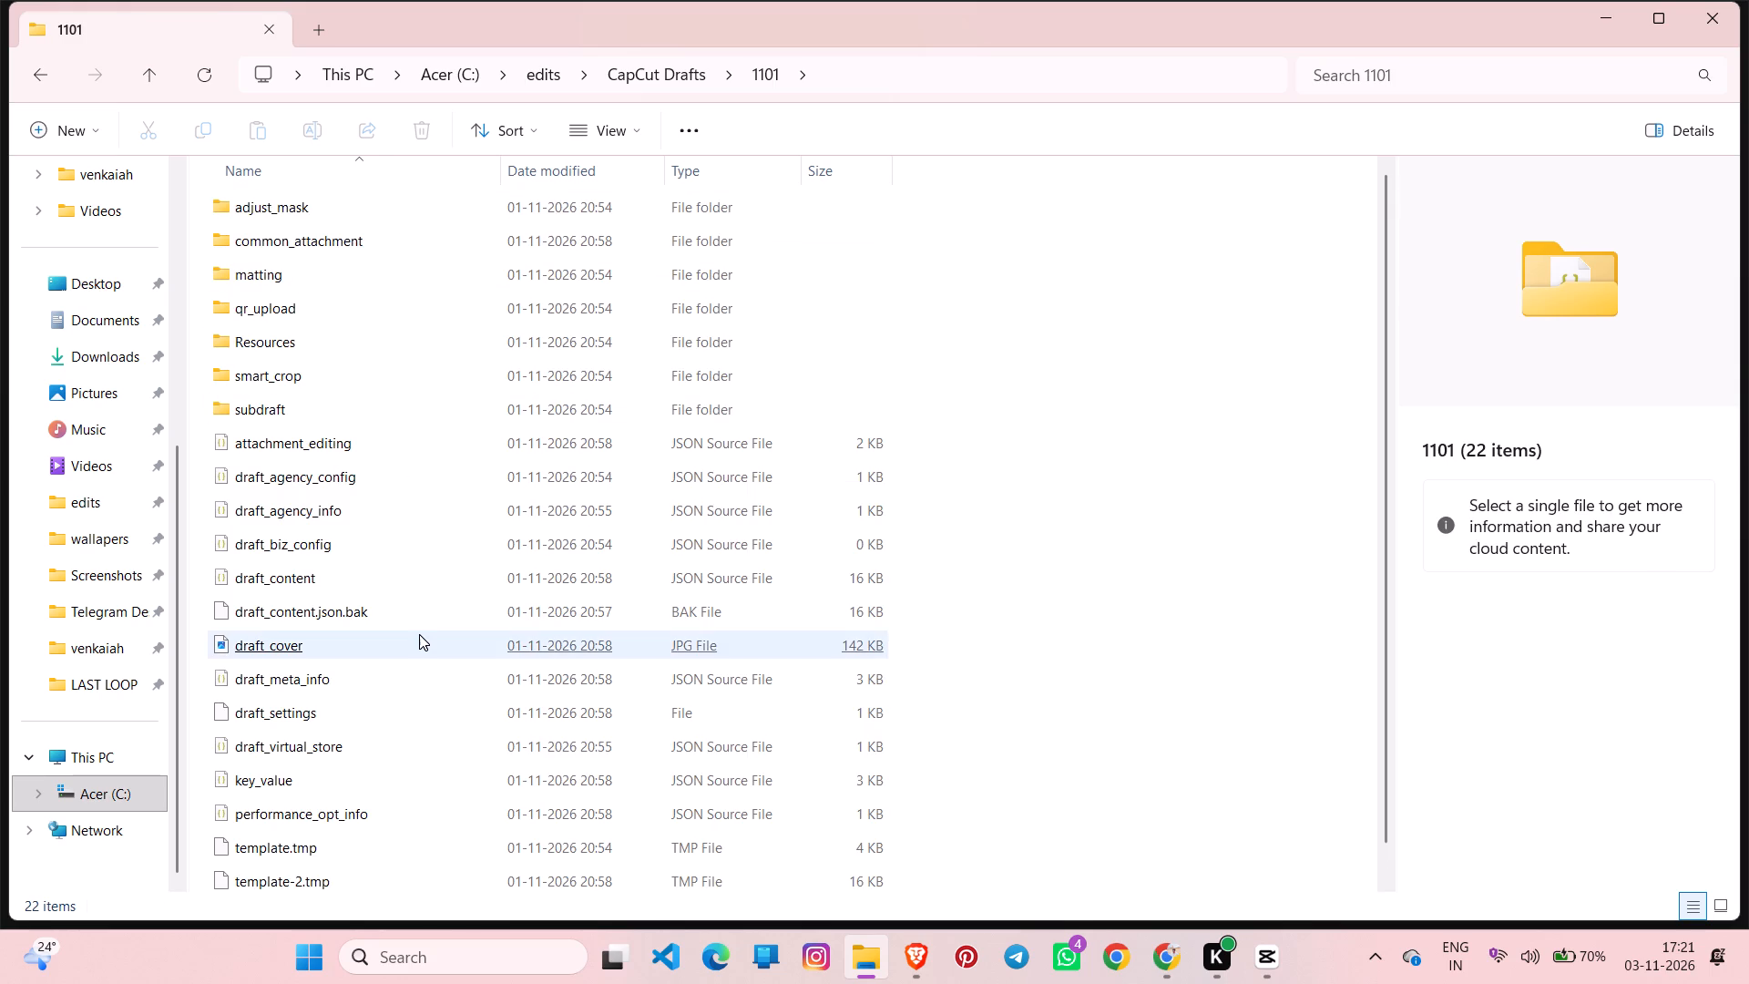
pyautogui.scroll(-9, 419, 634)
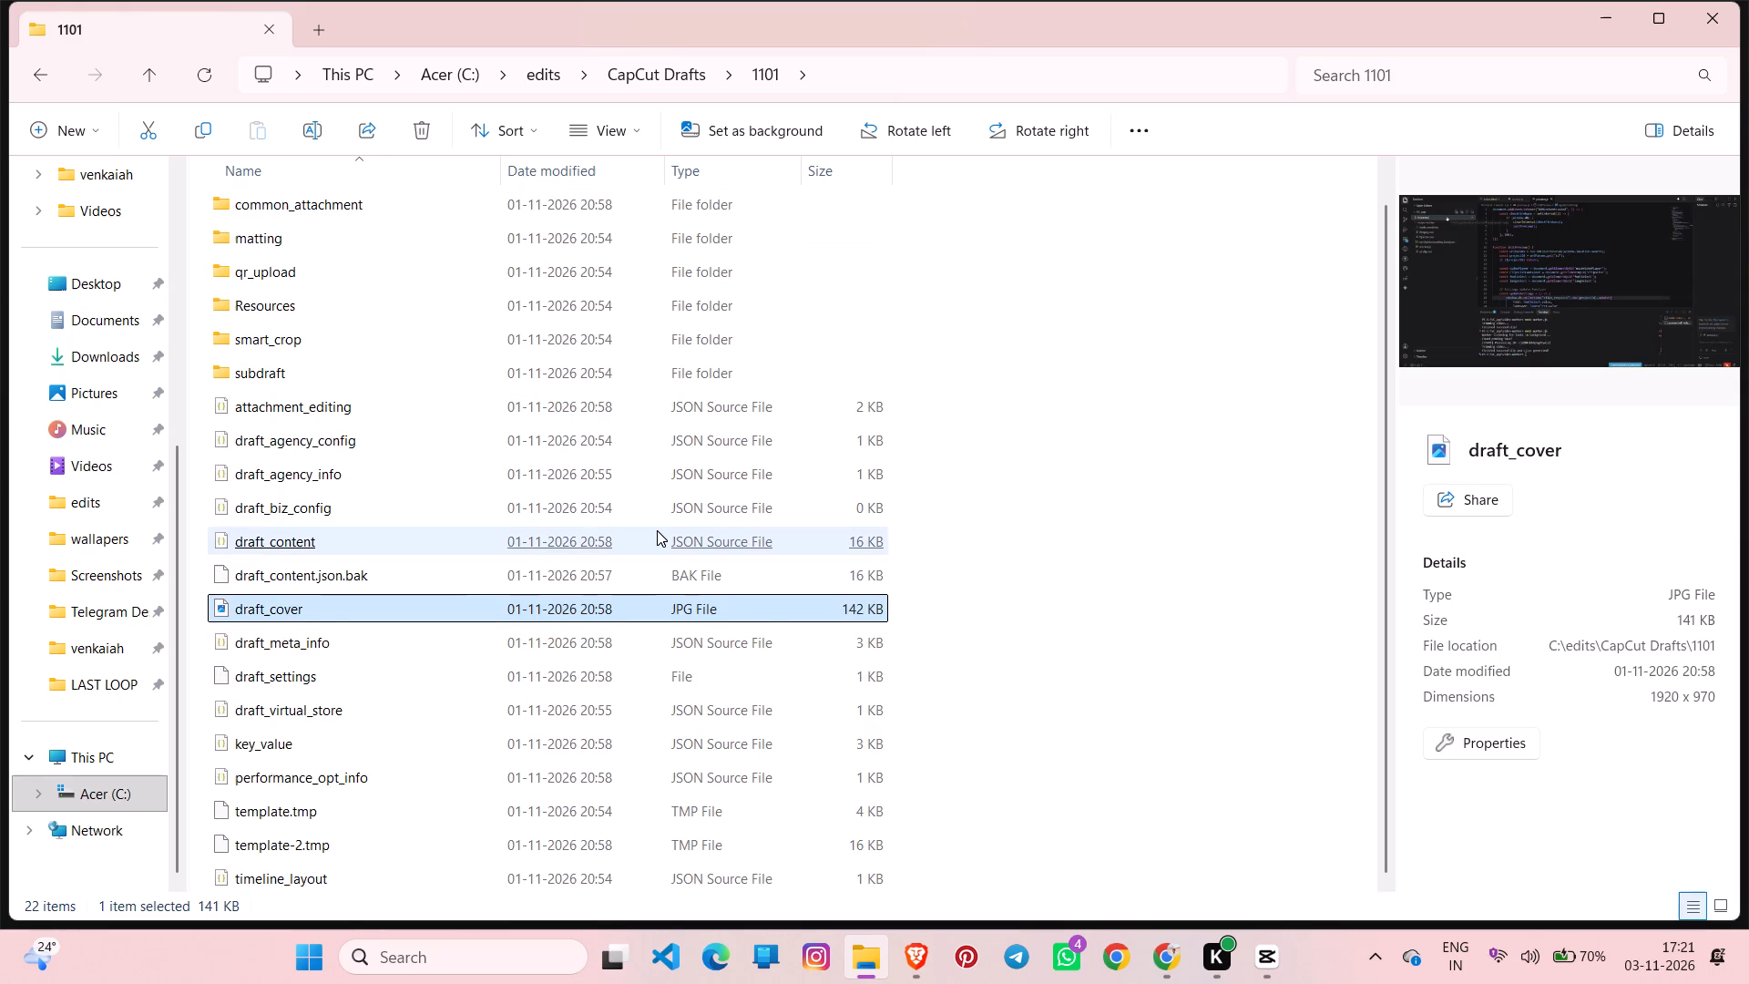
pyautogui.scroll(-5, 657, 530)
pyautogui.scroll(6, 657, 530)
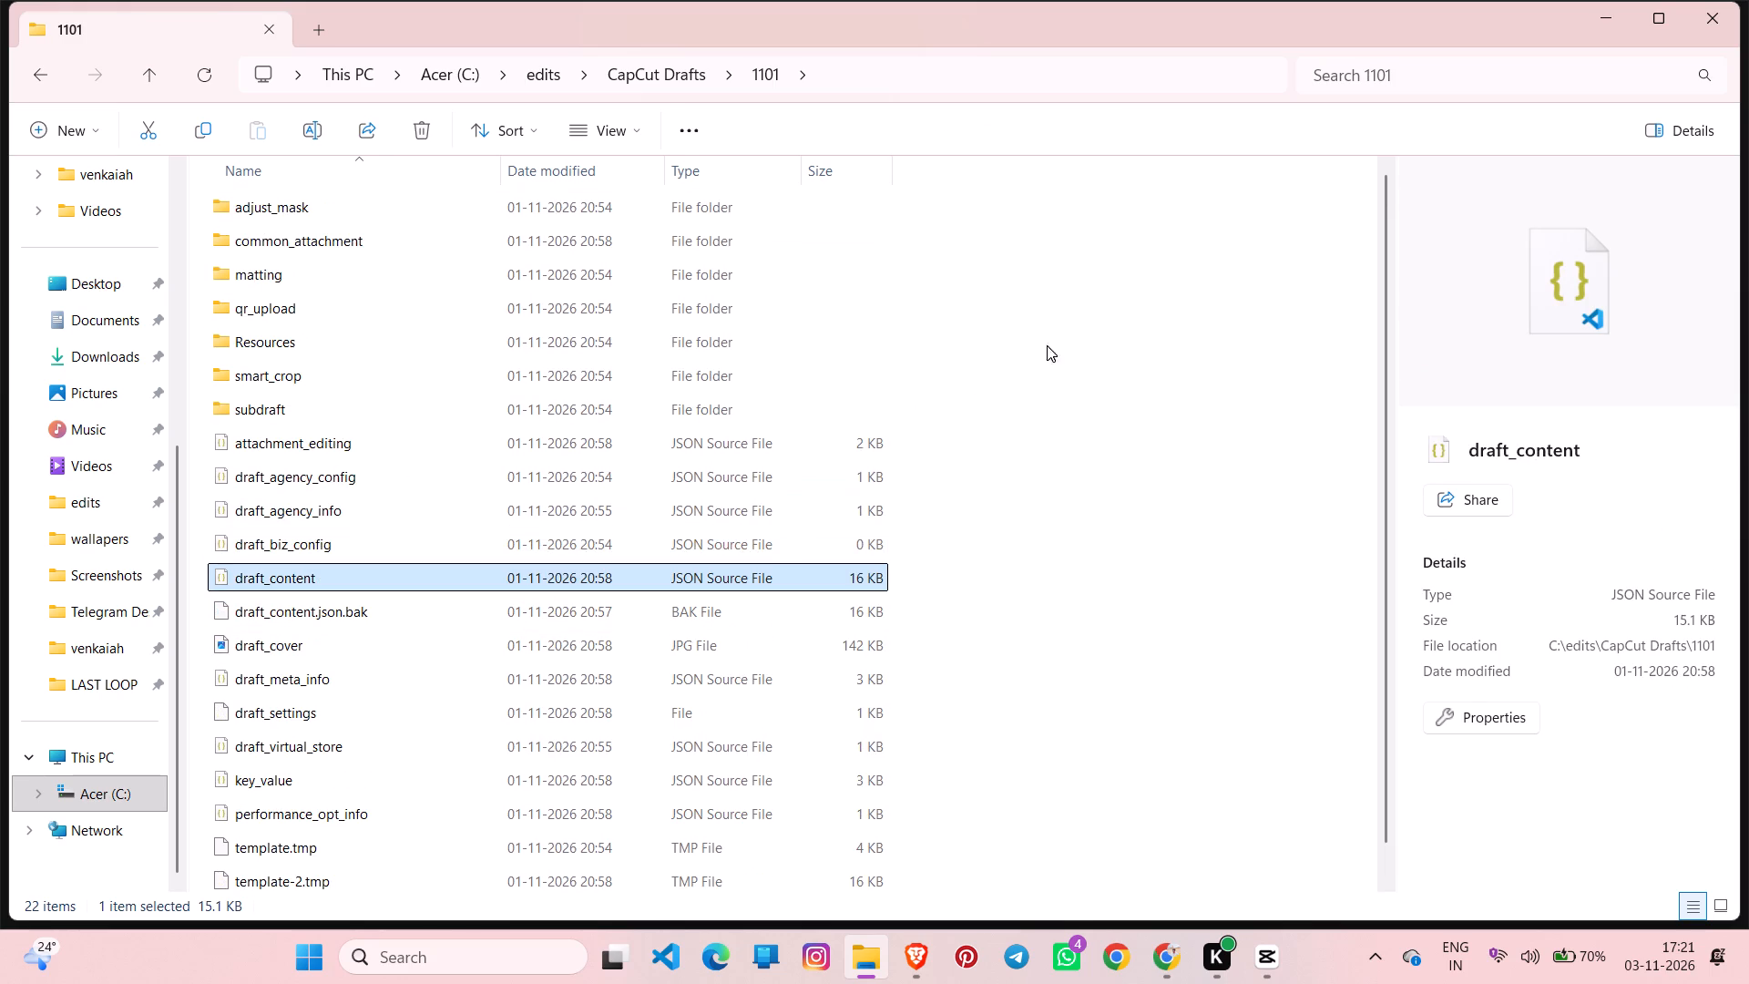
pyautogui.click(34, 81)
pyautogui.click(34, 81)
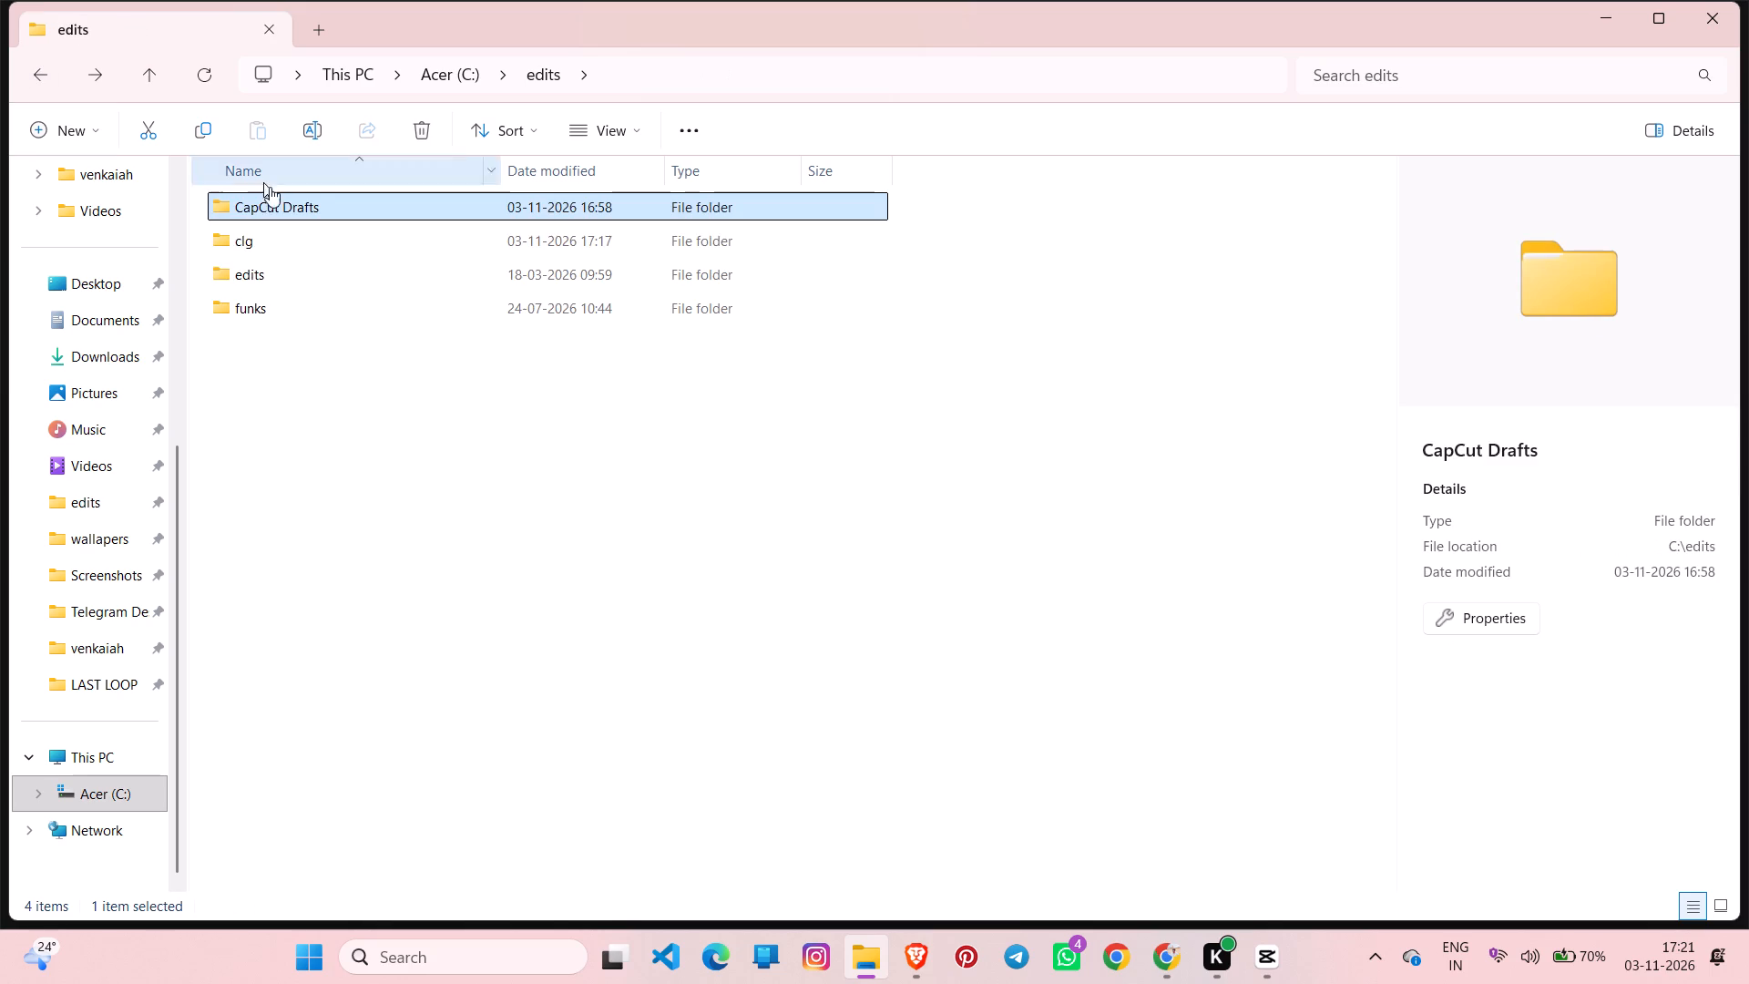
# Examine the CapCut Drafts folder nested in edits > edits and the 0505 draft folder for the episode video.
pyautogui.doubleClick(358, 273)
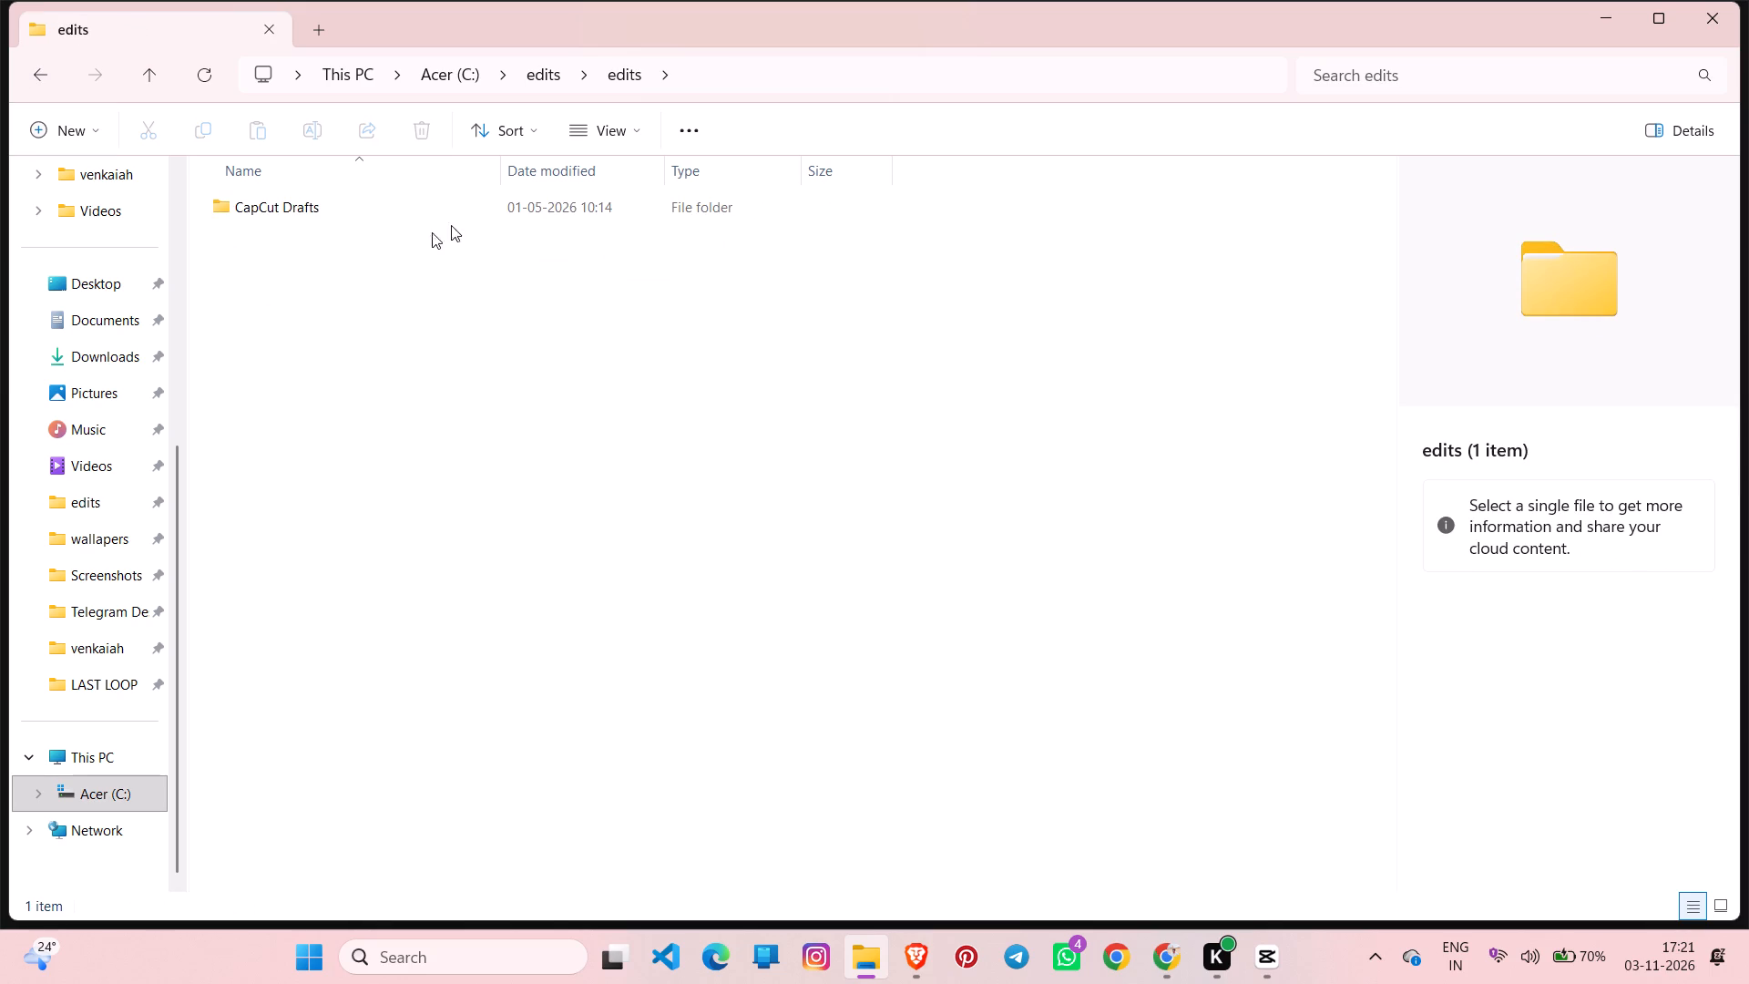
pyautogui.doubleClick(497, 208)
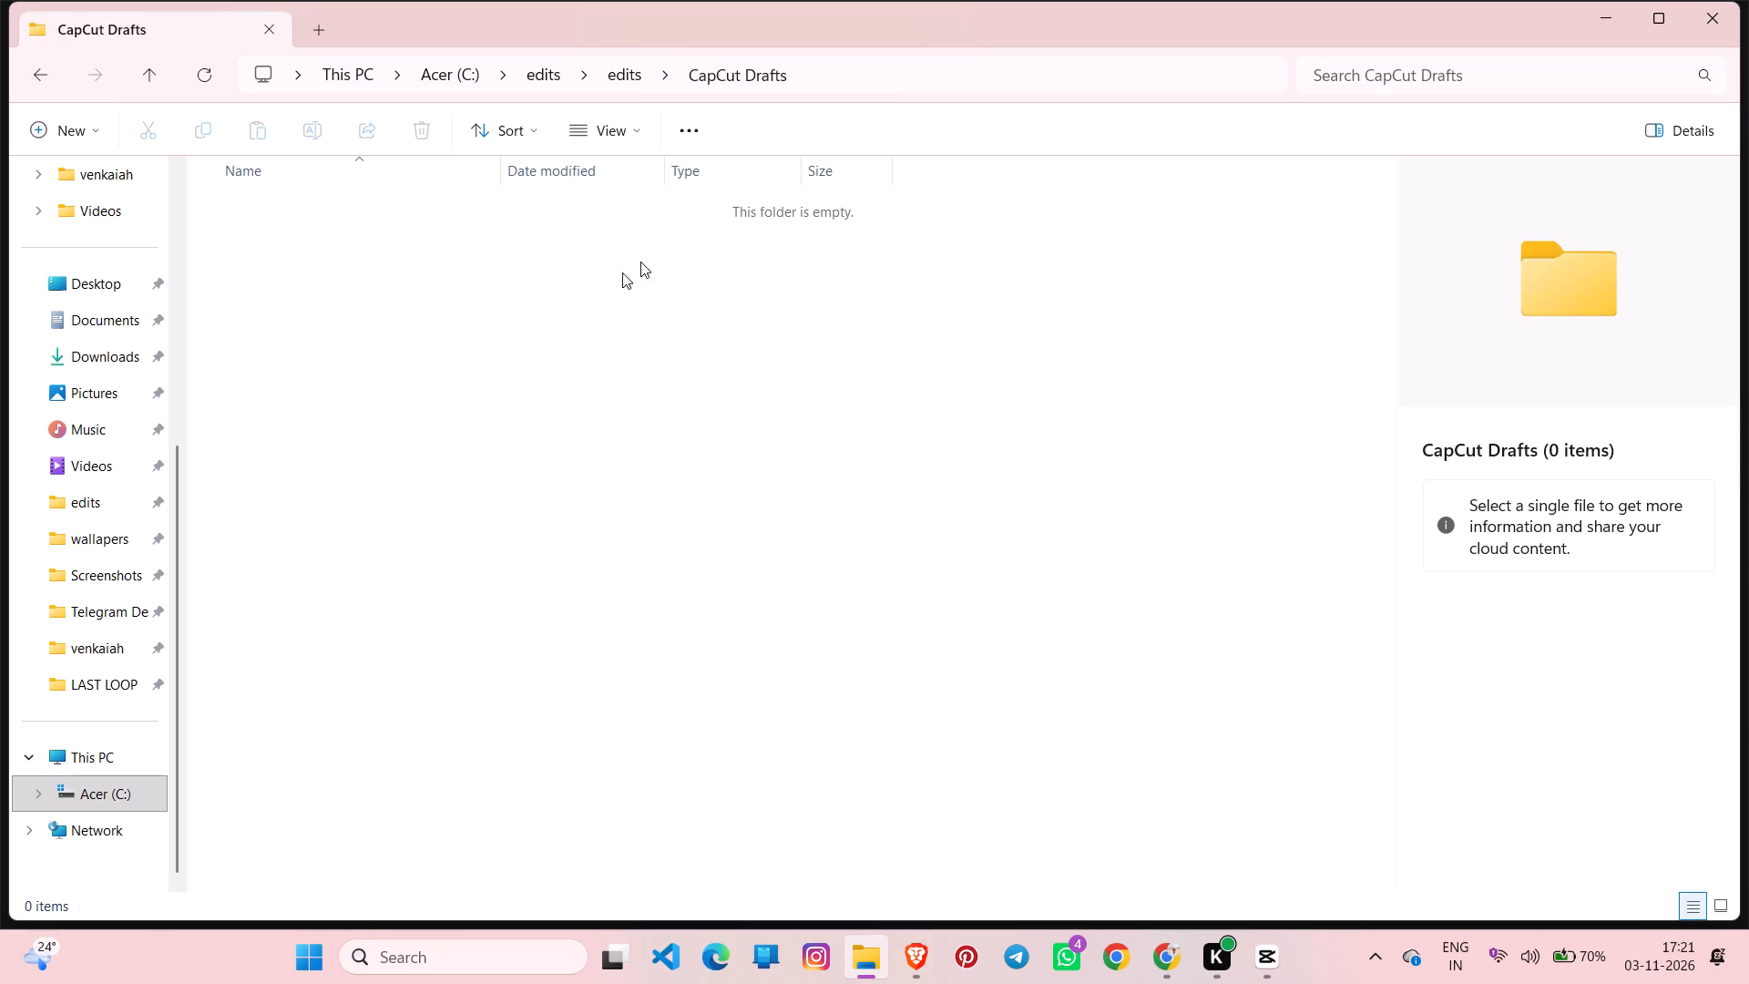
pyautogui.click(628, 66)
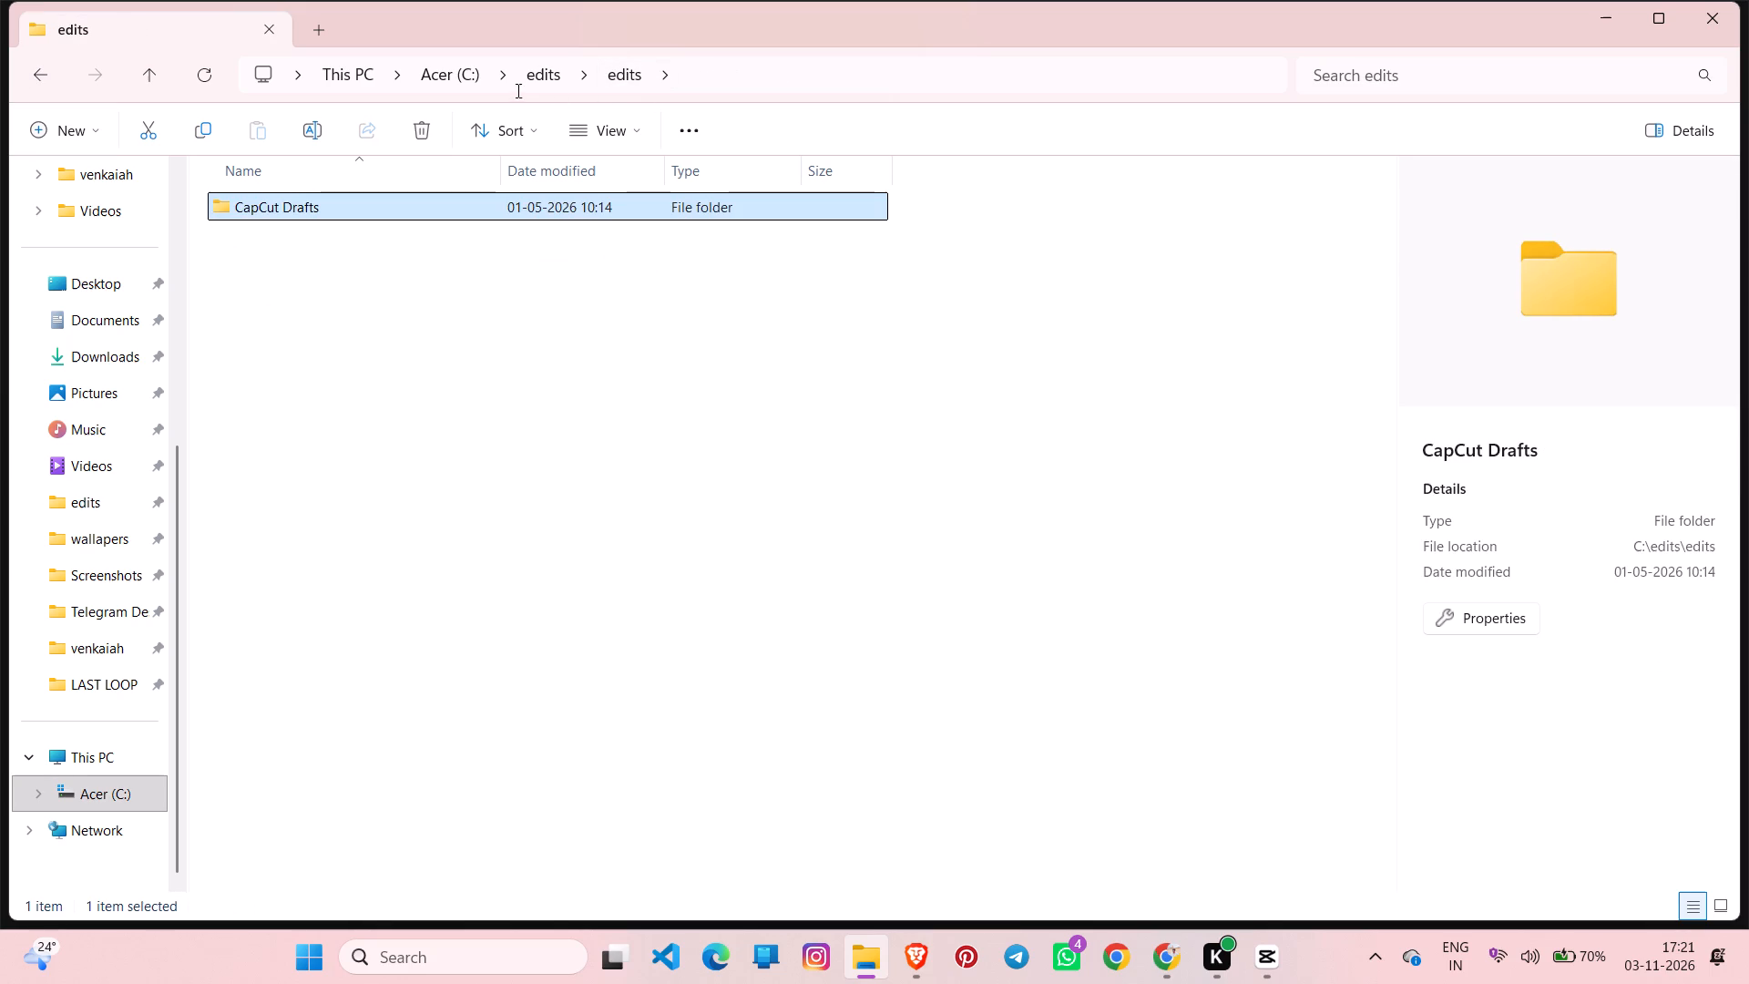
pyautogui.click(541, 73)
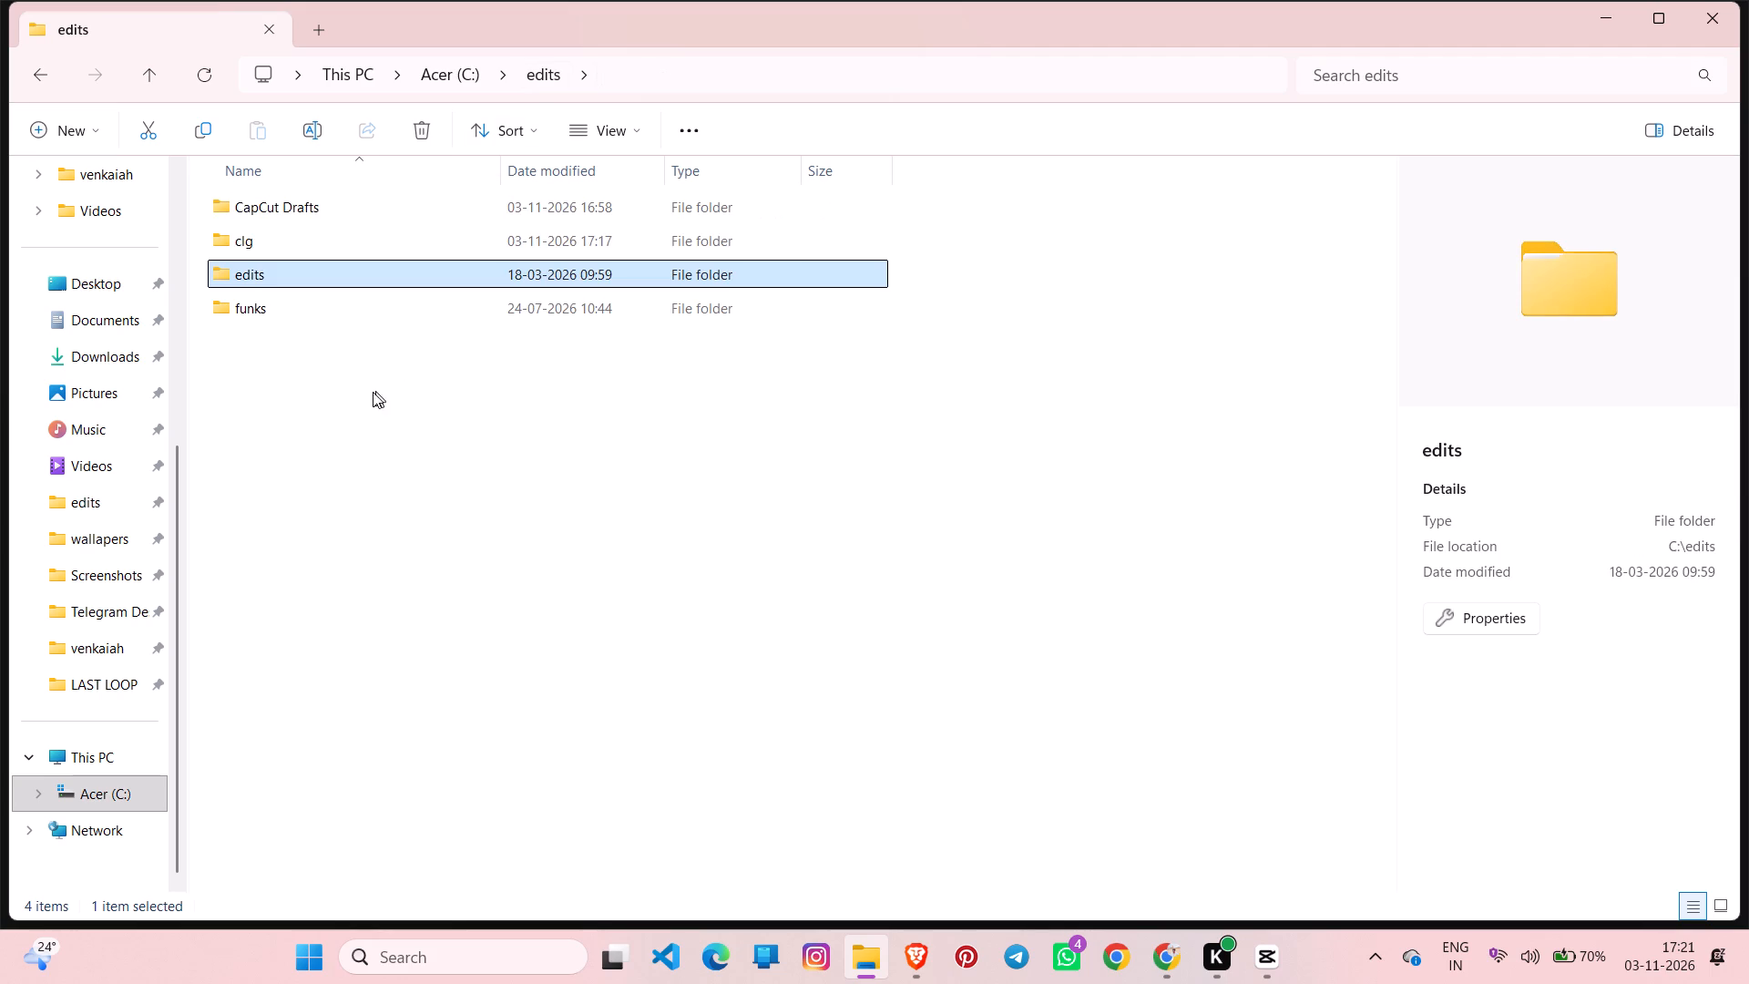
pyautogui.doubleClick(393, 197)
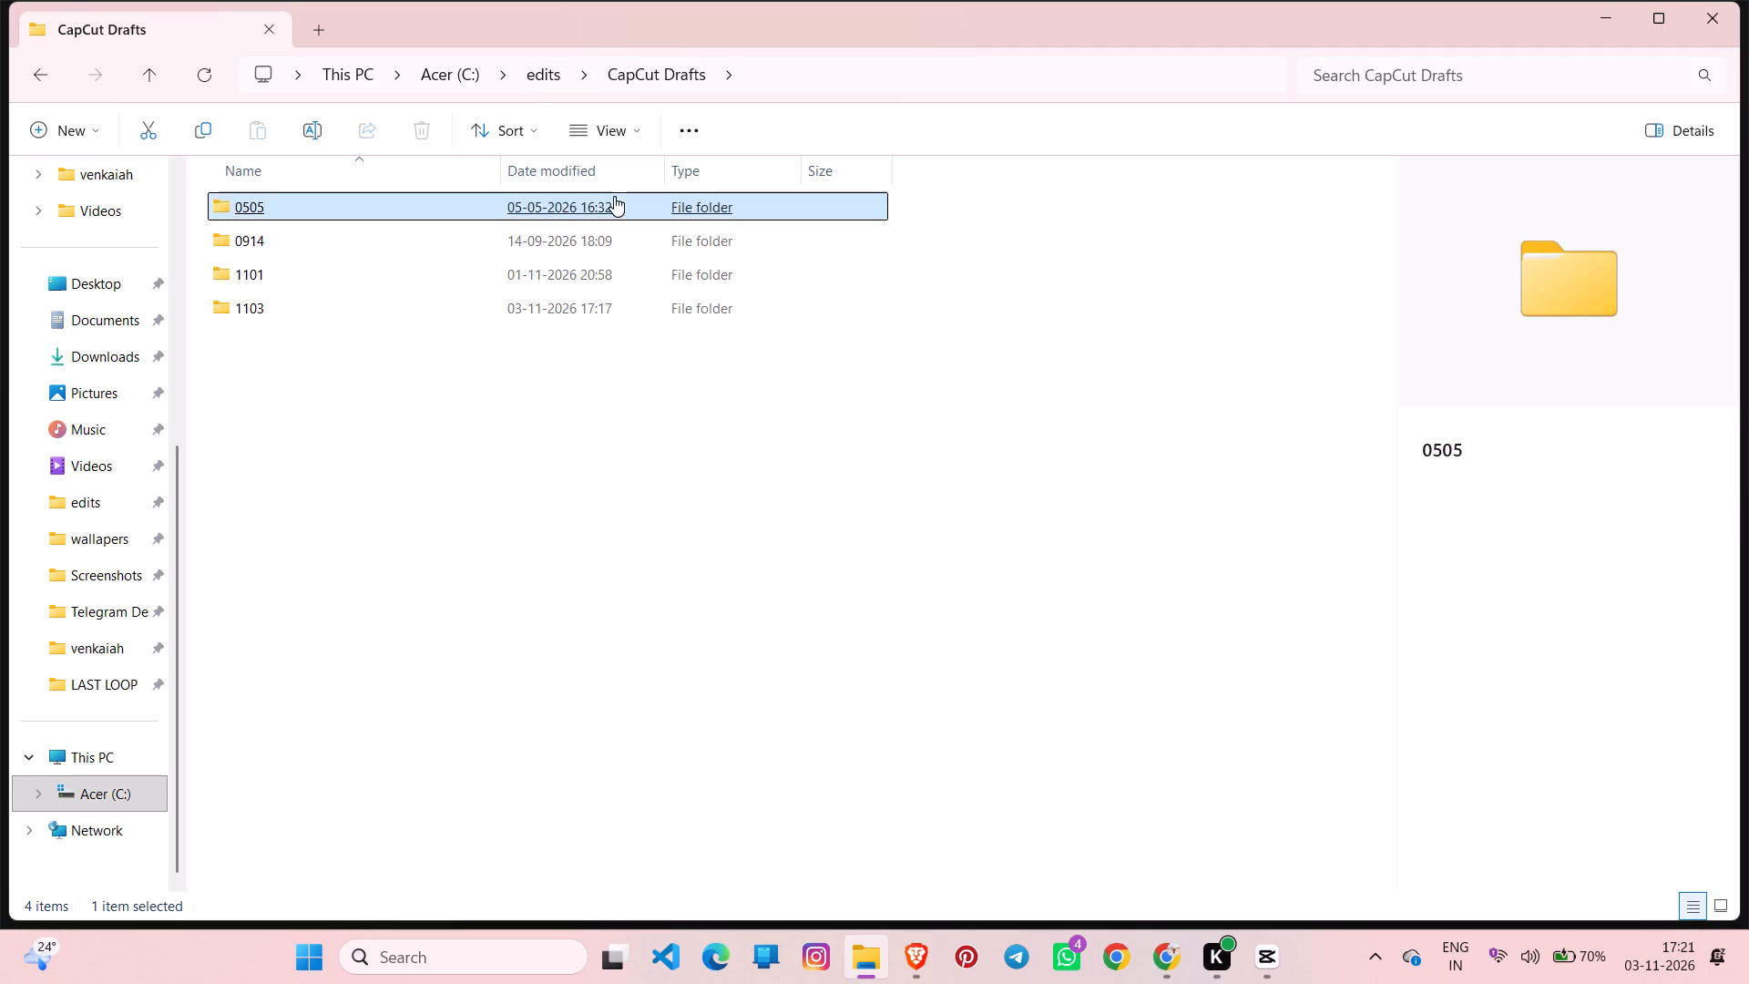
pyautogui.doubleClick(614, 196)
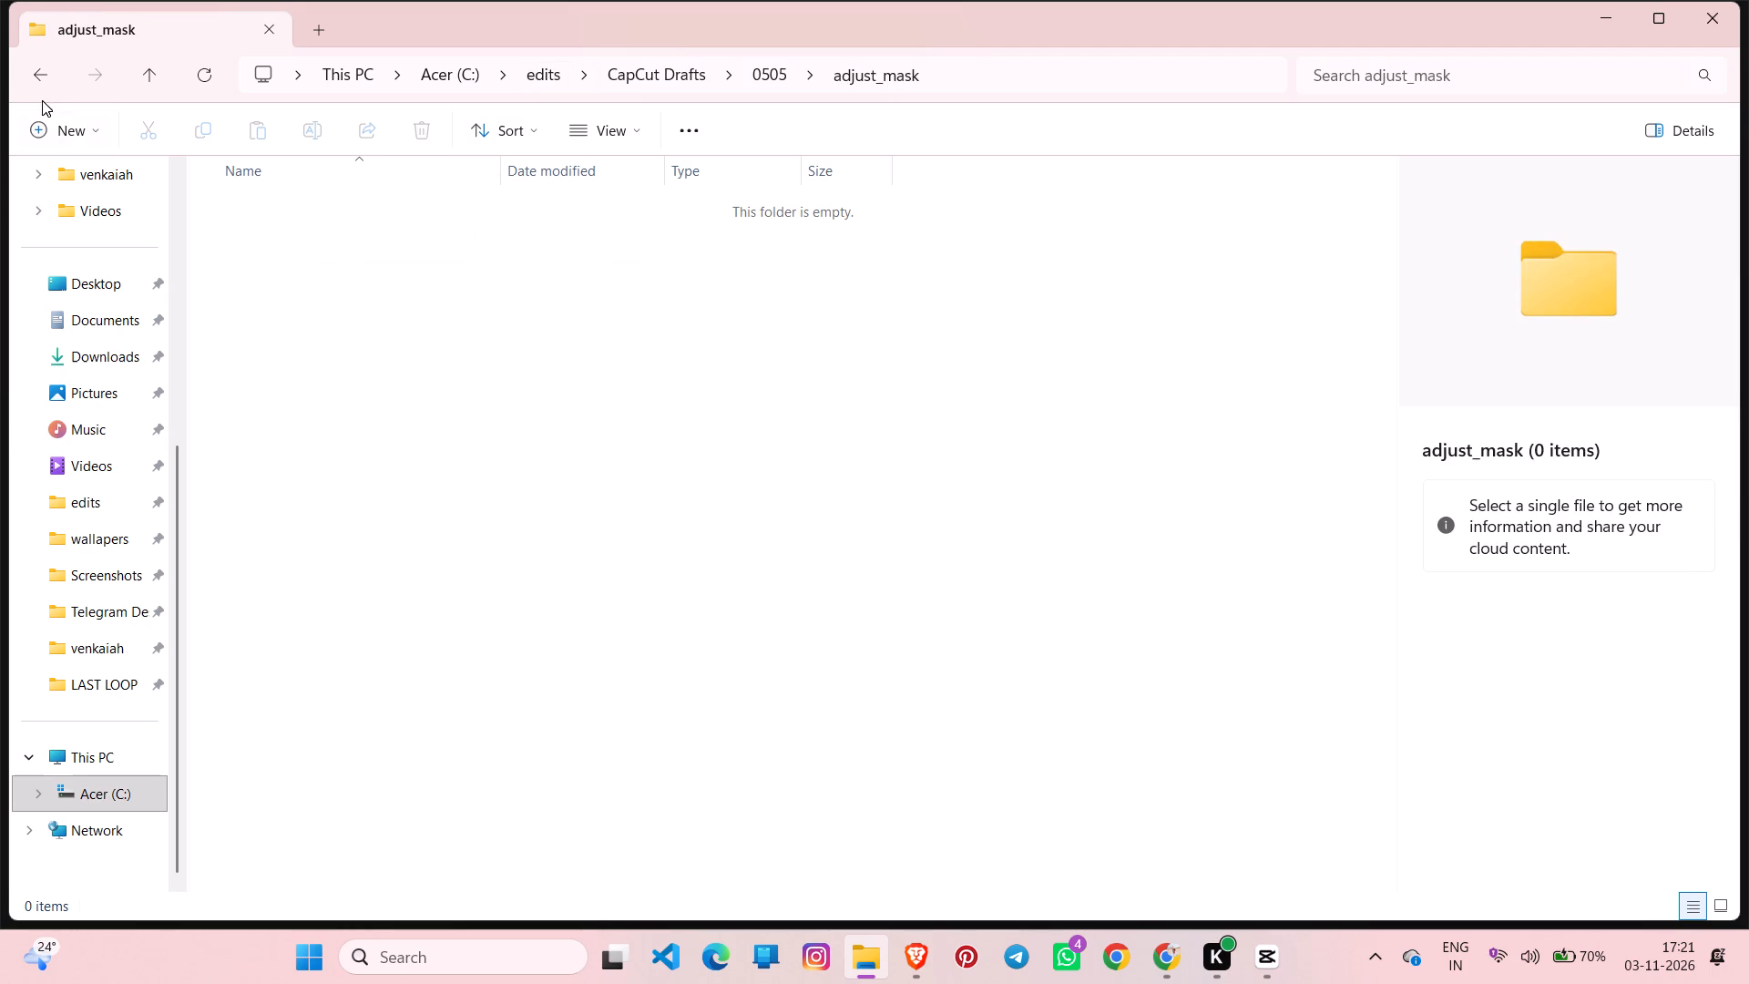
pyautogui.click(30, 81)
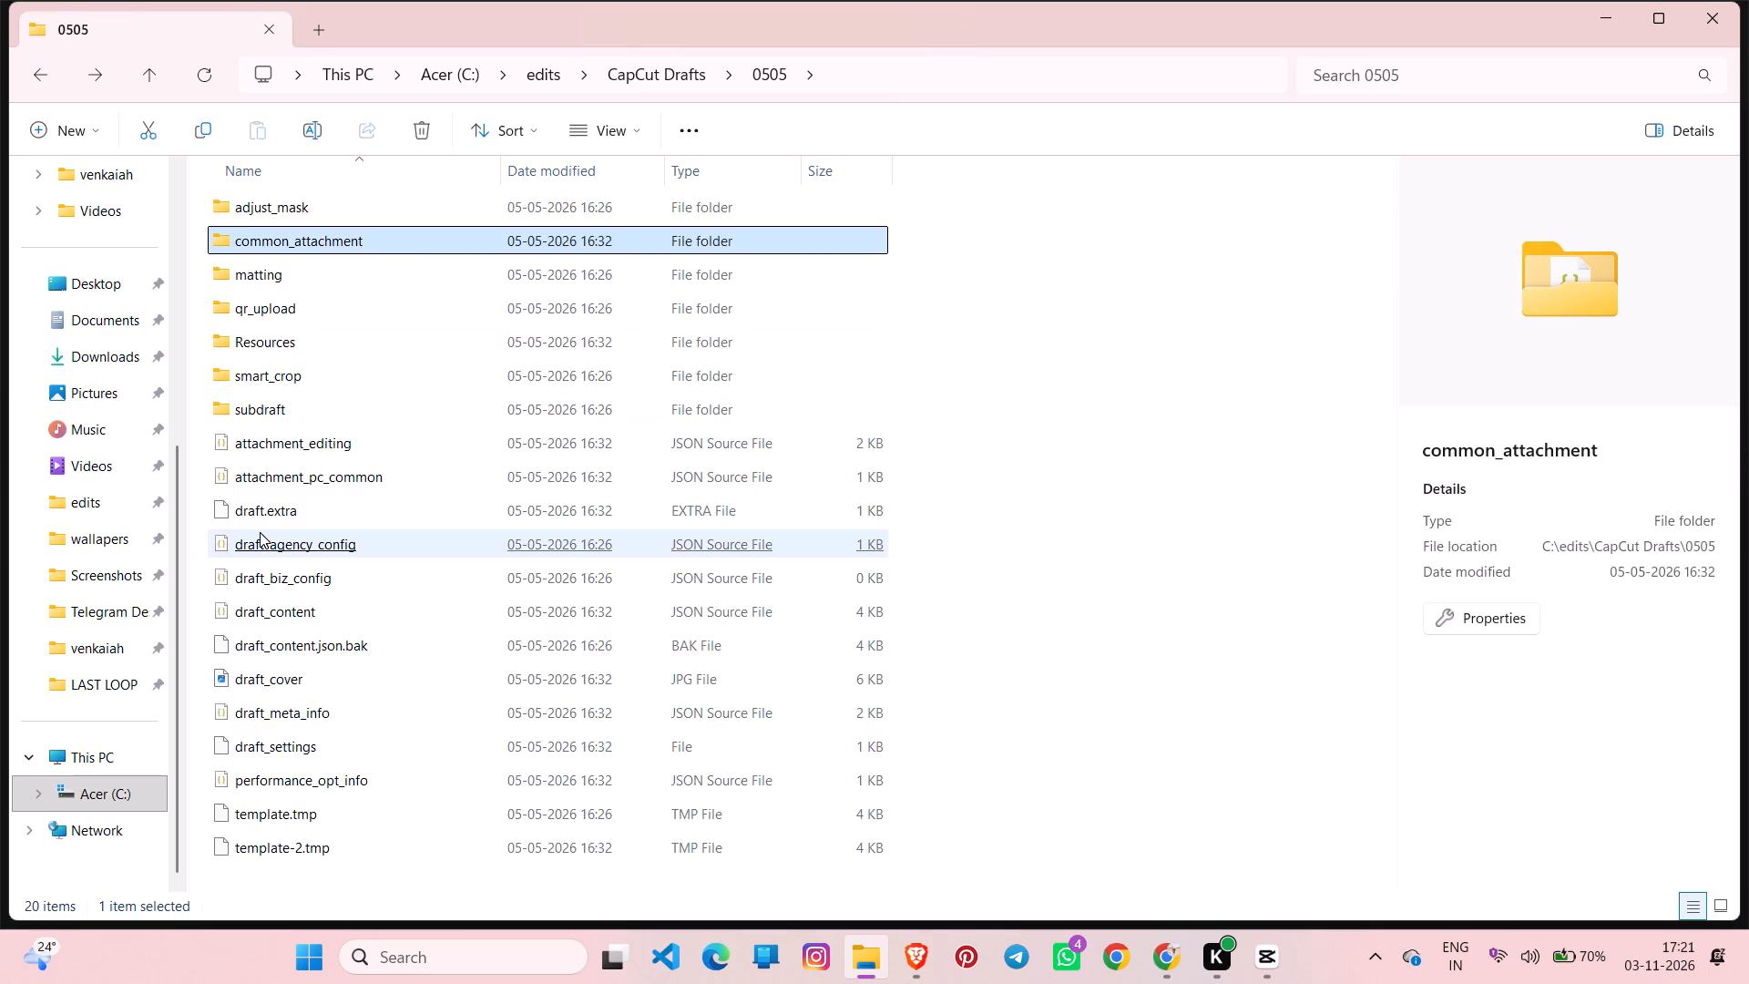
pyautogui.scroll(-2, 260, 532)
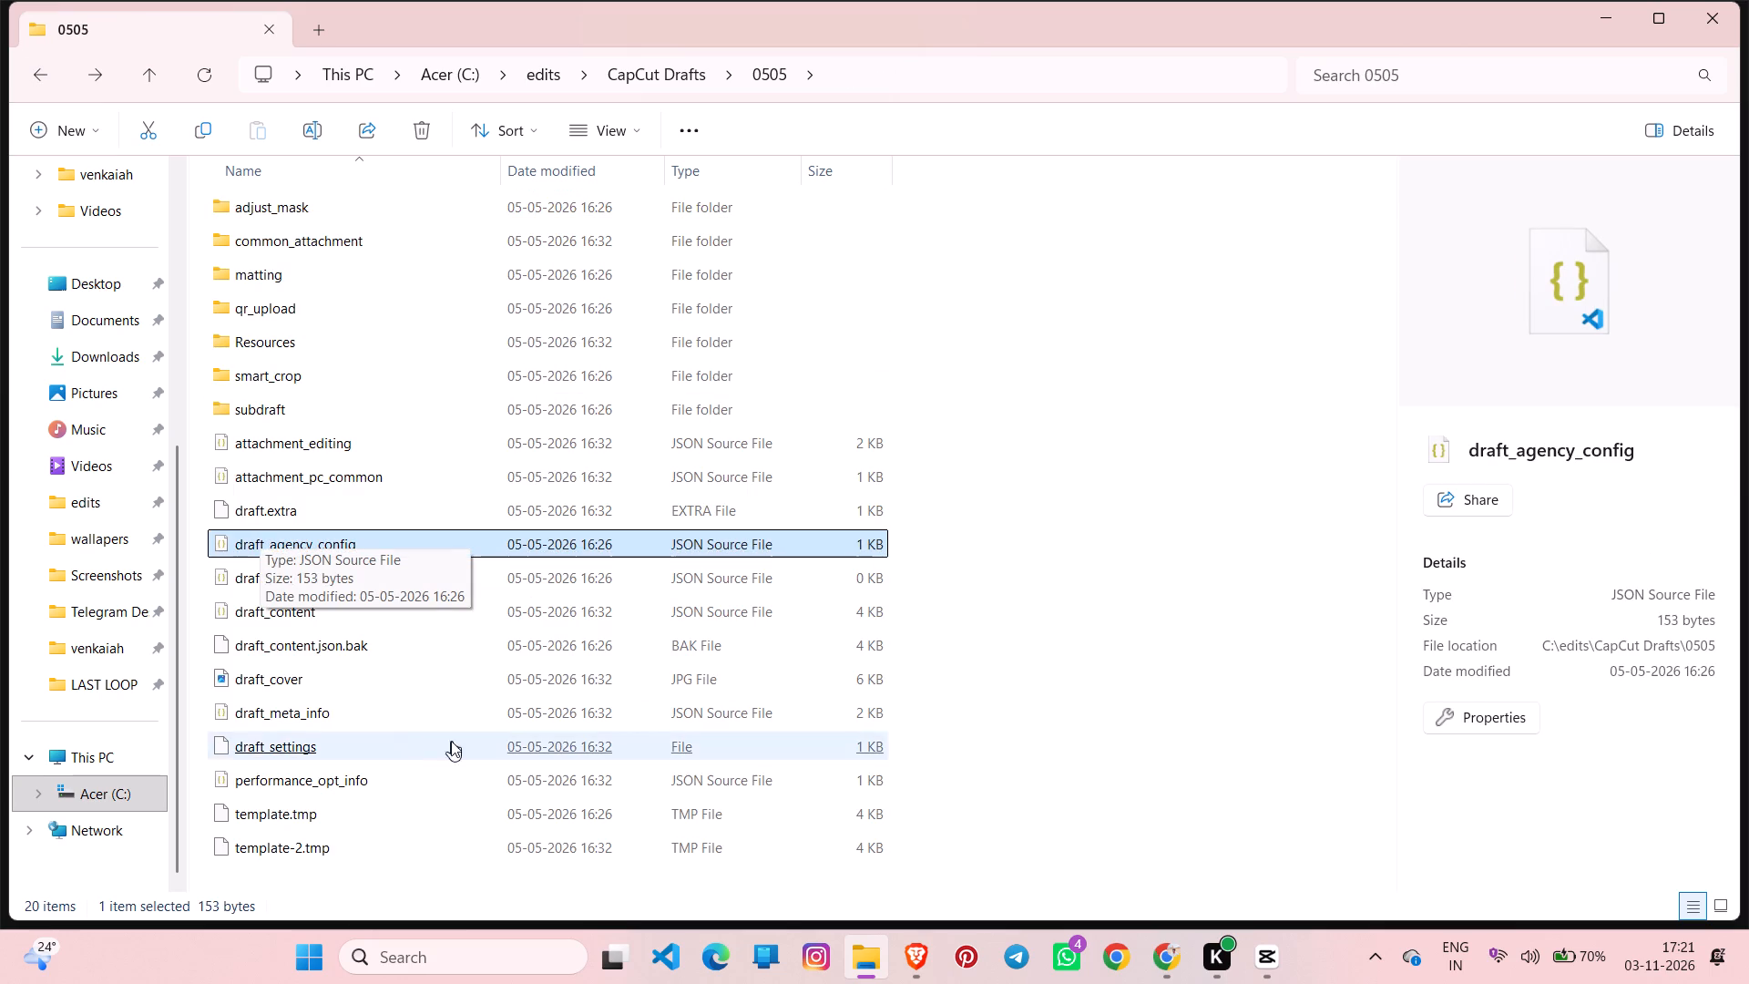
pyautogui.scroll(-2, 1018, 640)
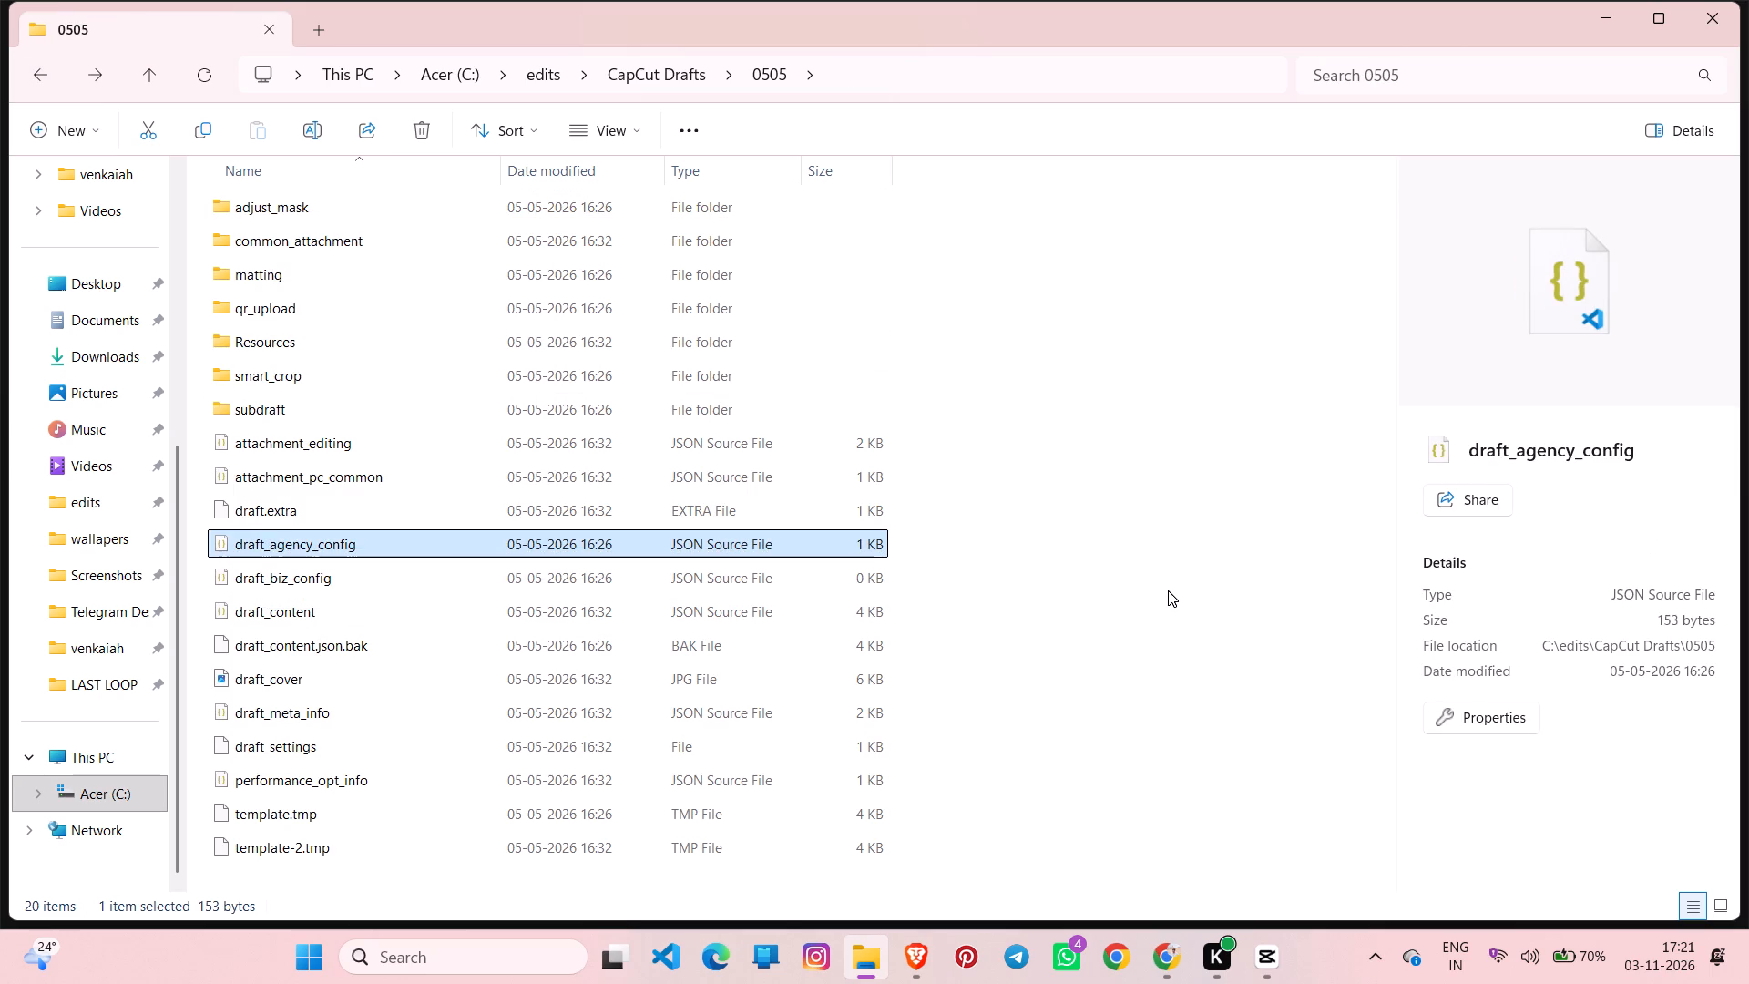
pyautogui.click(1168, 590)
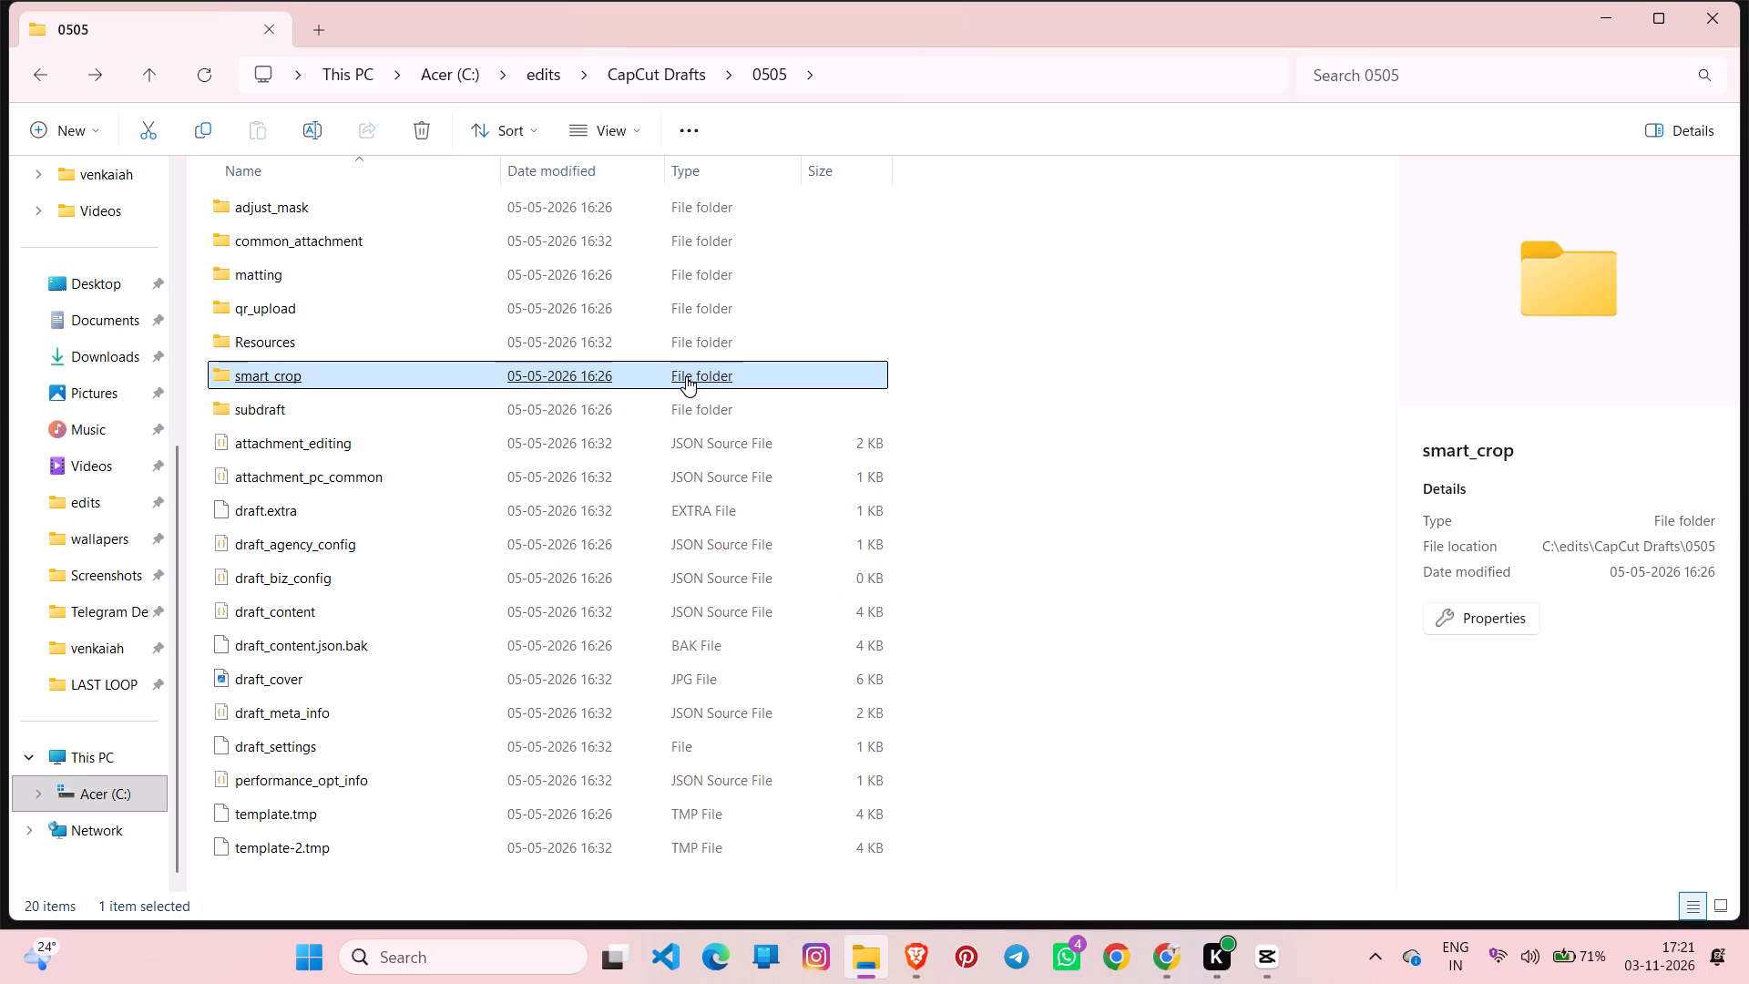
pyautogui.scroll(-3, 686, 376)
pyautogui.scroll(7, 686, 376)
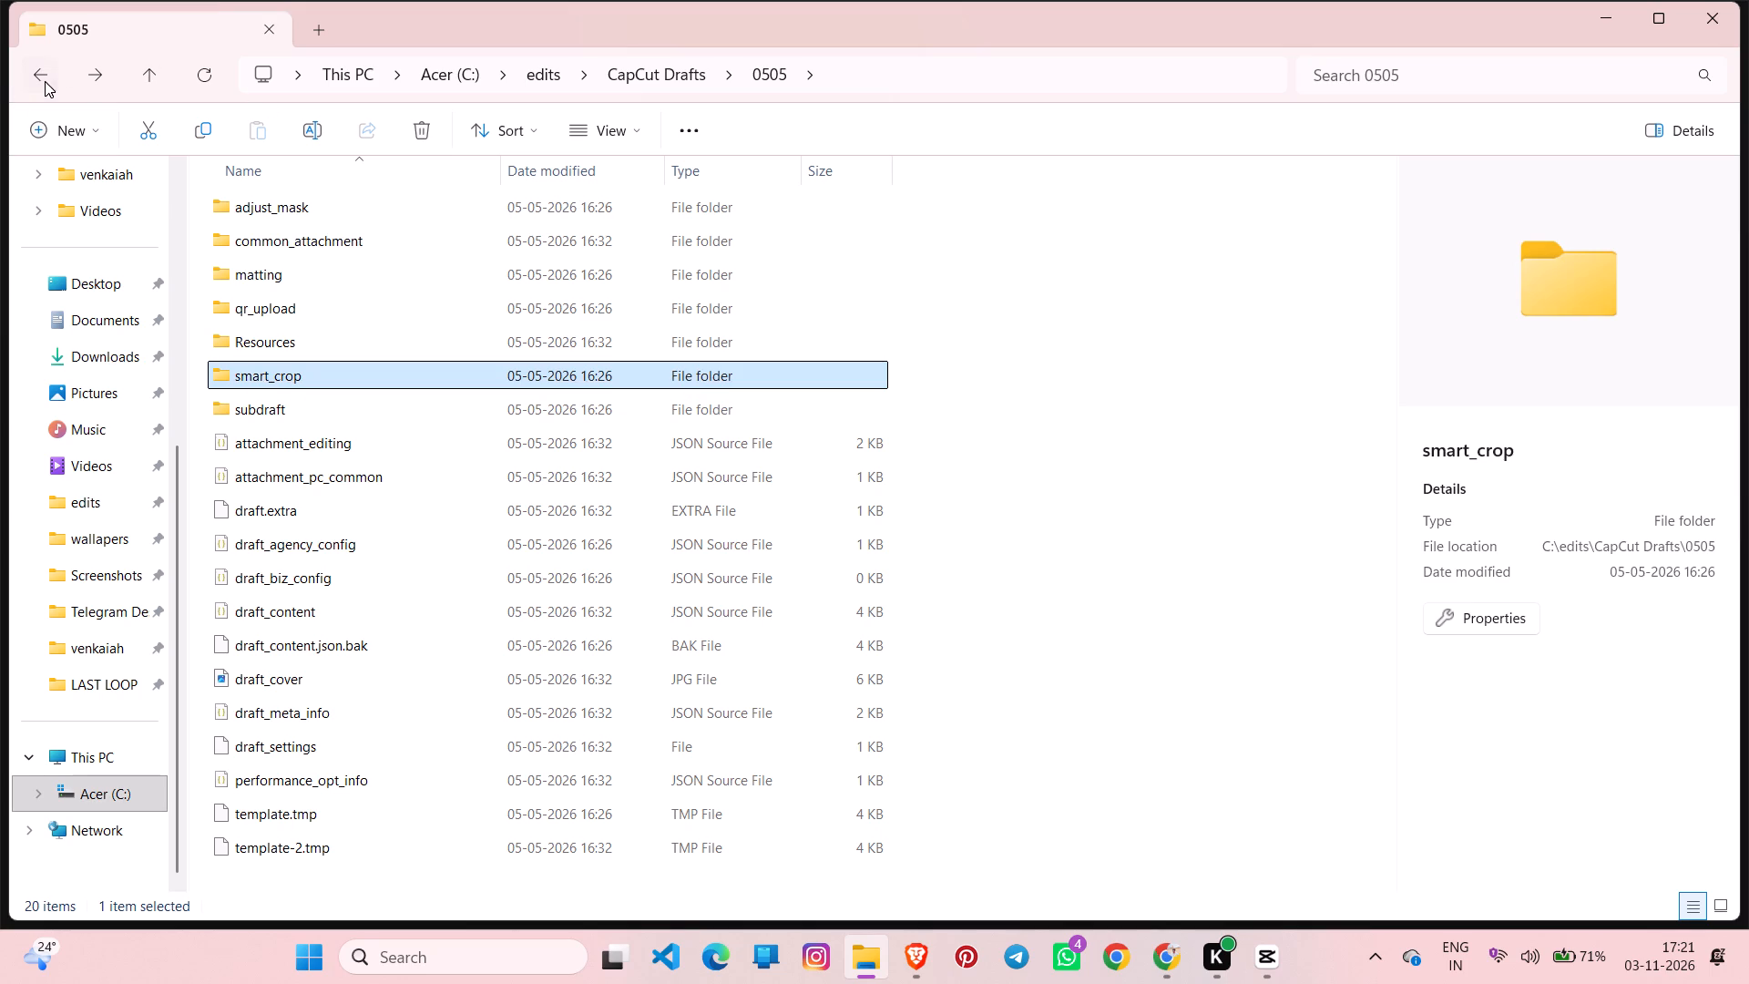
pyautogui.click(45, 81)
pyautogui.click(45, 81)
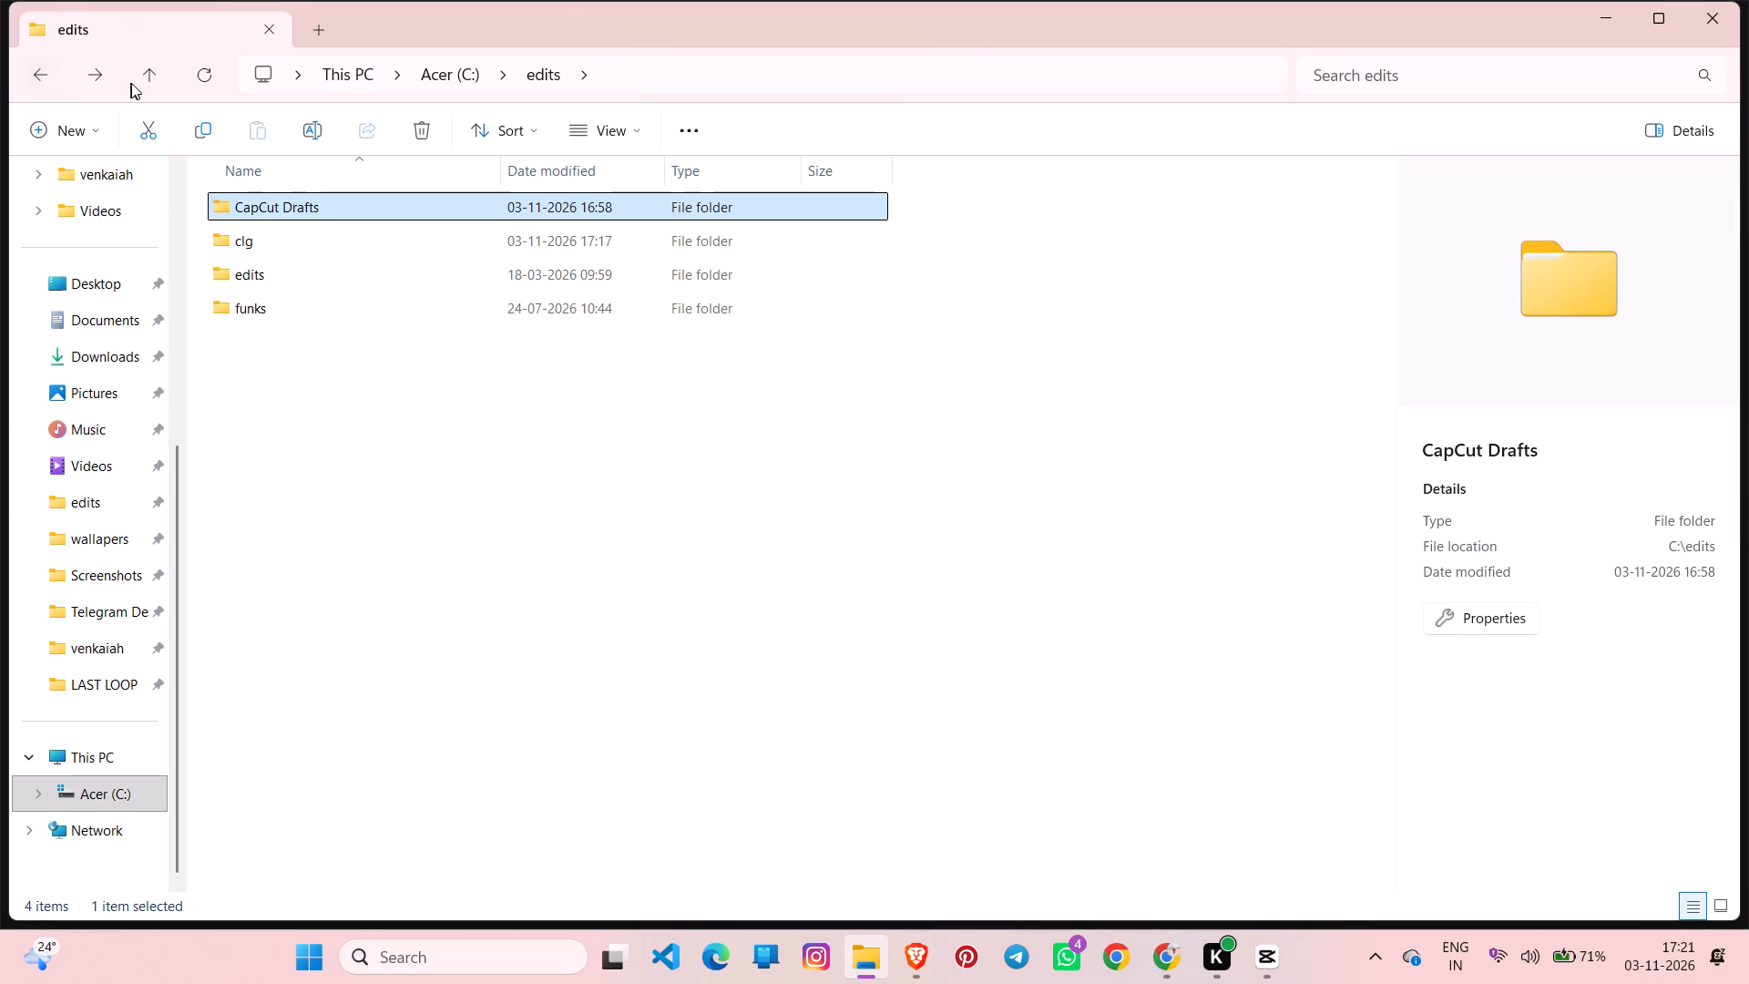
# Search the nested edits folder for "Last Loop", capitalised, and clear the search.
pyautogui.click(37, 80)
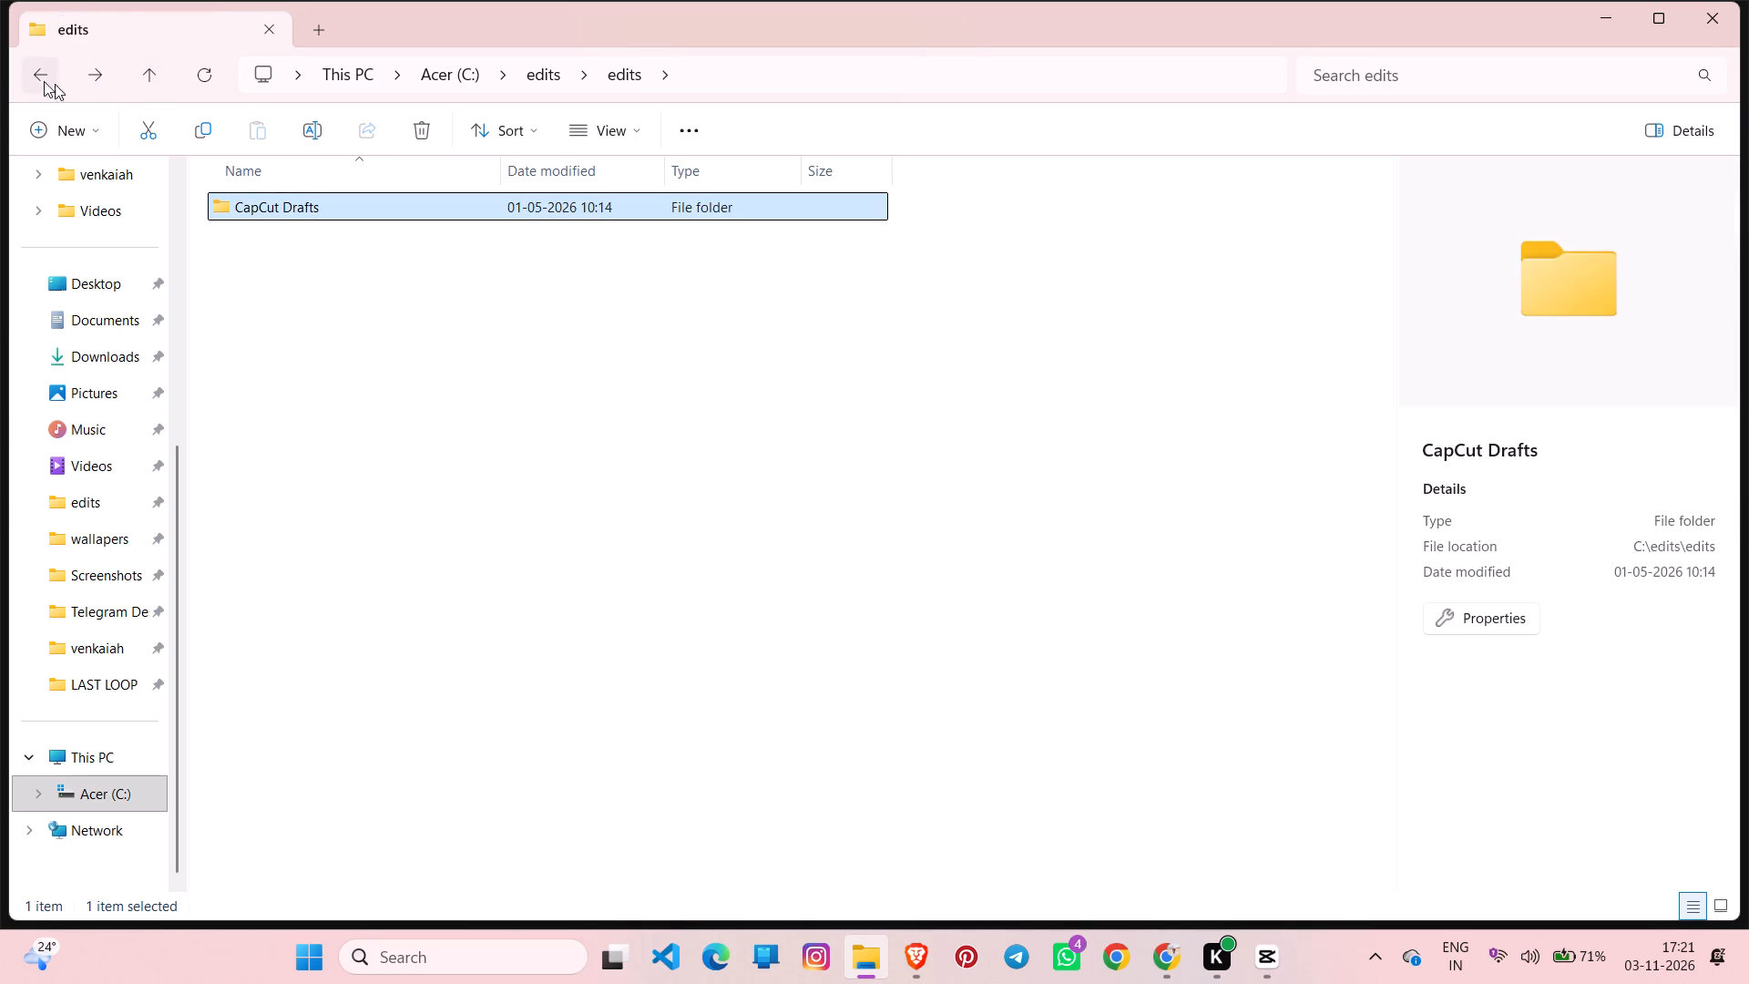
pyautogui.click(1409, 60)
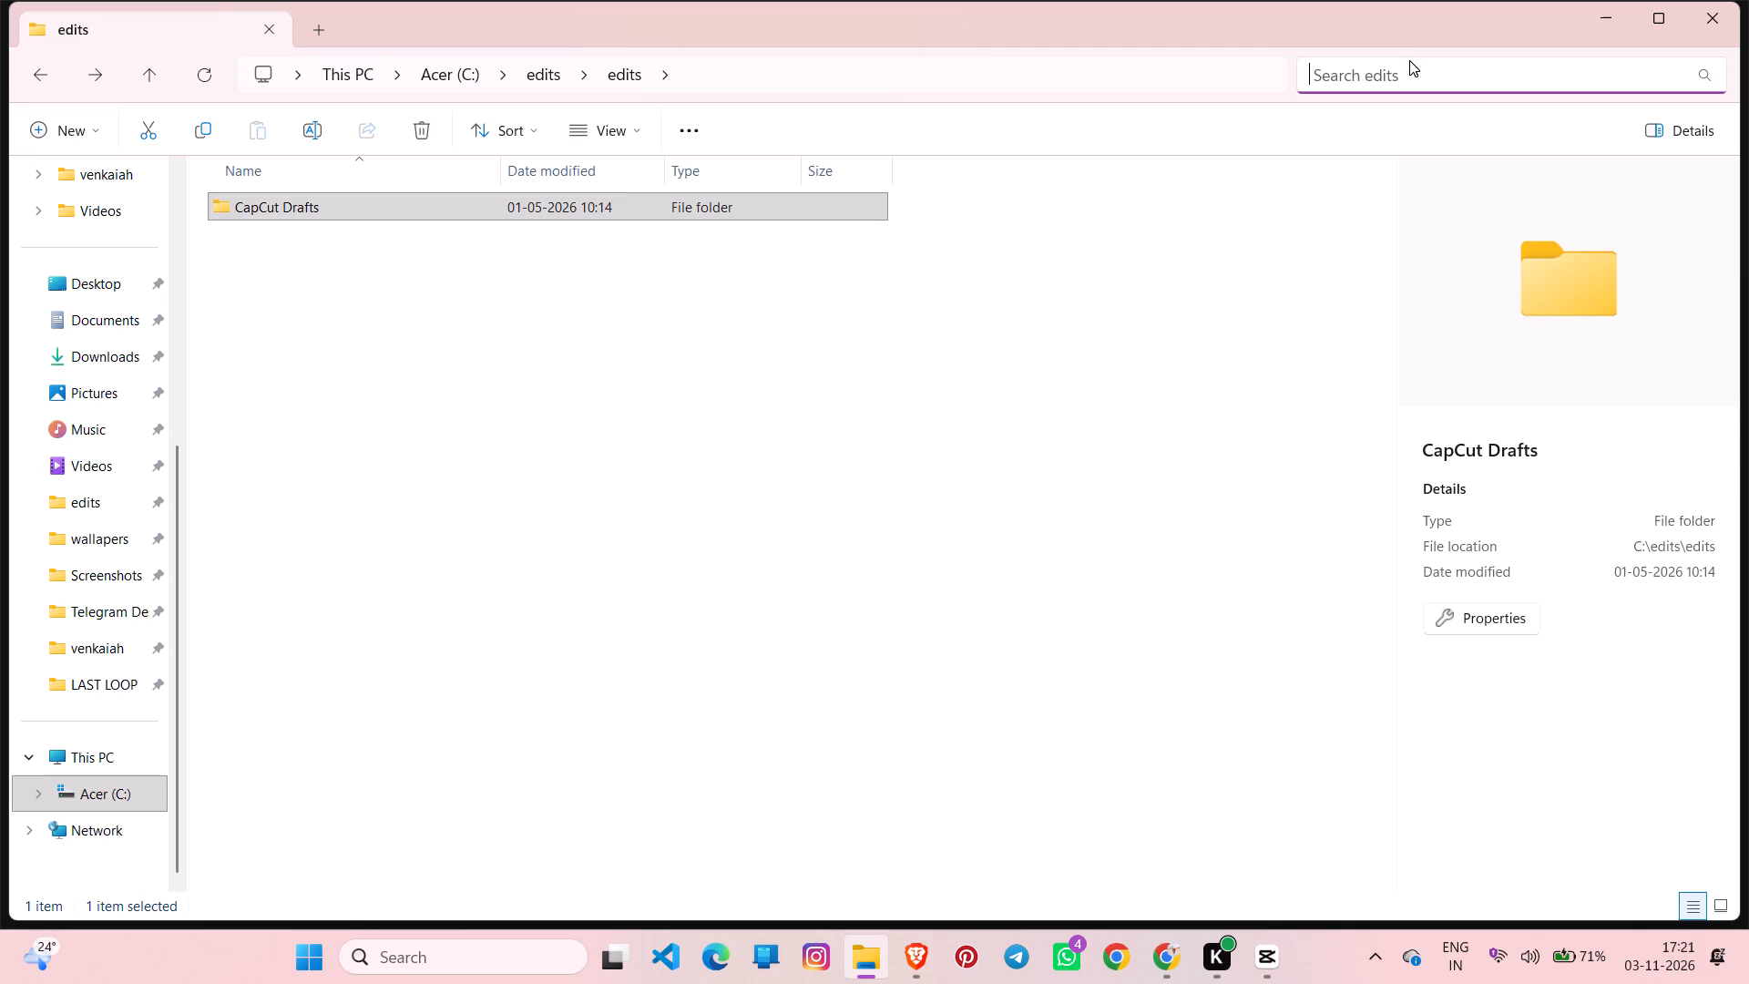
pyautogui.hotkey('ctrl', 'v')
pyautogui.write('last loop')
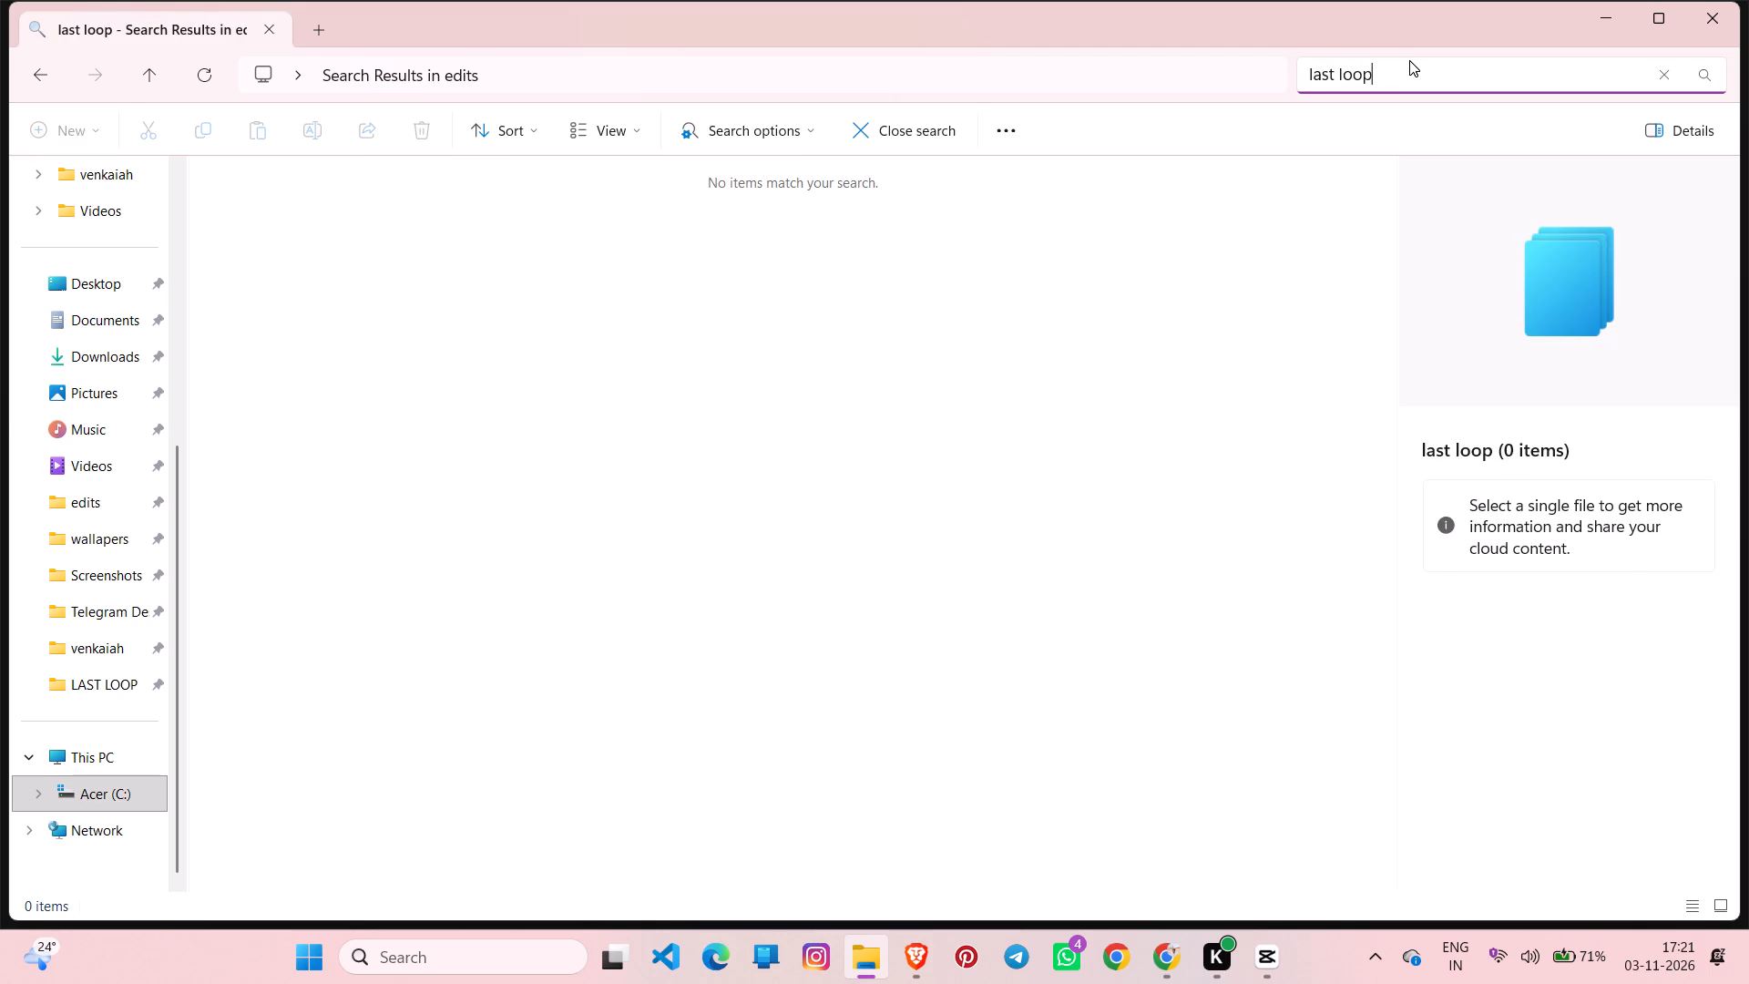
pyautogui.press('Left')
pyautogui.press('Left')
pyautogui.press('Left')
pyautogui.press('Left')
pyautogui.press('Left')
pyautogui.press('Left')
pyautogui.press('Left')
pyautogui.press('Left')
pyautogui.press('BackSpace')
pyautogui.hotkey('shift', 'l')
pyautogui.press('Right')
pyautogui.press('Right')
pyautogui.press('Right')
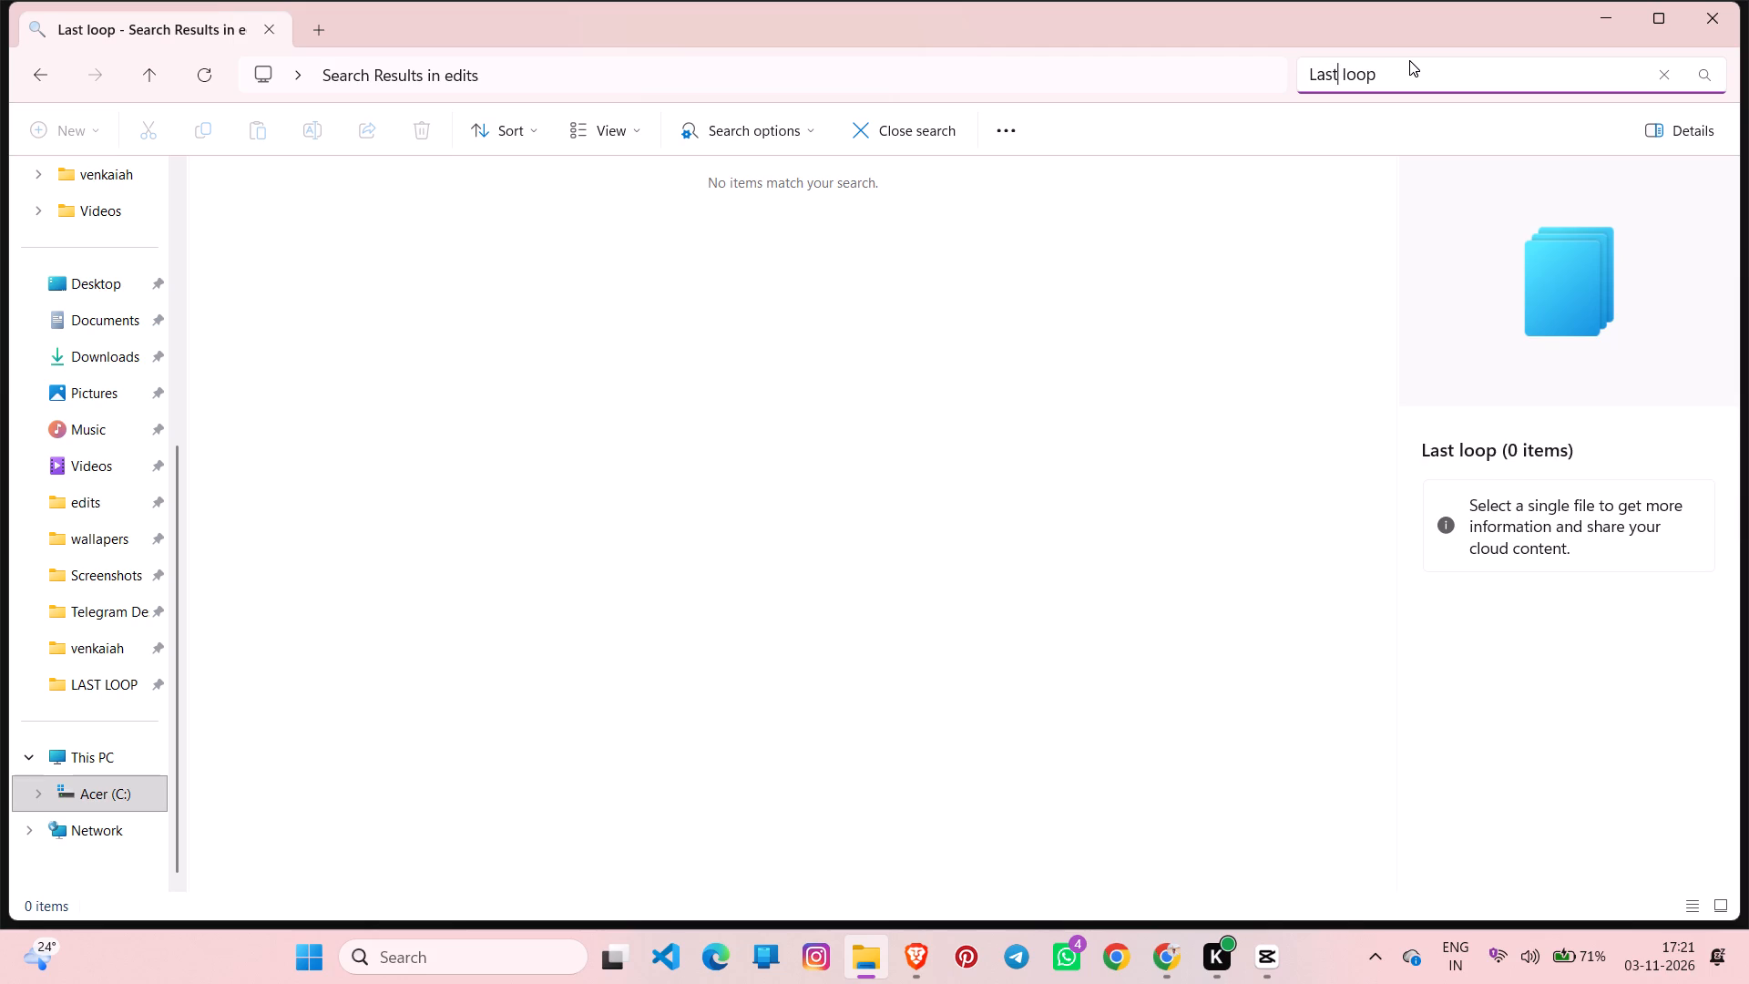
pyautogui.press('Right')
pyautogui.press('Right')
pyautogui.press('BackSpace')
pyautogui.hotkey('shift', 'l')
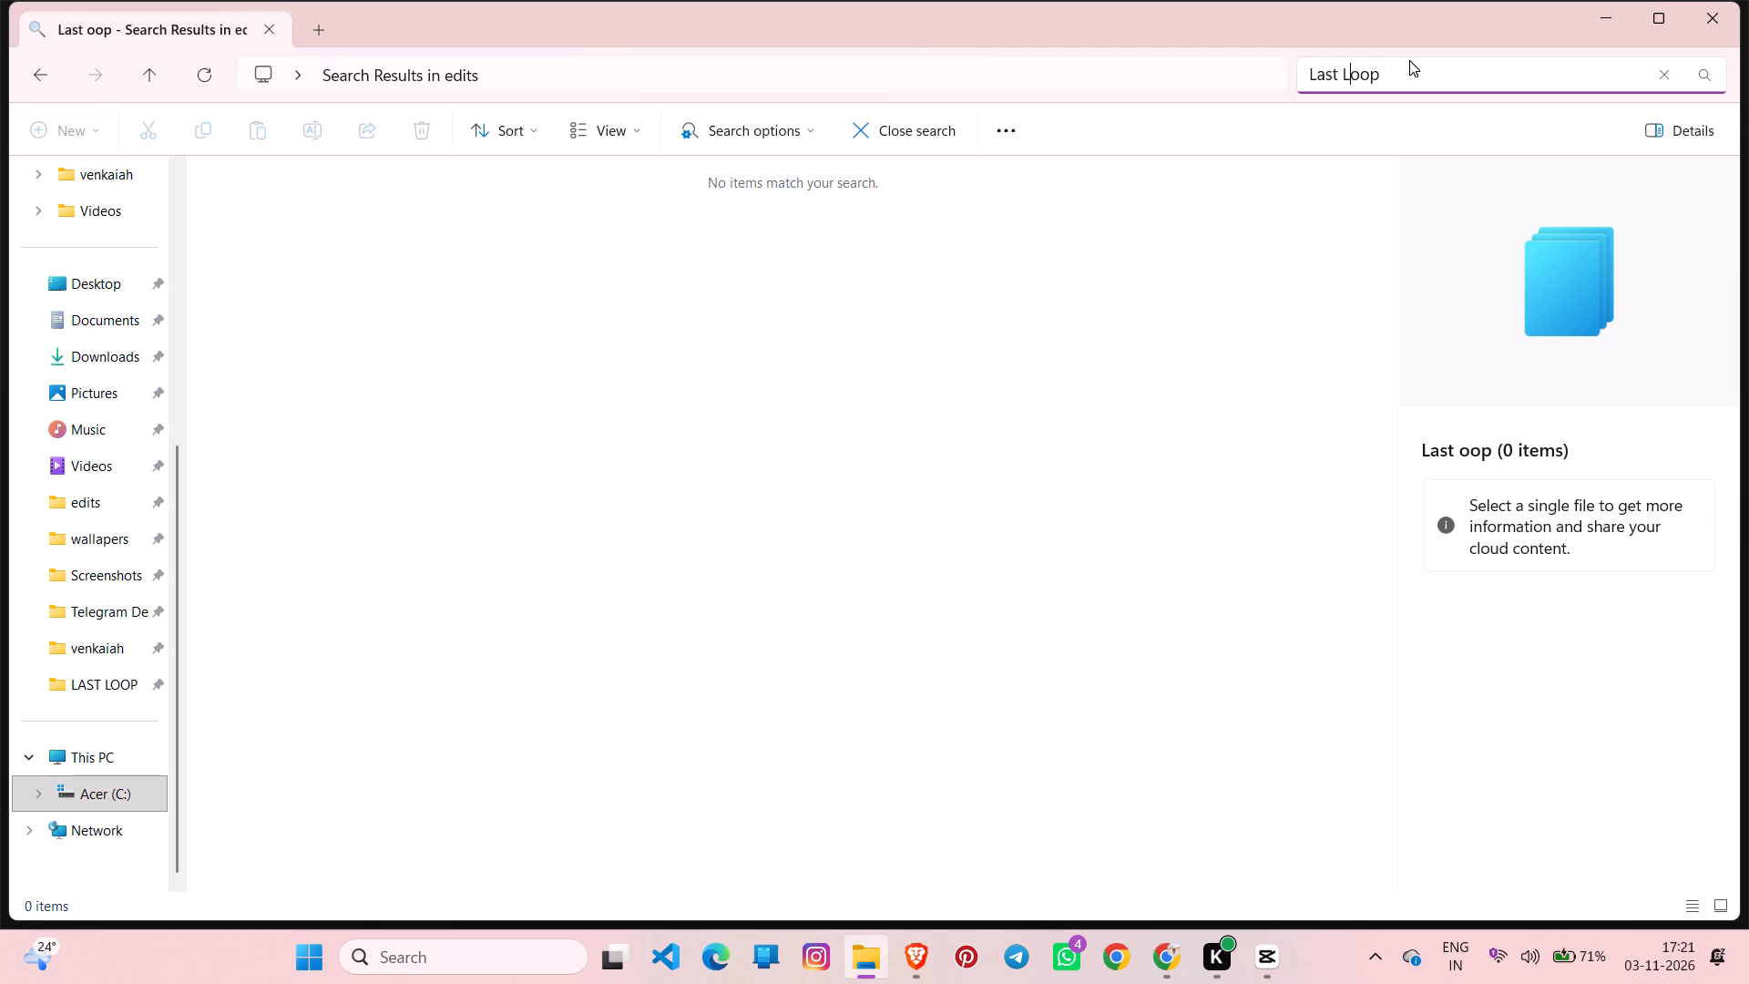
pyautogui.click(1420, 63)
pyautogui.press('Return')
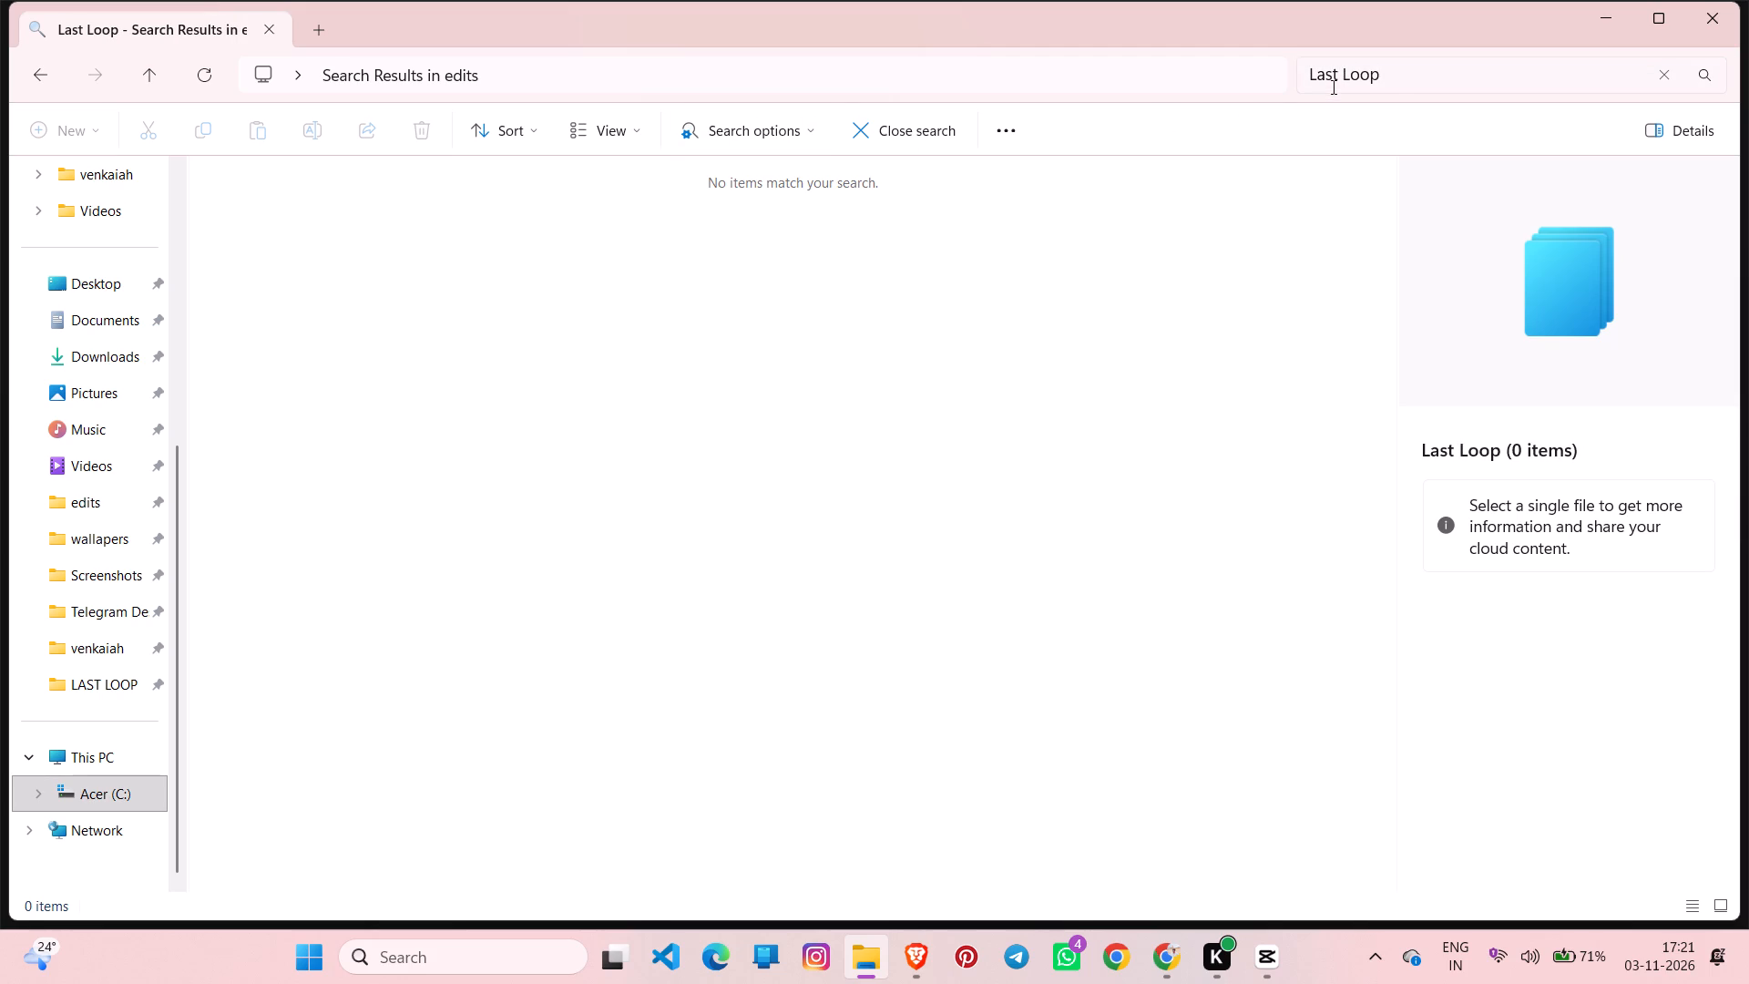
pyautogui.moveTo(1396, 87); pyautogui.dragTo(1276, 78)
pyautogui.hotkey('ctrl', 'x')
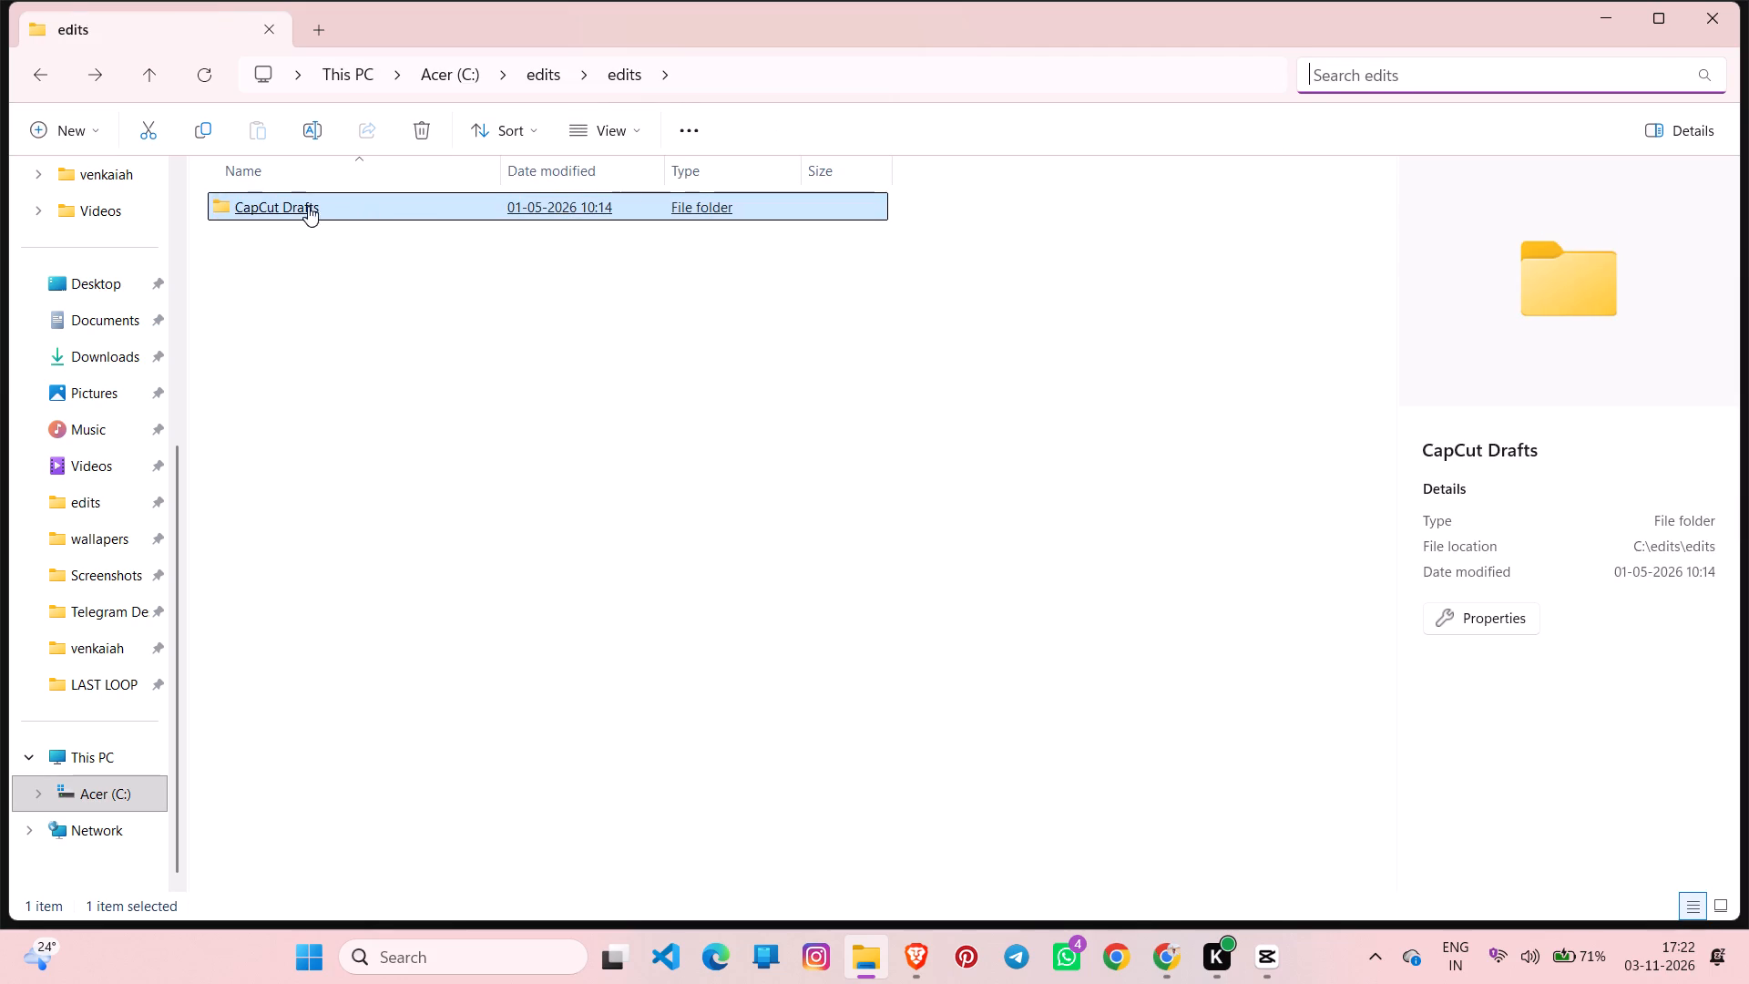
# Recheck the nested CapCut Drafts folder and return to the Downloads folder.
pyautogui.doubleClick(364, 207)
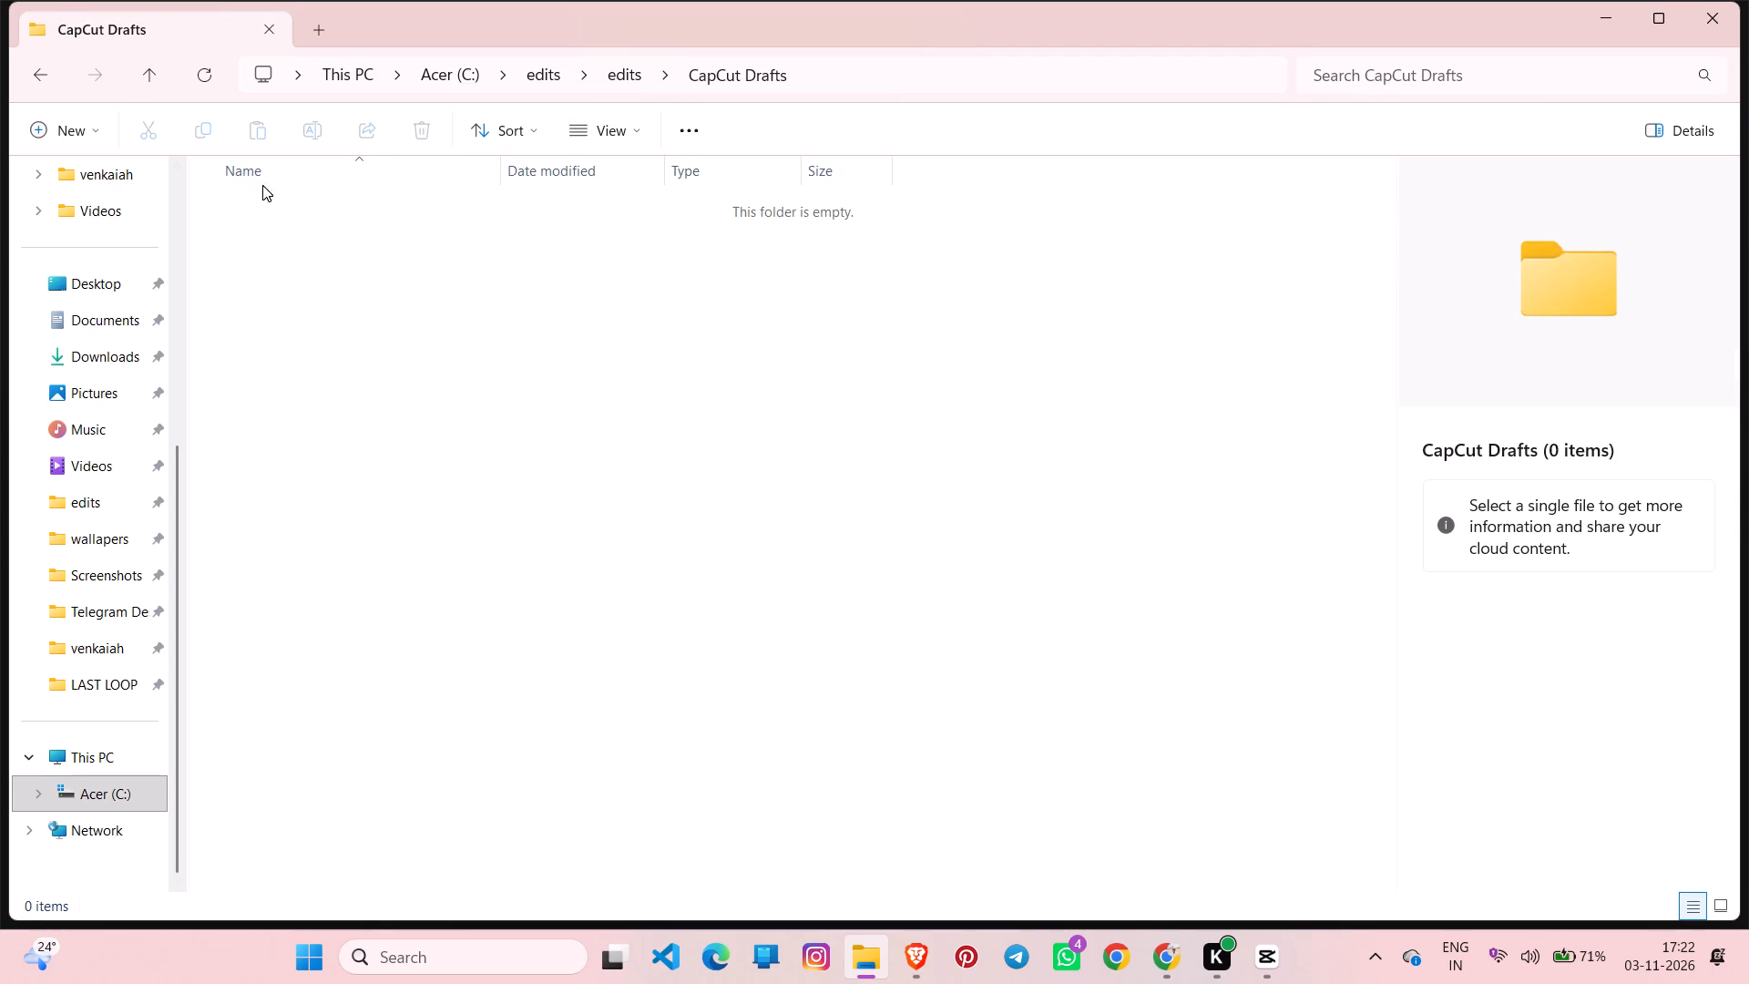
pyautogui.click(25, 83)
pyautogui.click(25, 83)
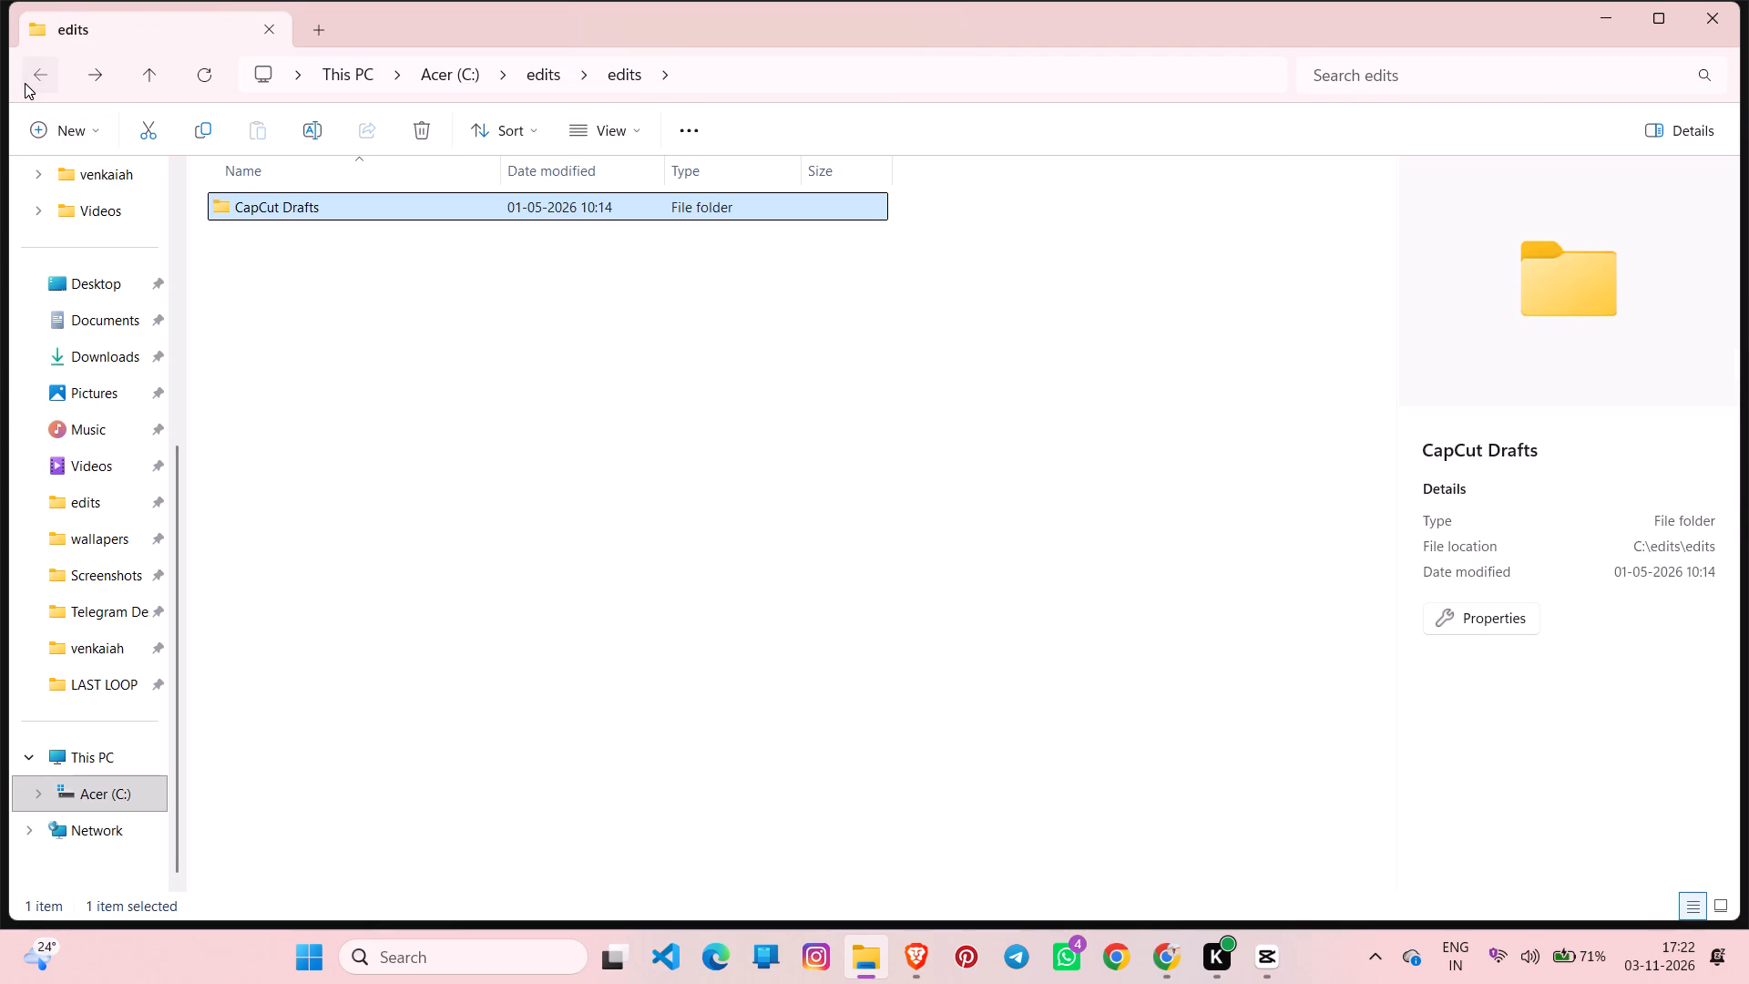
pyautogui.click(25, 83)
pyautogui.tripleClick(25, 83)
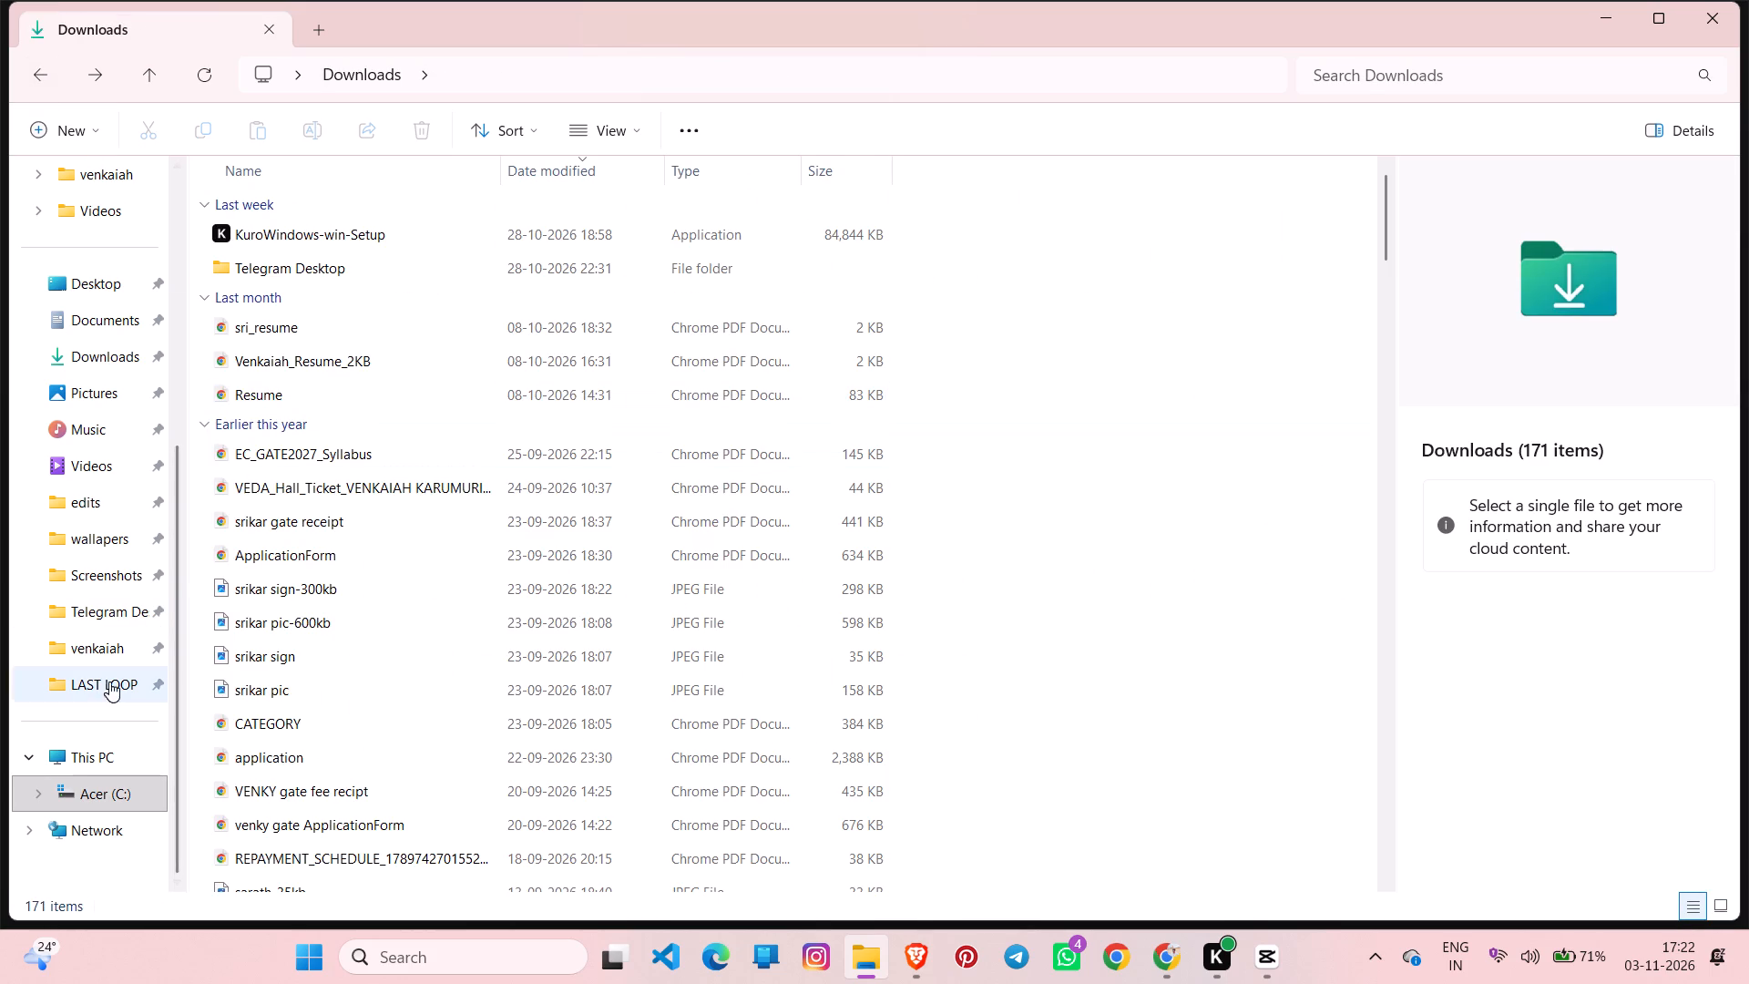
# Check the Videos folder and its Captures subfolder for the episode video.
pyautogui.click(108, 456)
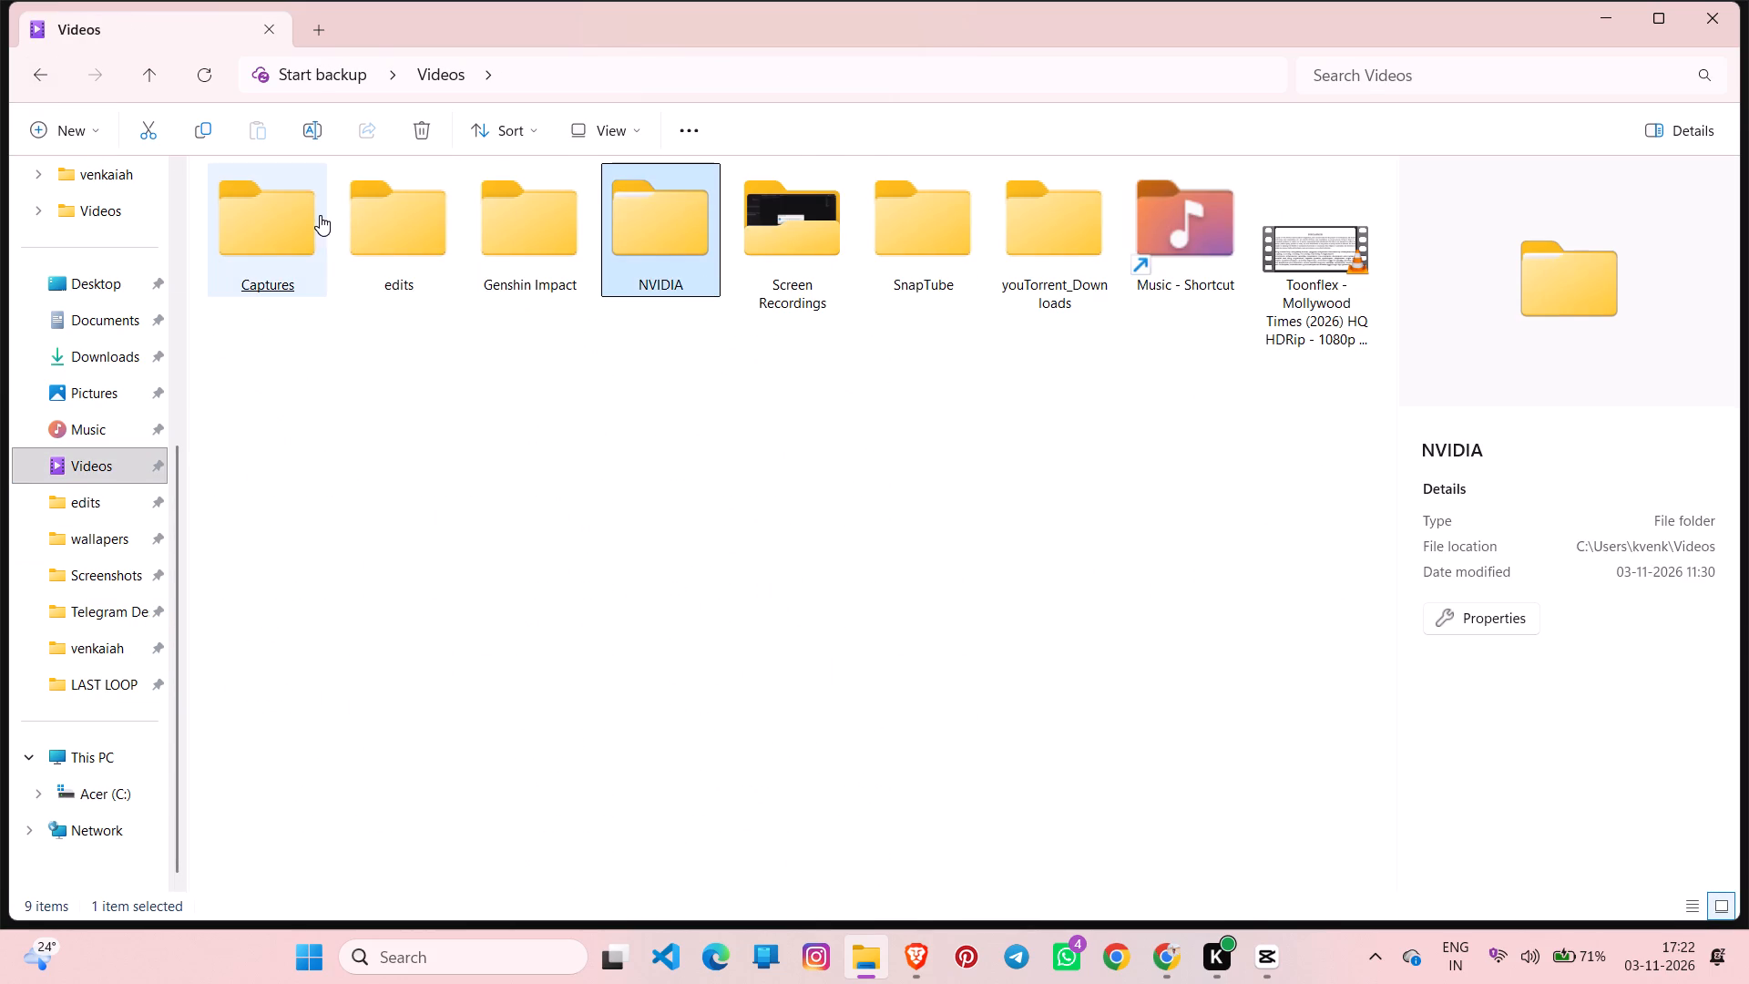
pyautogui.doubleClick(281, 206)
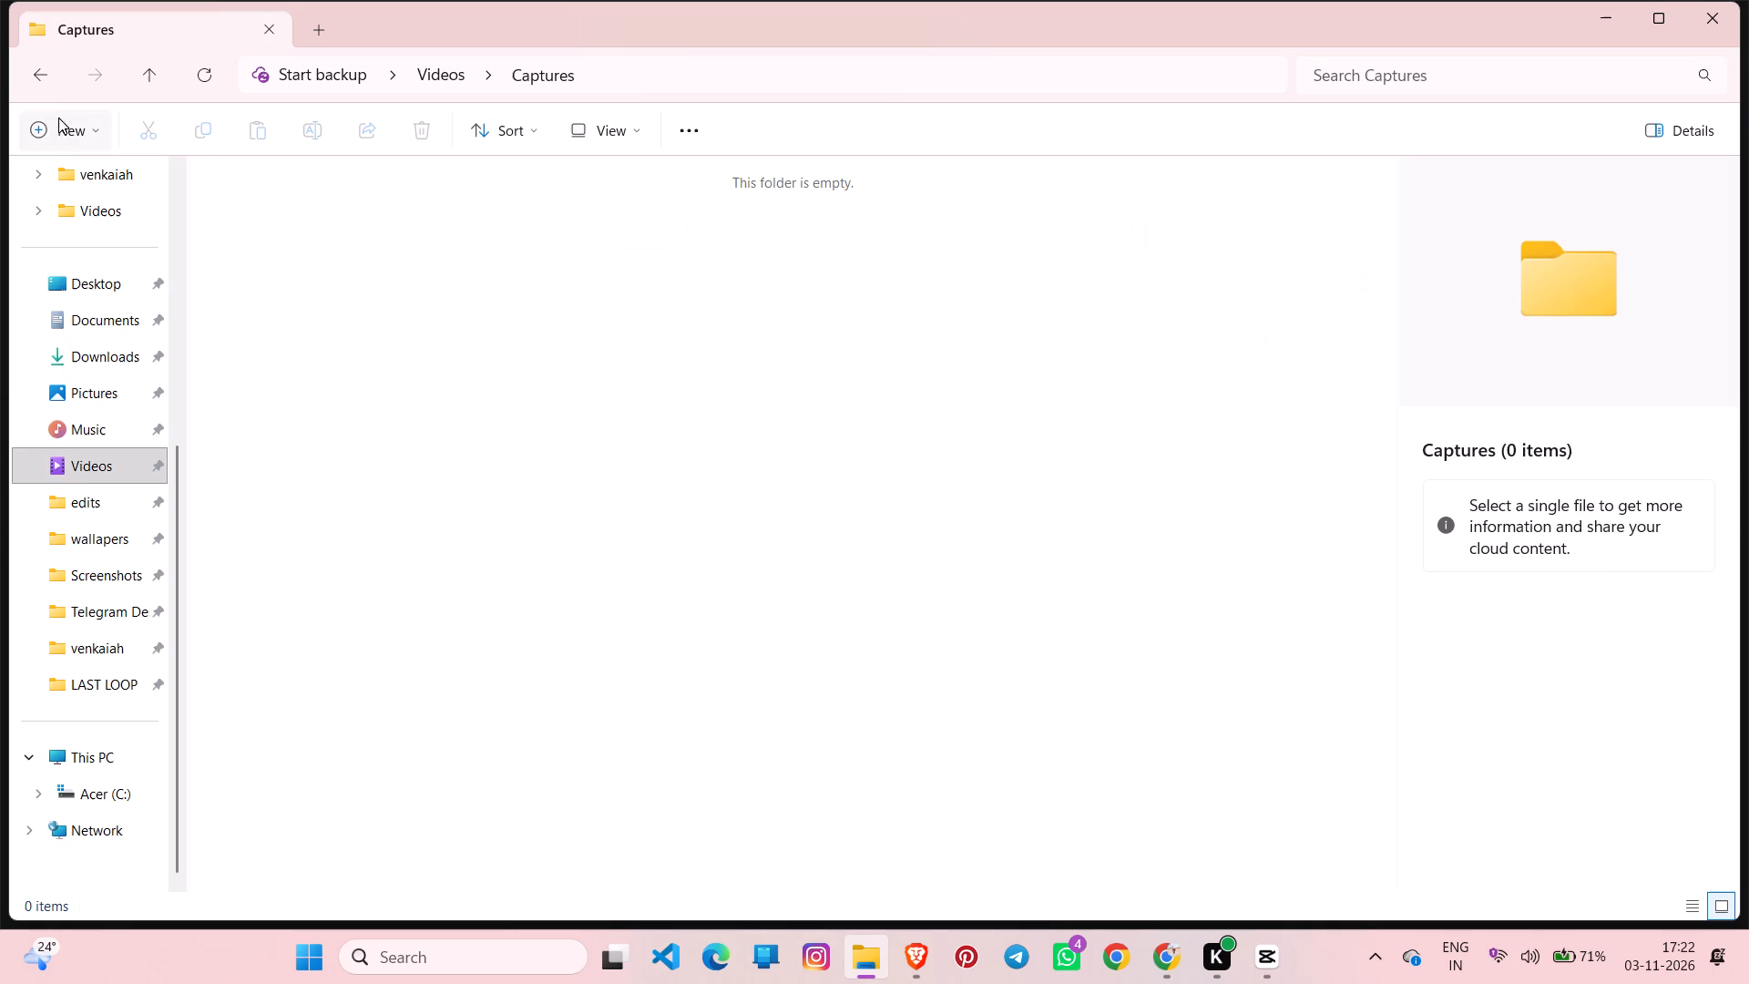
pyautogui.click(42, 77)
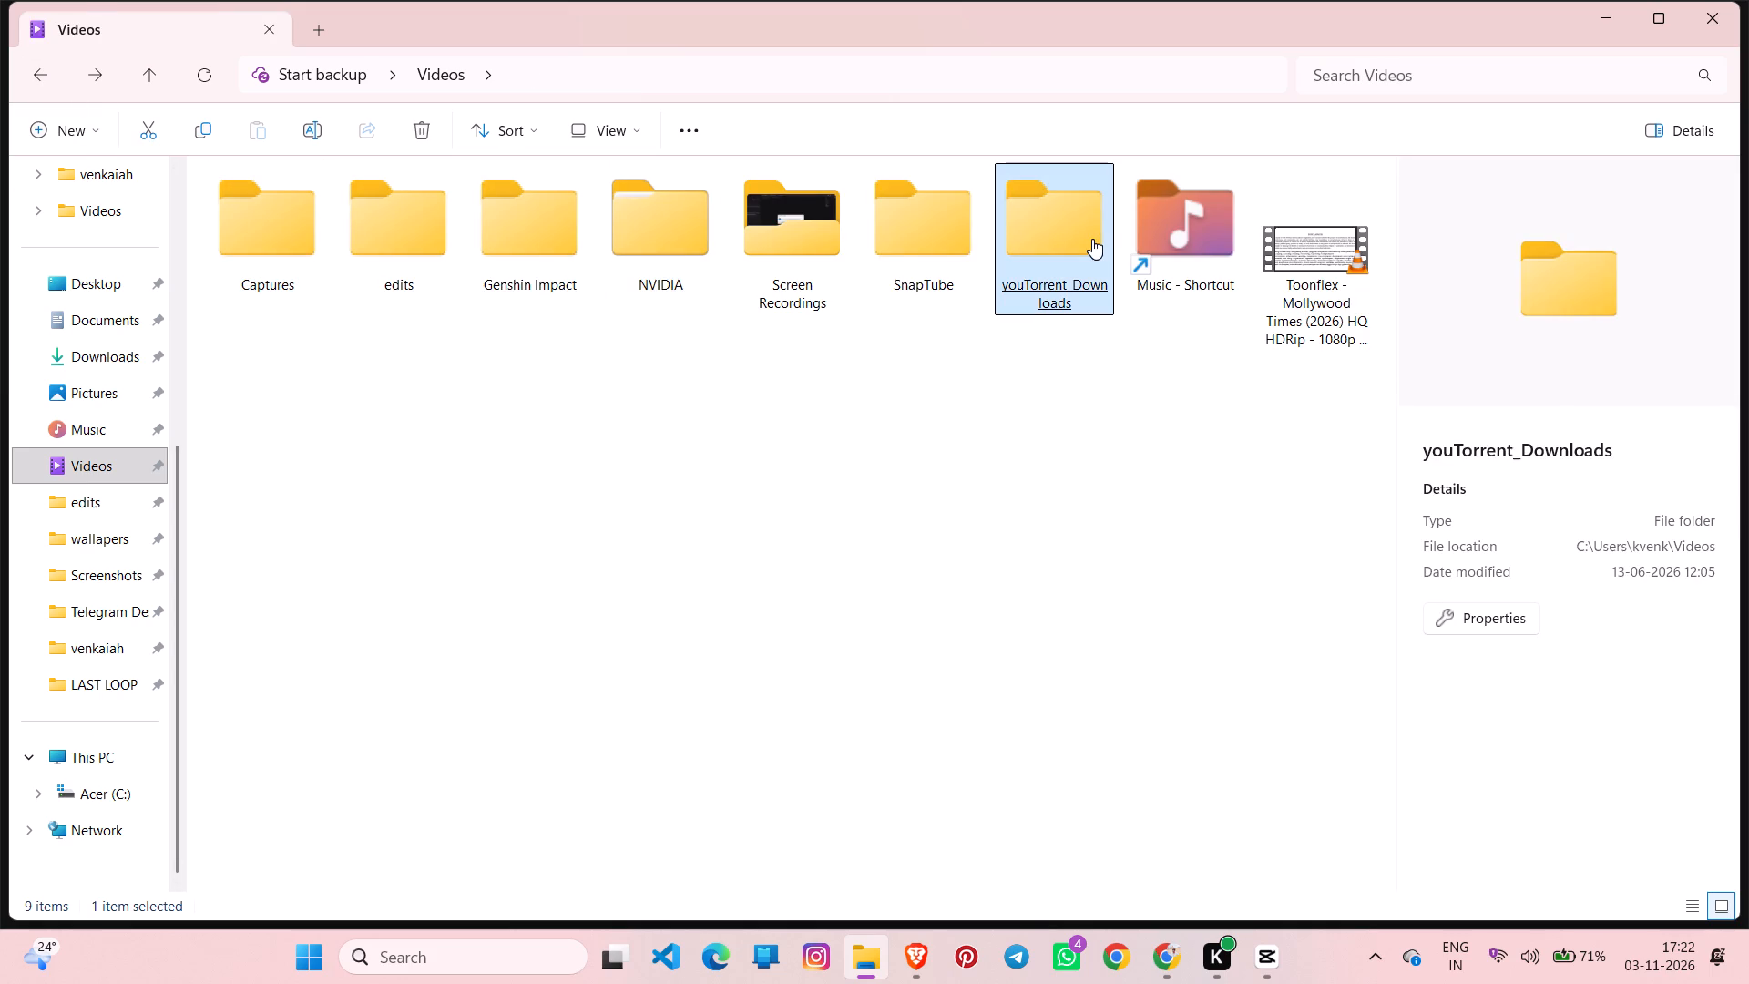
# Delete the Toonflex - Mollywood Times (2026) movie file from the Videos folder.
pyautogui.moveTo(1256, 381); pyautogui.dragTo(1309, 264)
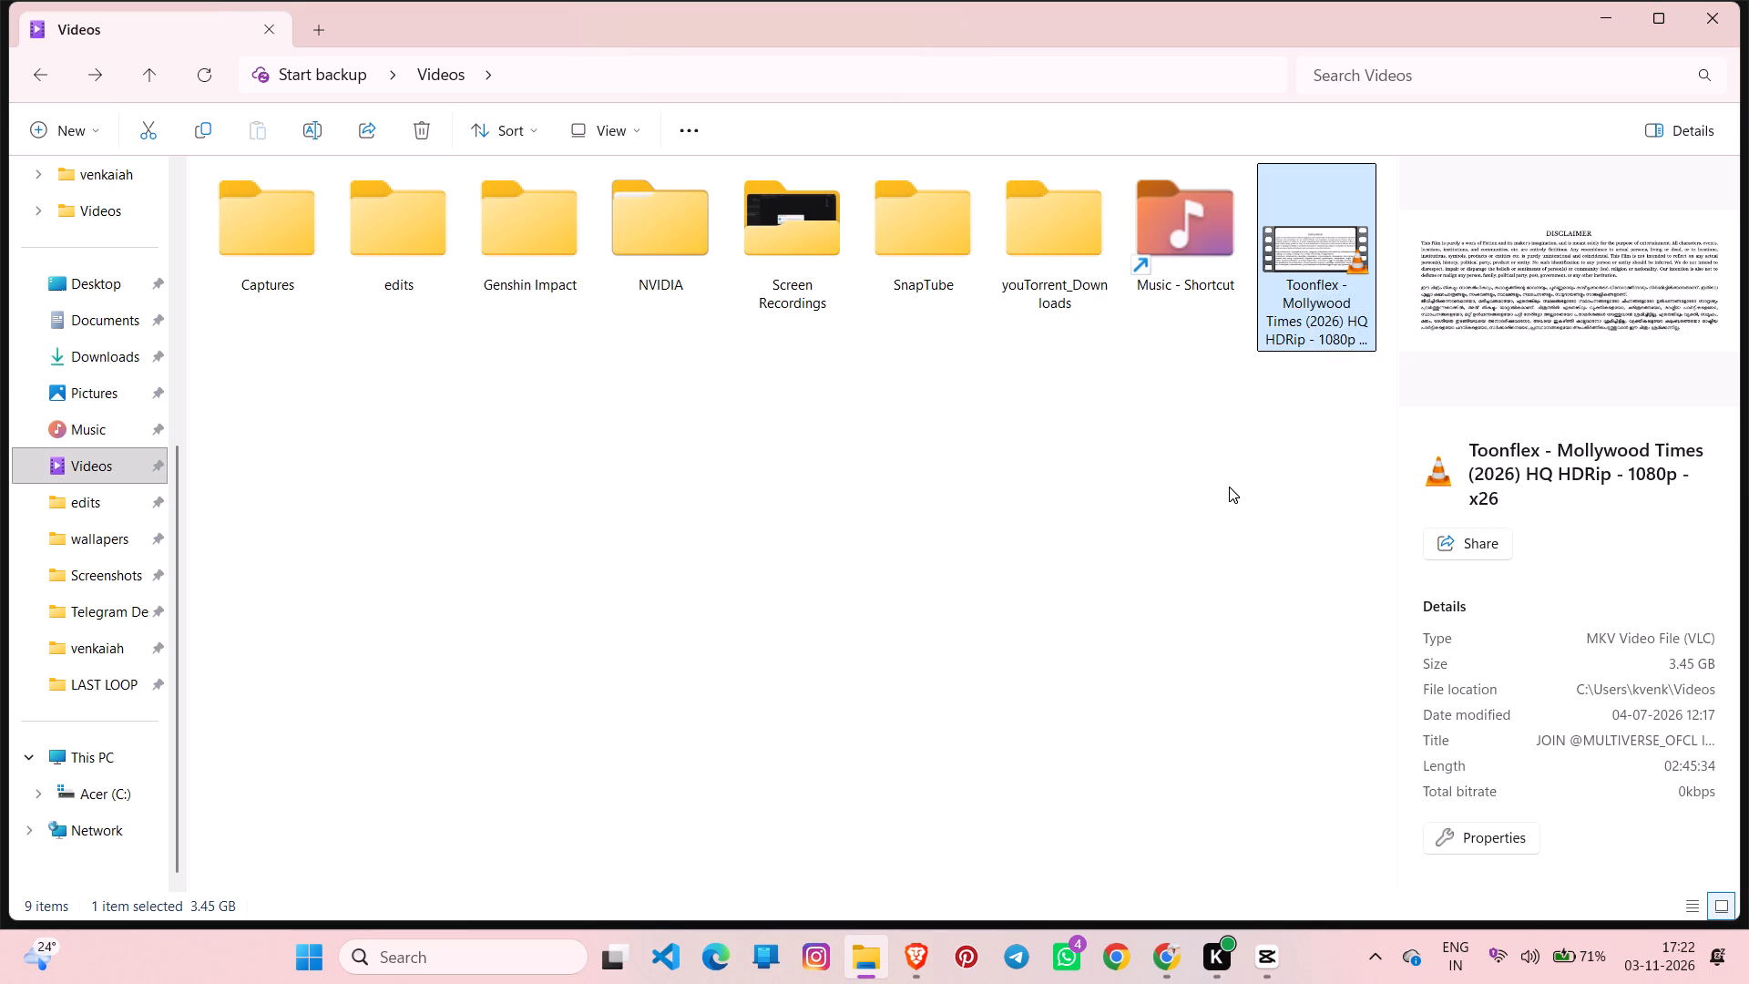
pyautogui.press('Delete')
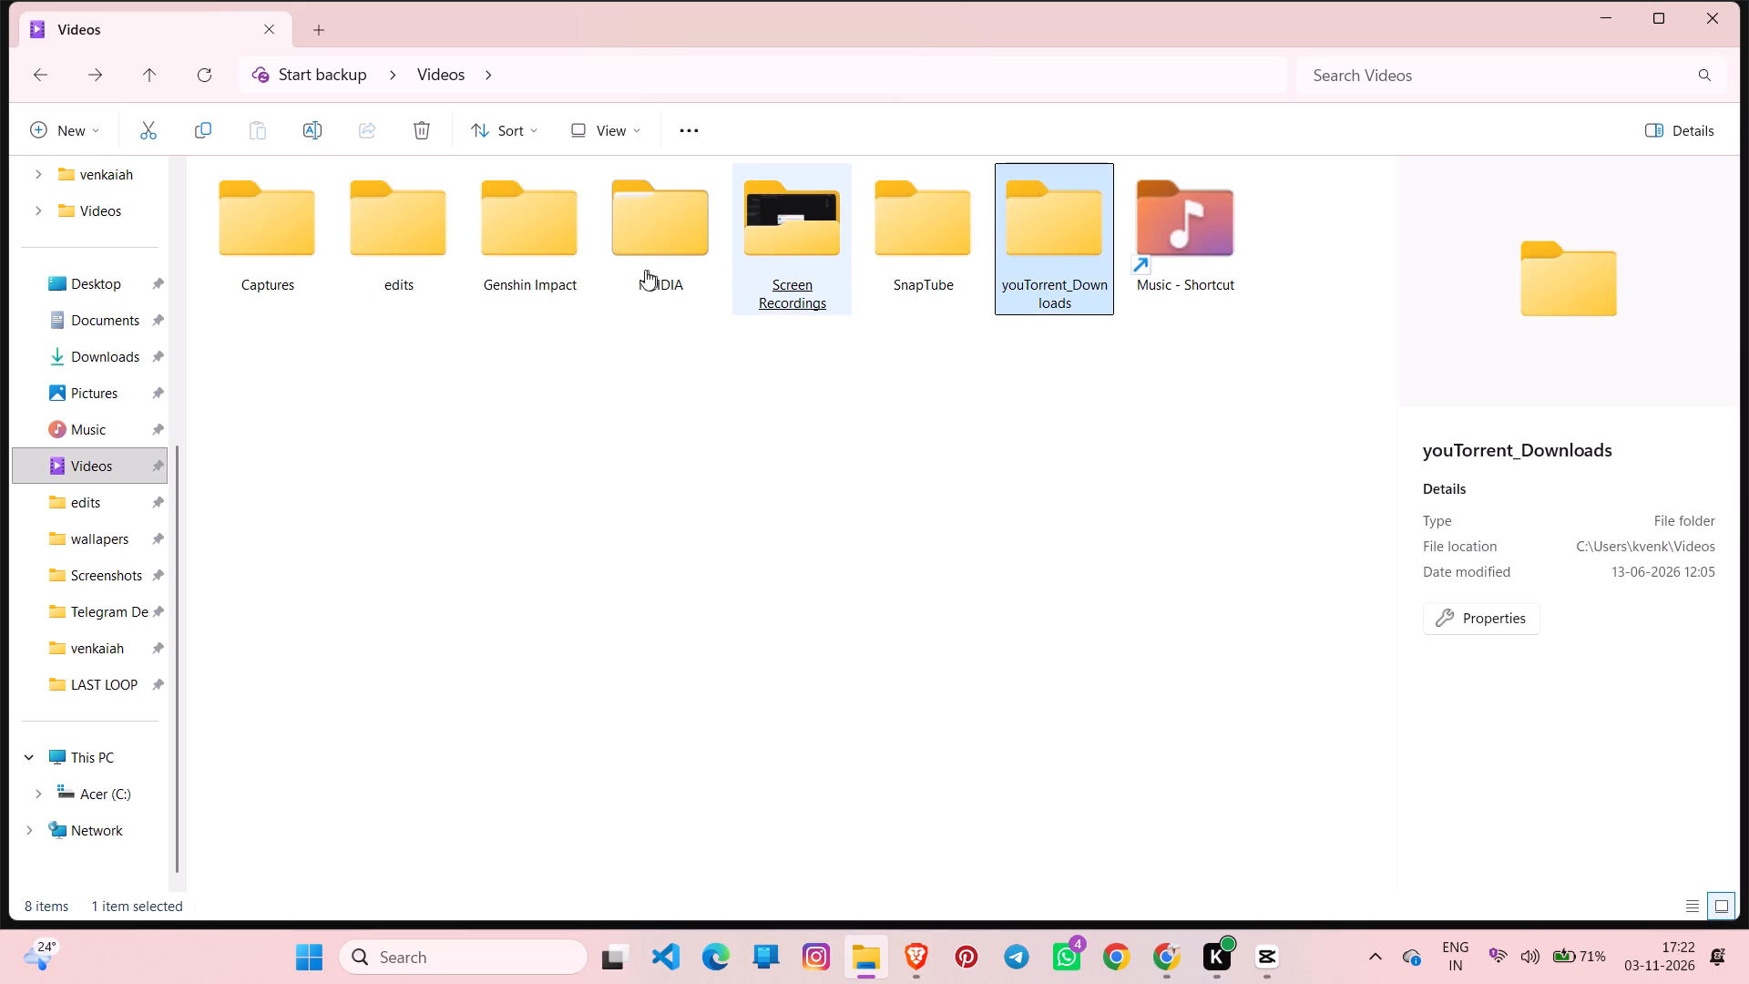
# Check the edits, Screen Recordings and Genshin Impact subfolders of Videos for the episode video.
pyautogui.doubleClick(367, 230)
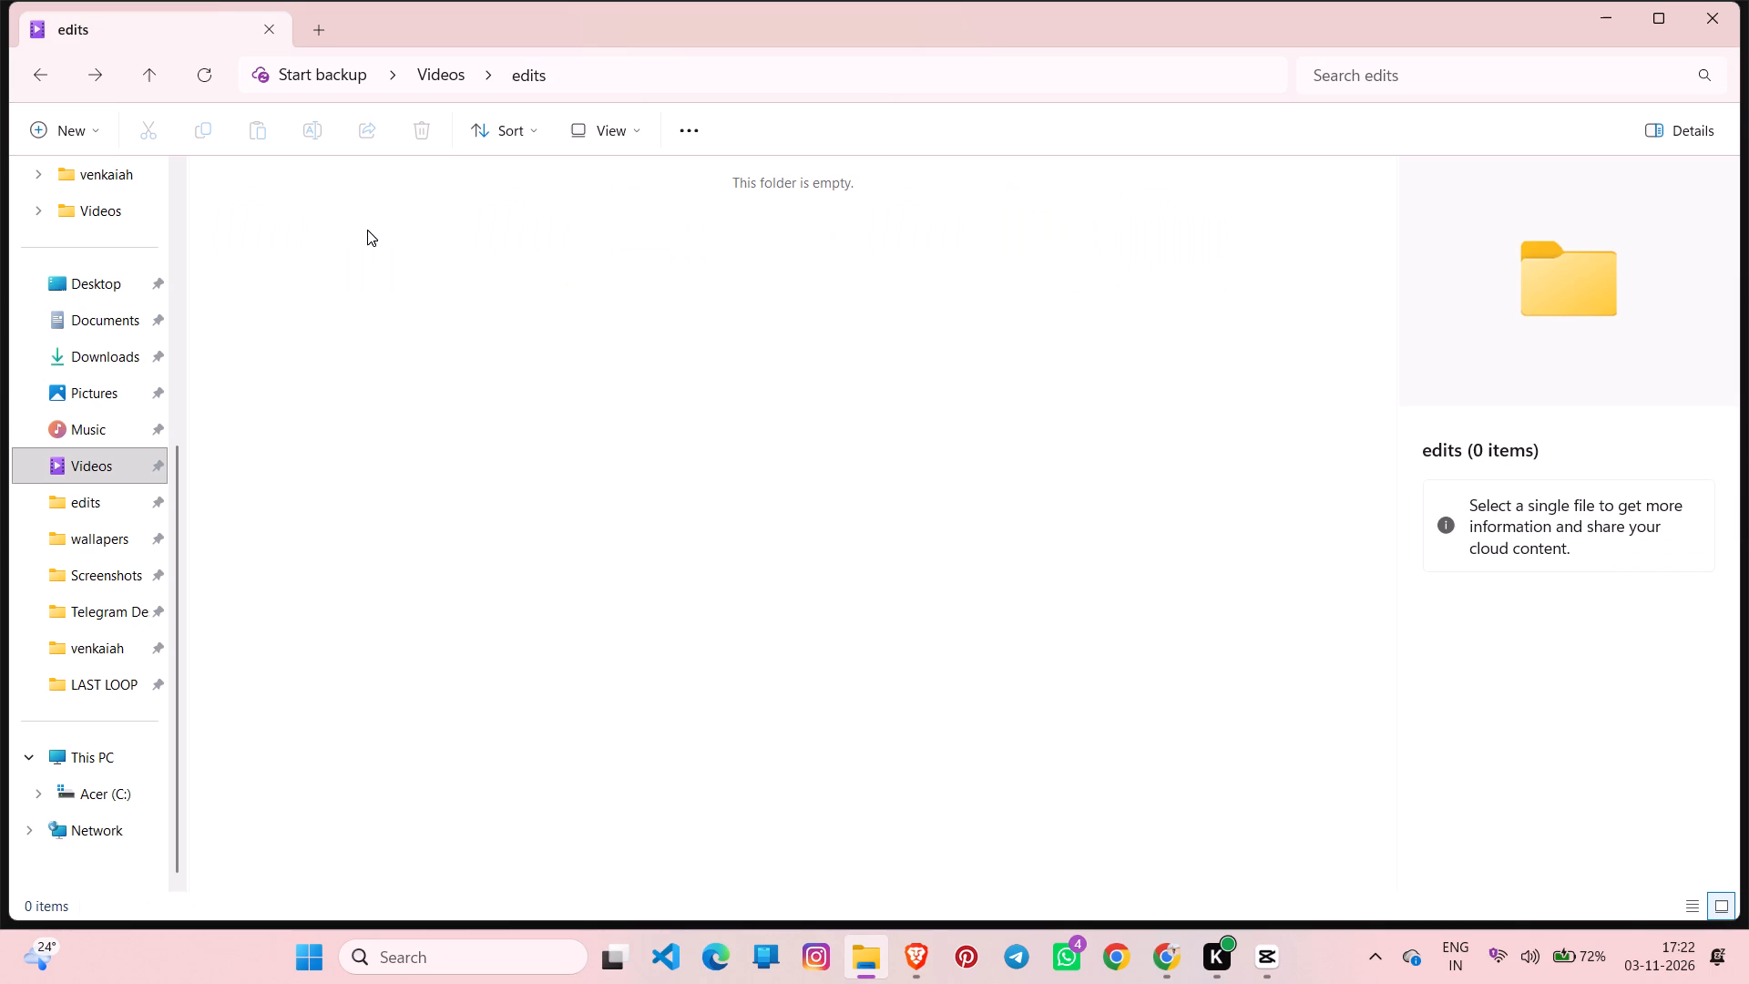
pyautogui.click(44, 78)
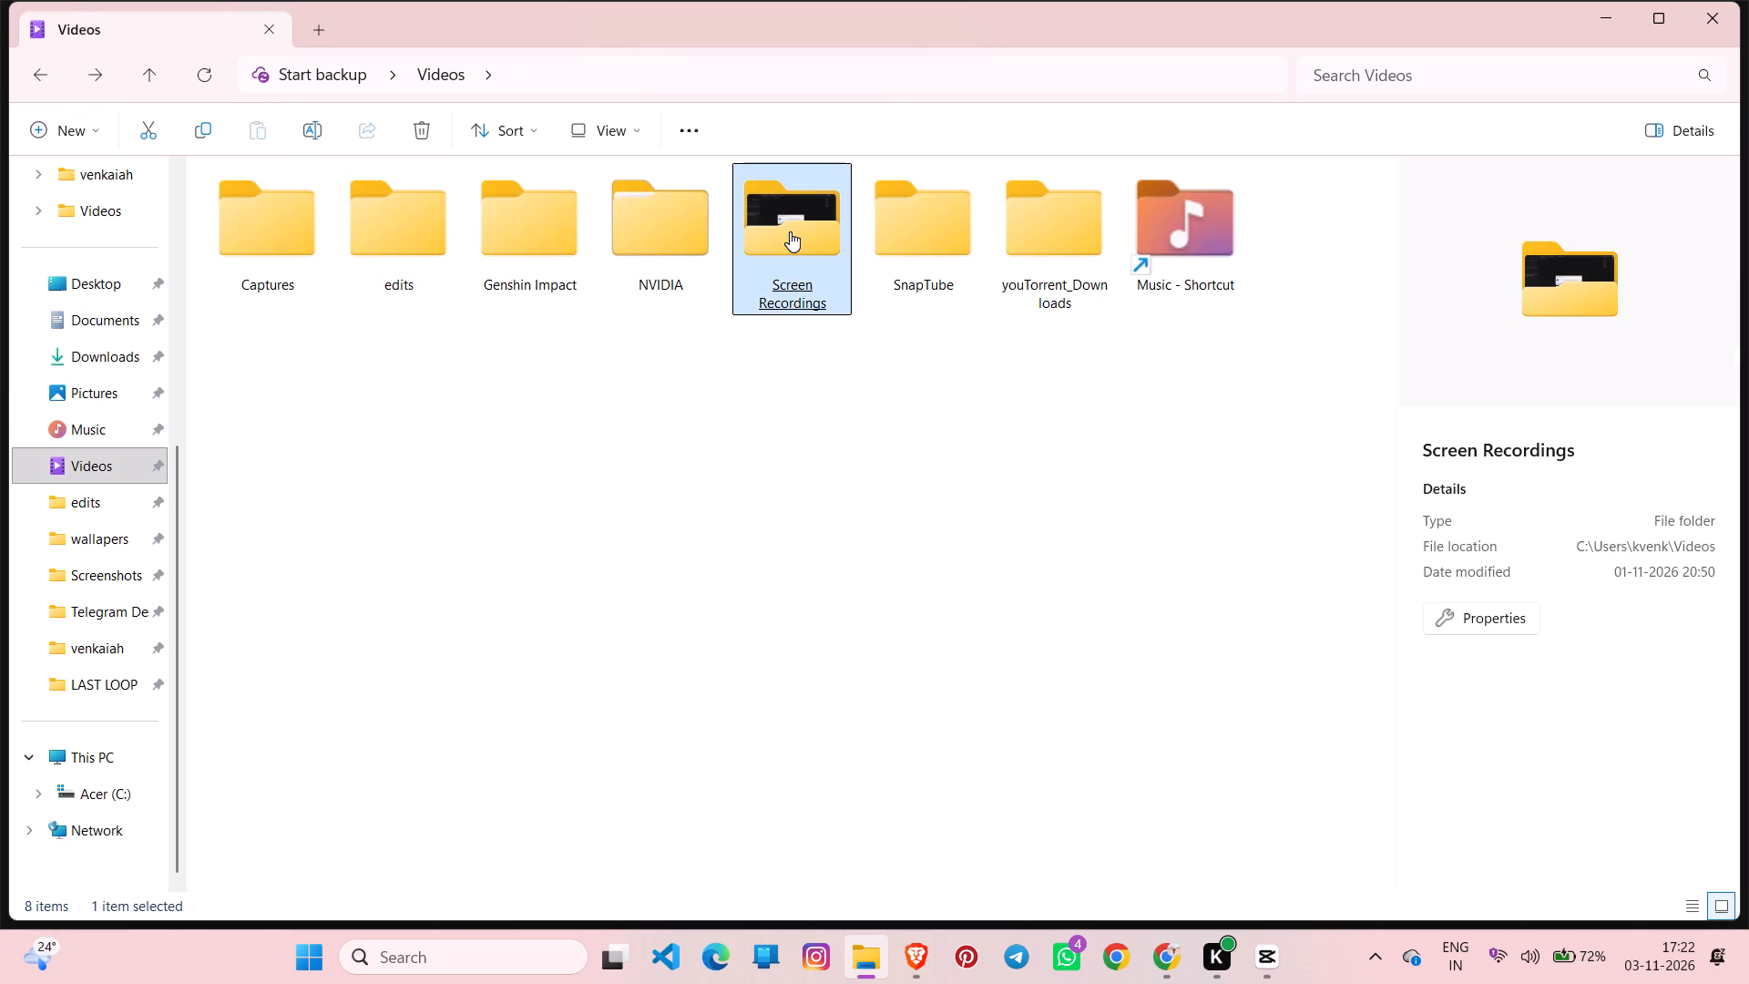
pyautogui.doubleClick(790, 231)
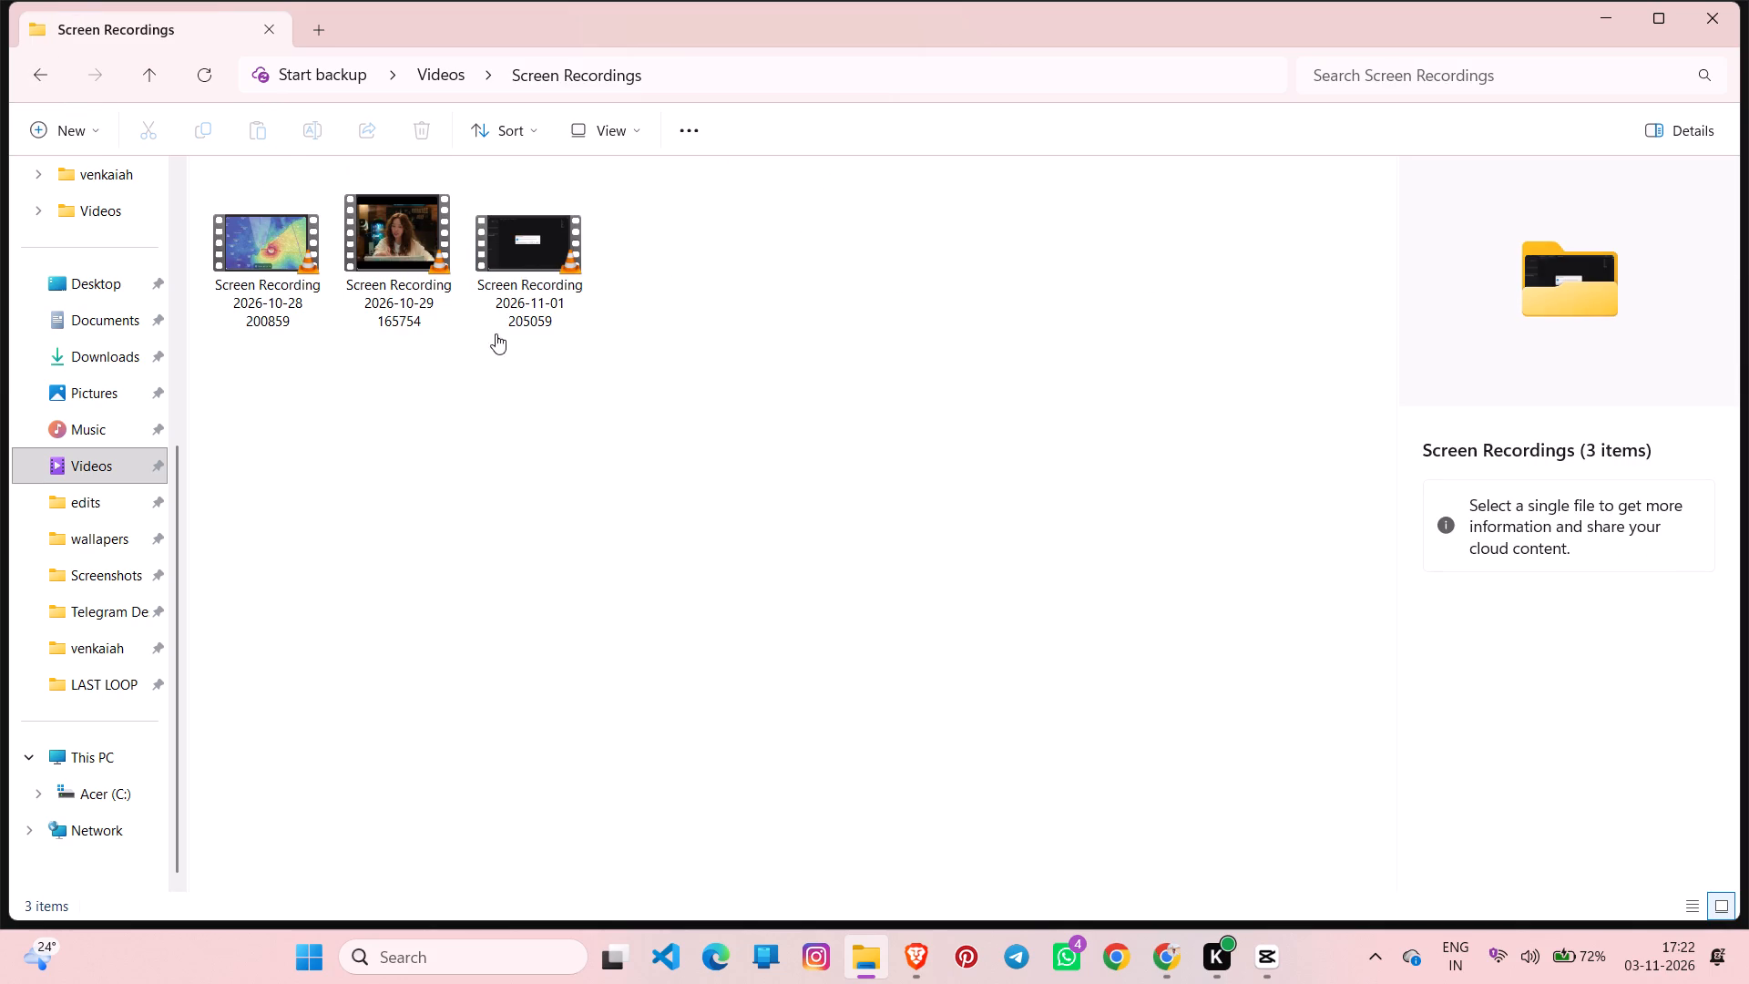
pyautogui.click(41, 79)
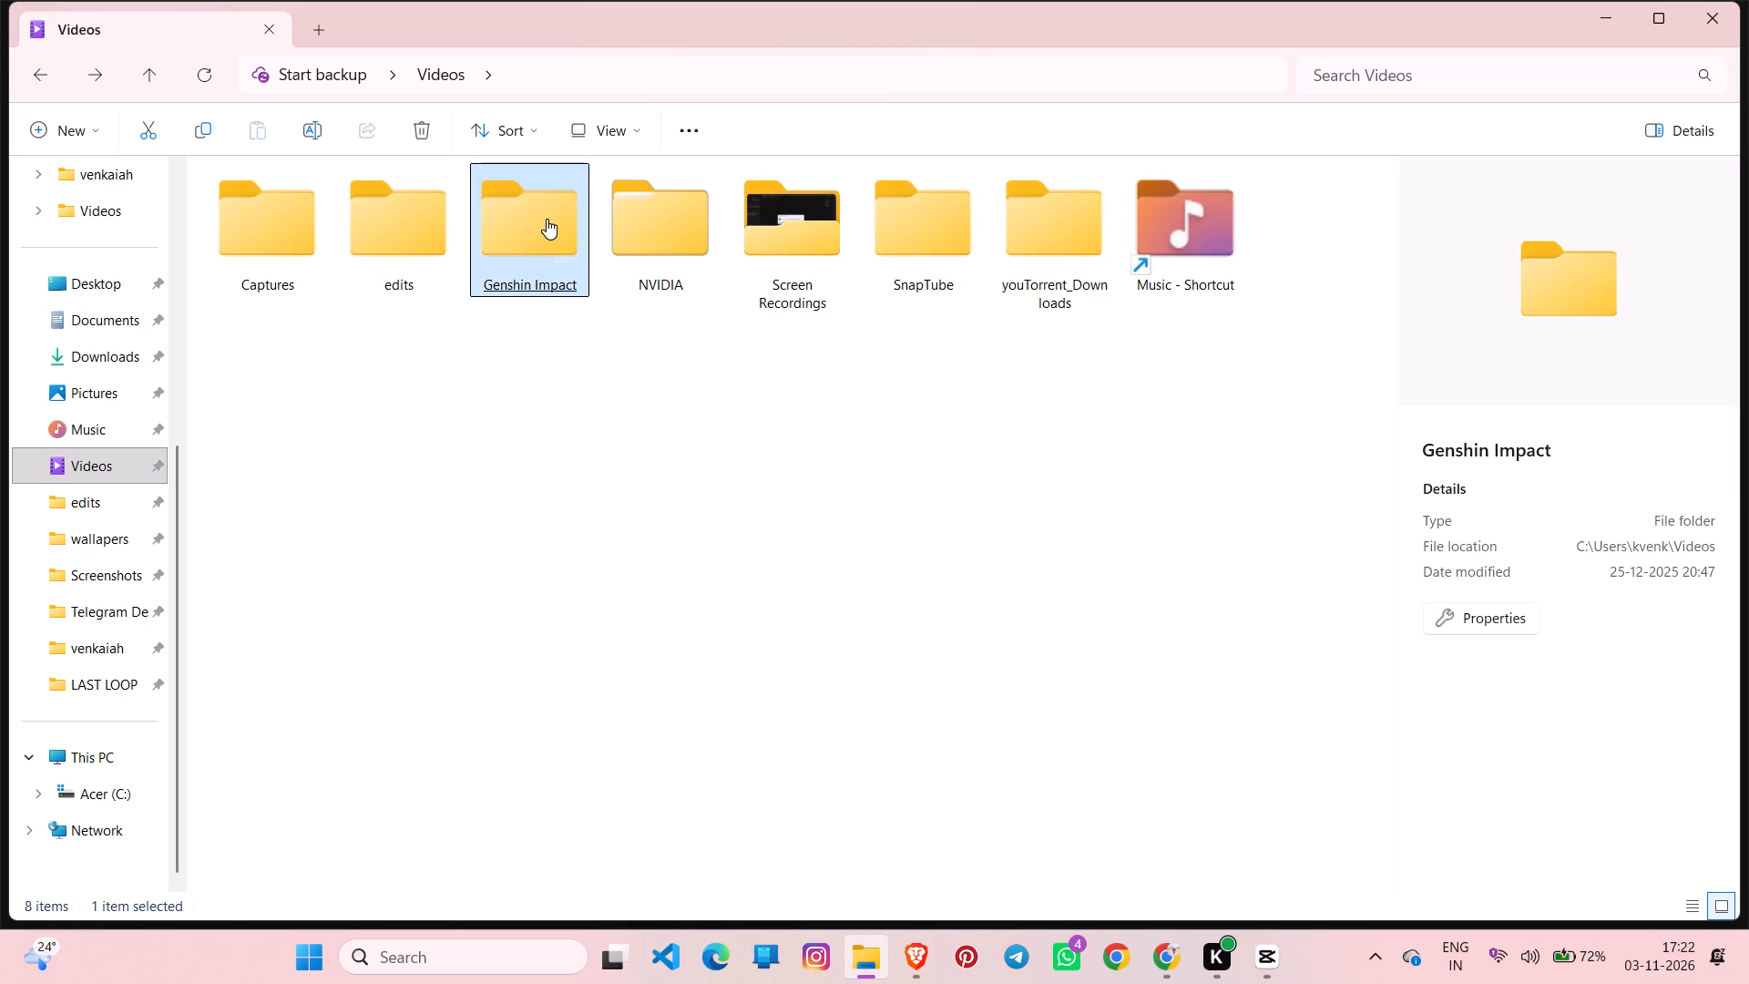
pyautogui.doubleClick(535, 219)
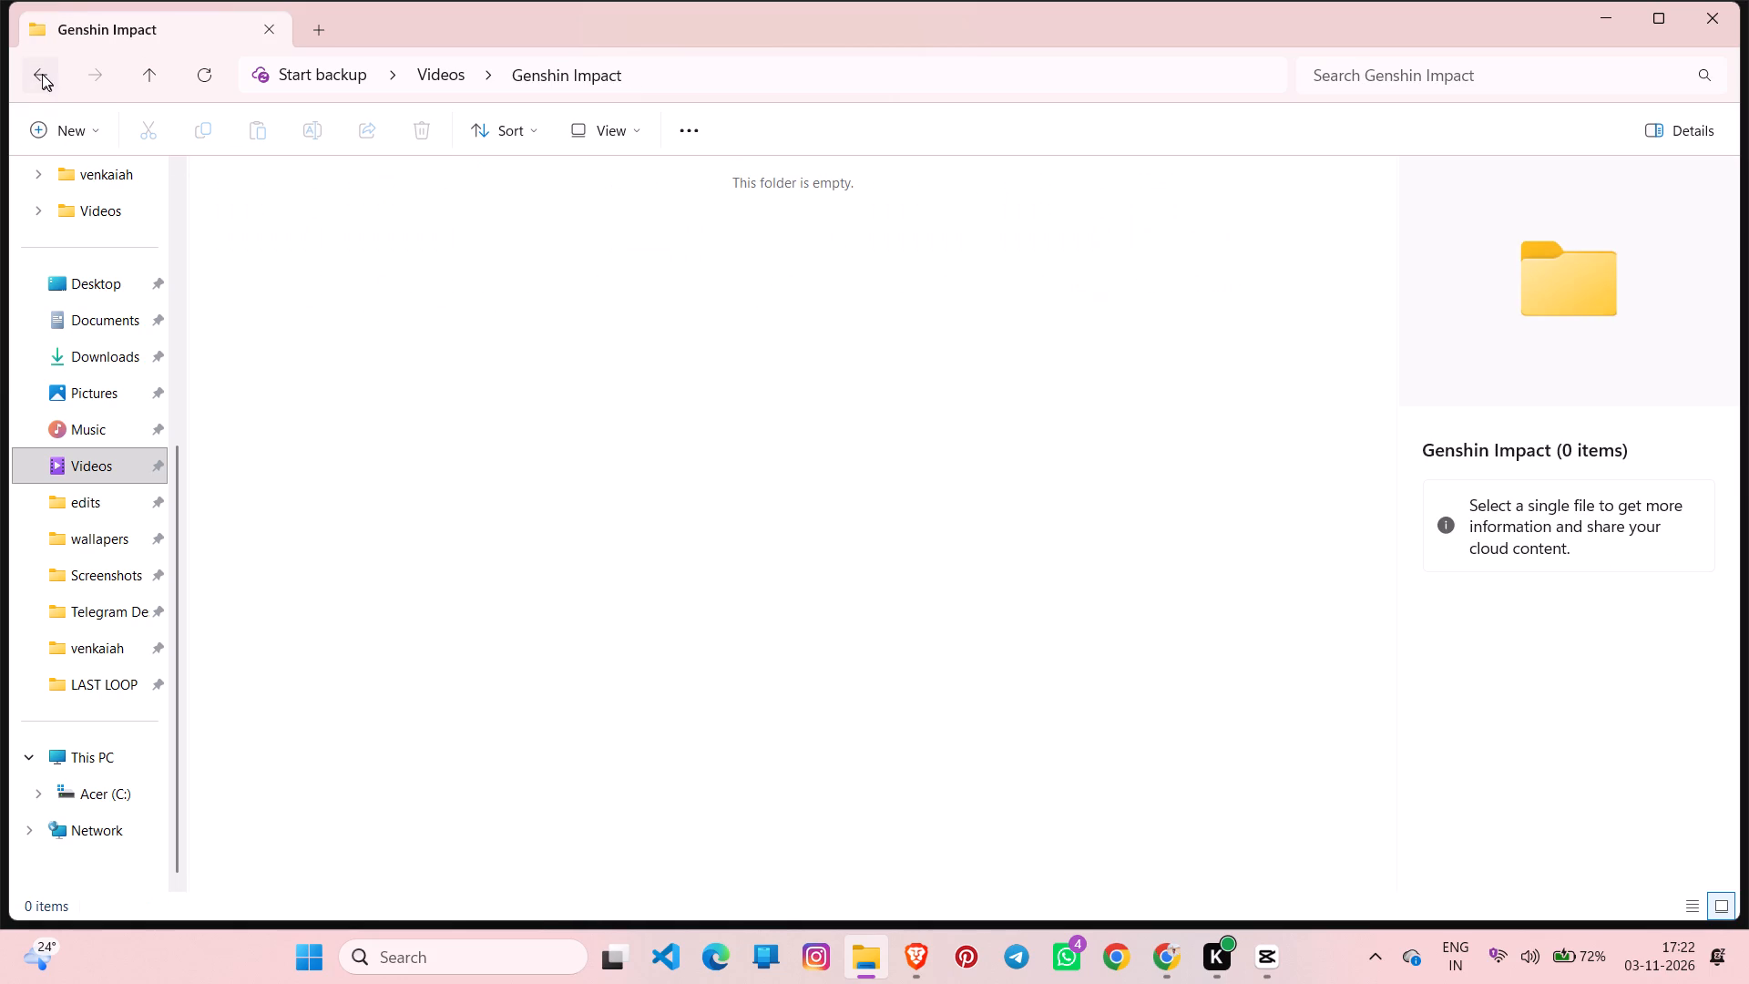
pyautogui.click(42, 73)
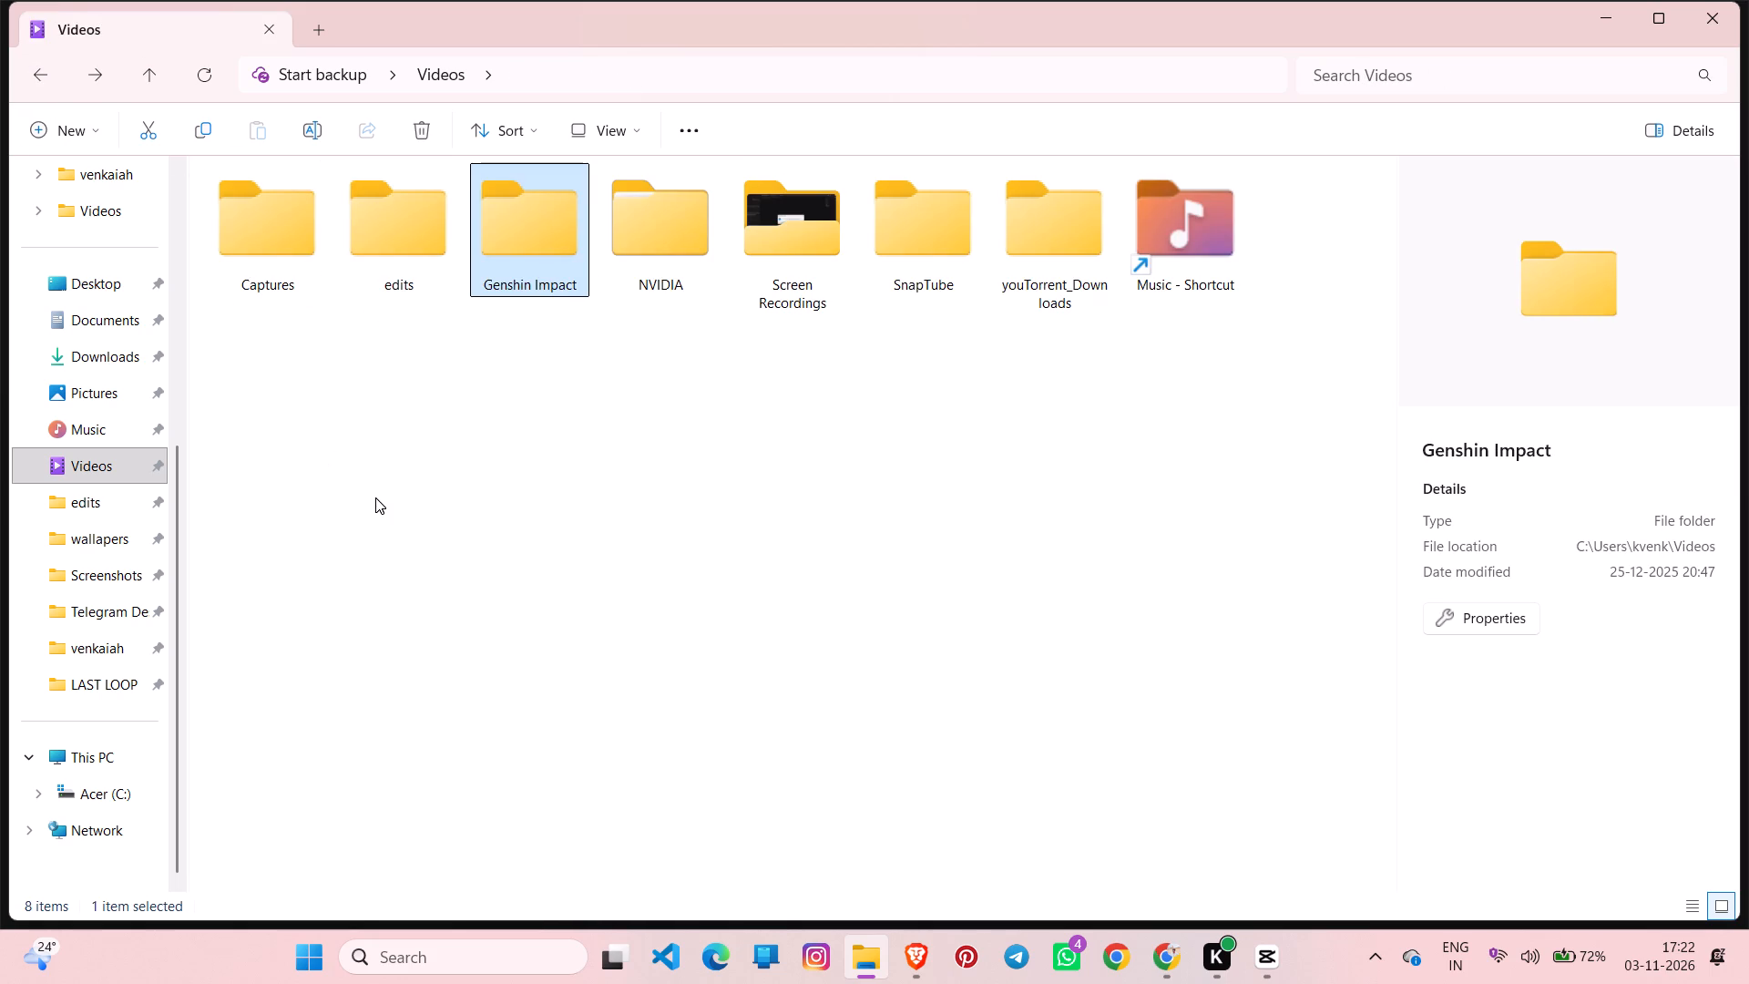
# Switch to CapCut, start exporting project 1103 and name the export "Last Loop esp1".
pyautogui.click(1272, 959)
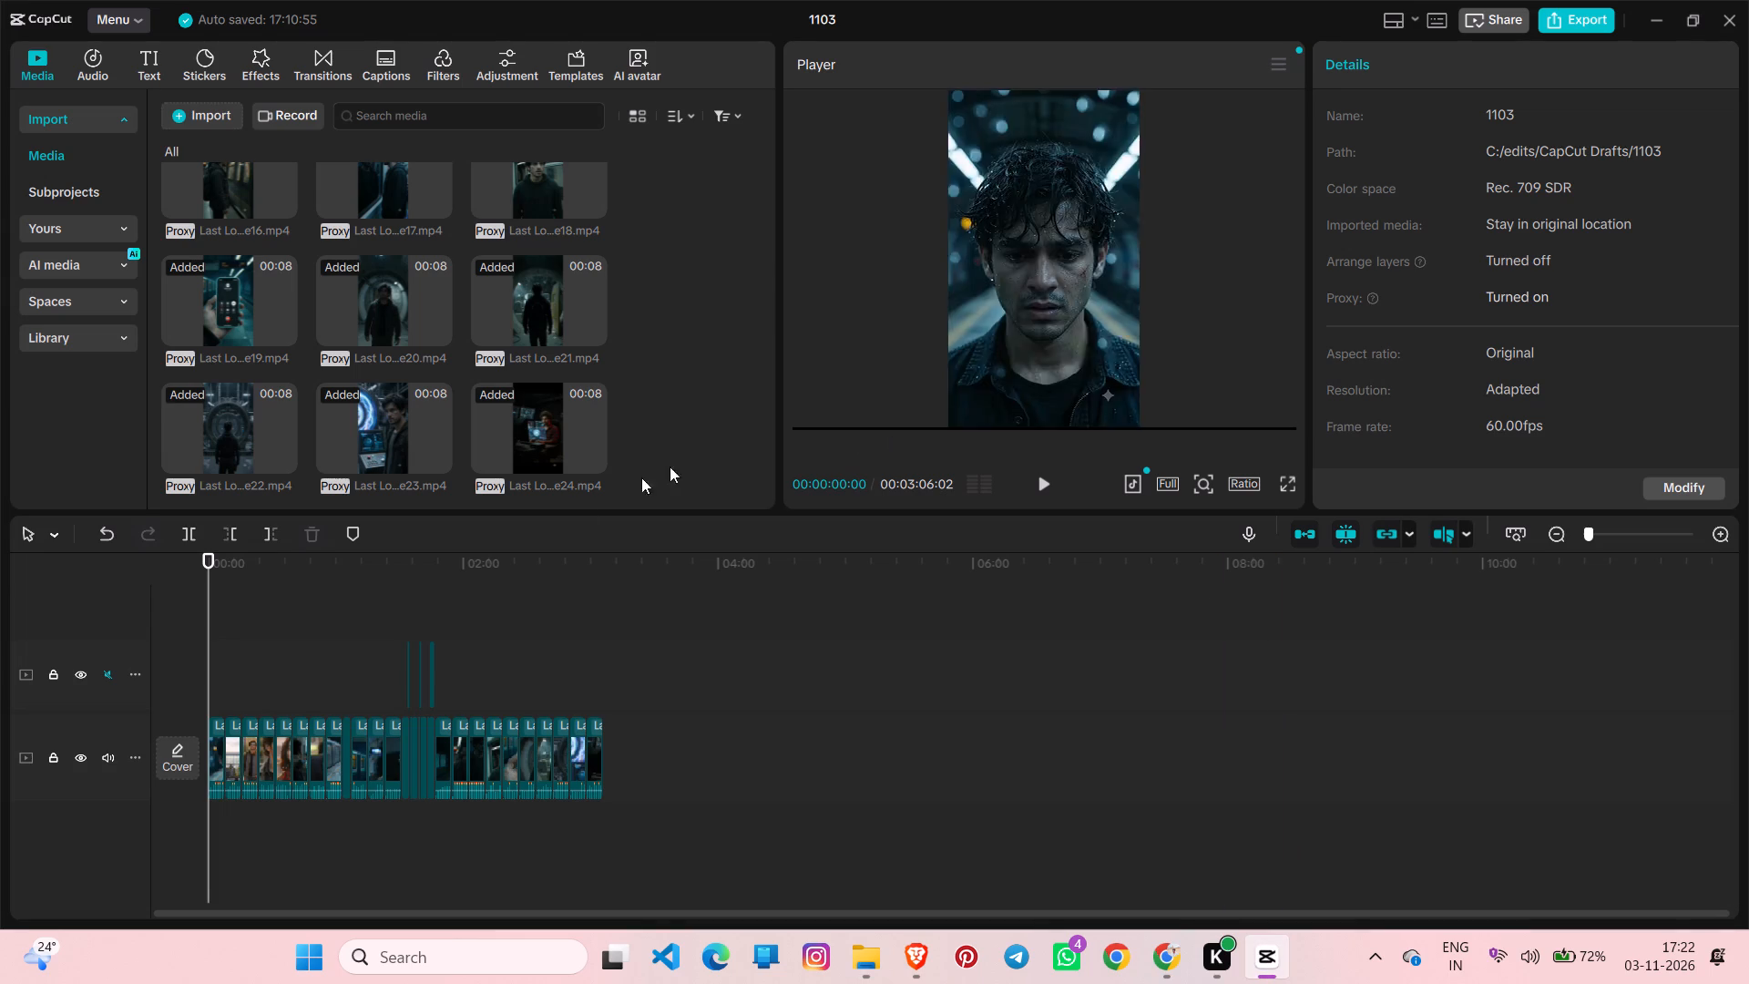
pyautogui.click(1584, 20)
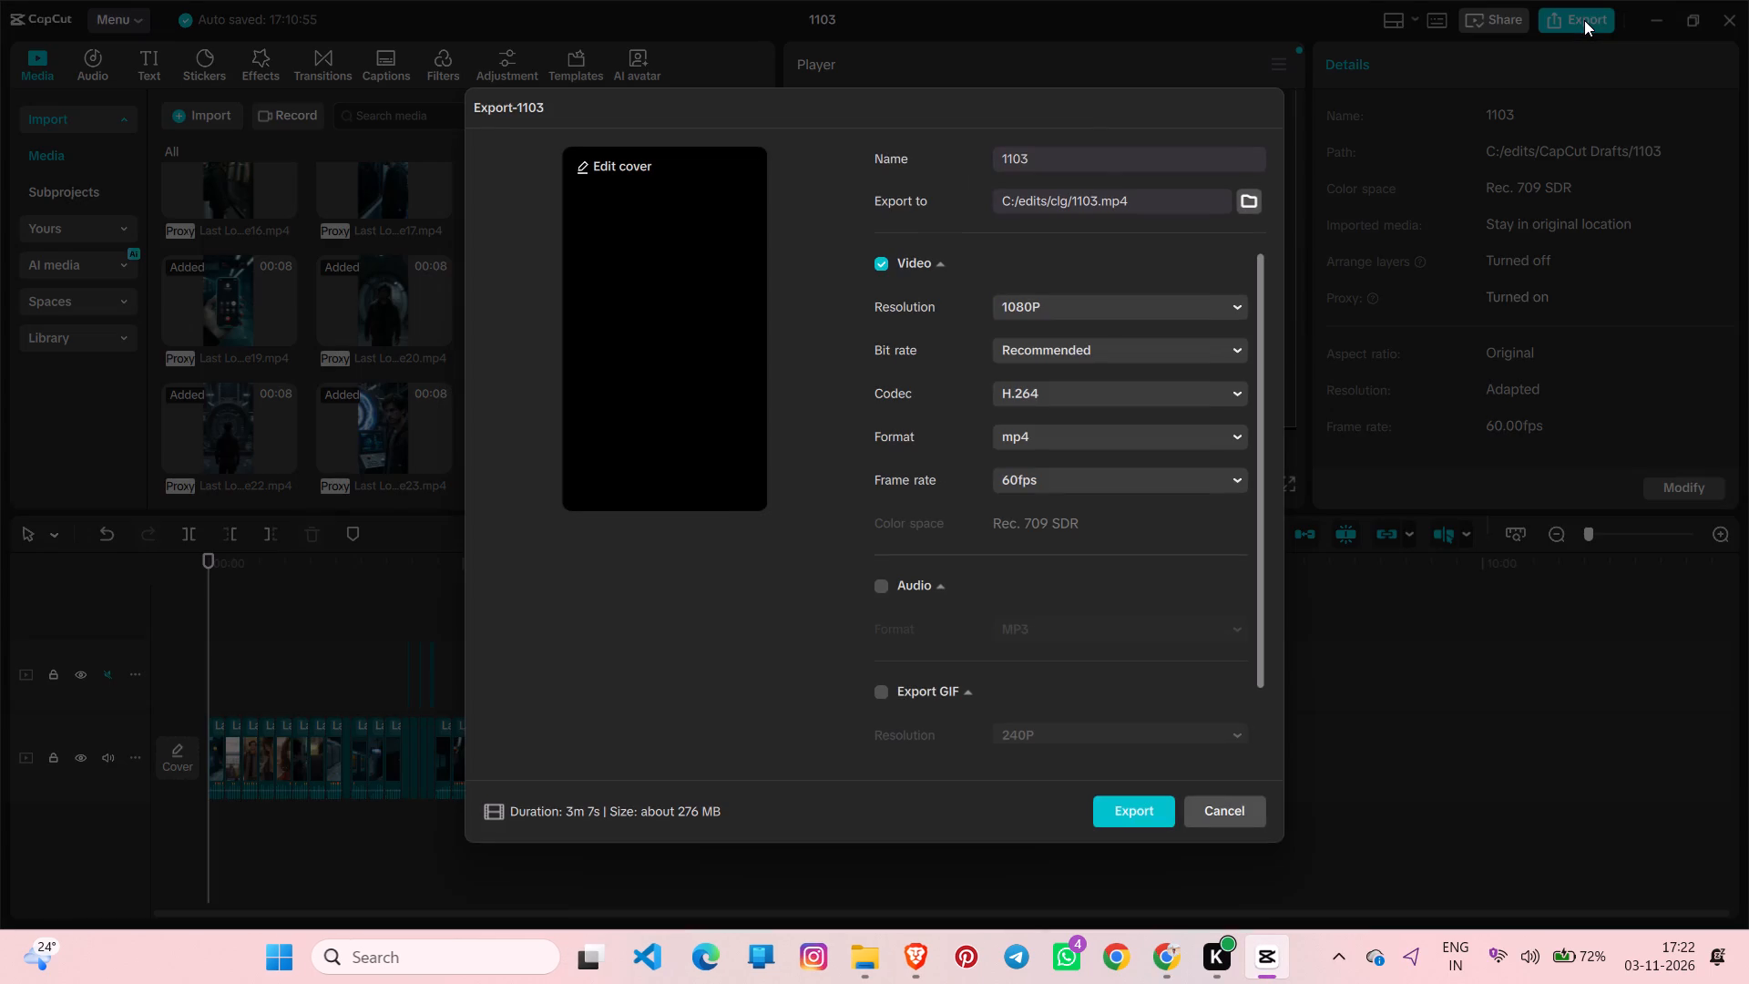
pyautogui.moveTo(1105, 162); pyautogui.dragTo(1004, 158)
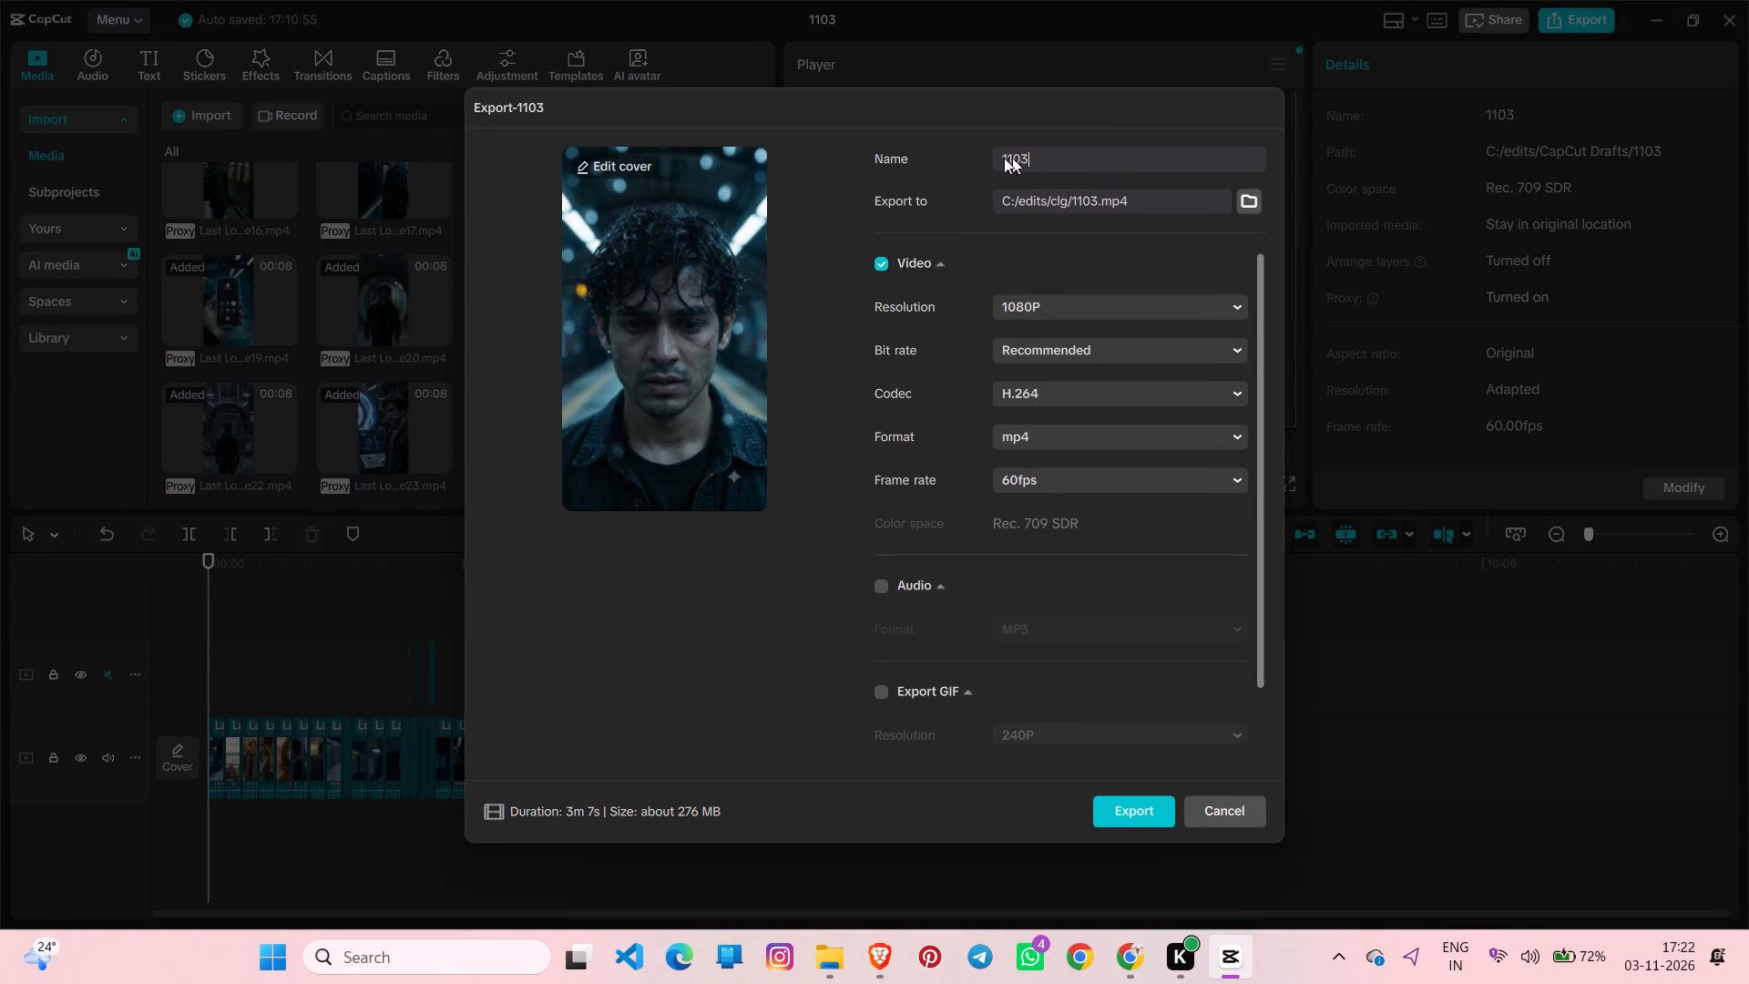
pyautogui.moveTo(1004, 158); pyautogui.dragTo(978, 159)
pyautogui.press('BackSpace')
pyautogui.hotkey('ctrl', 'v')
pyautogui.press('space')
pyautogui.write('esp1')
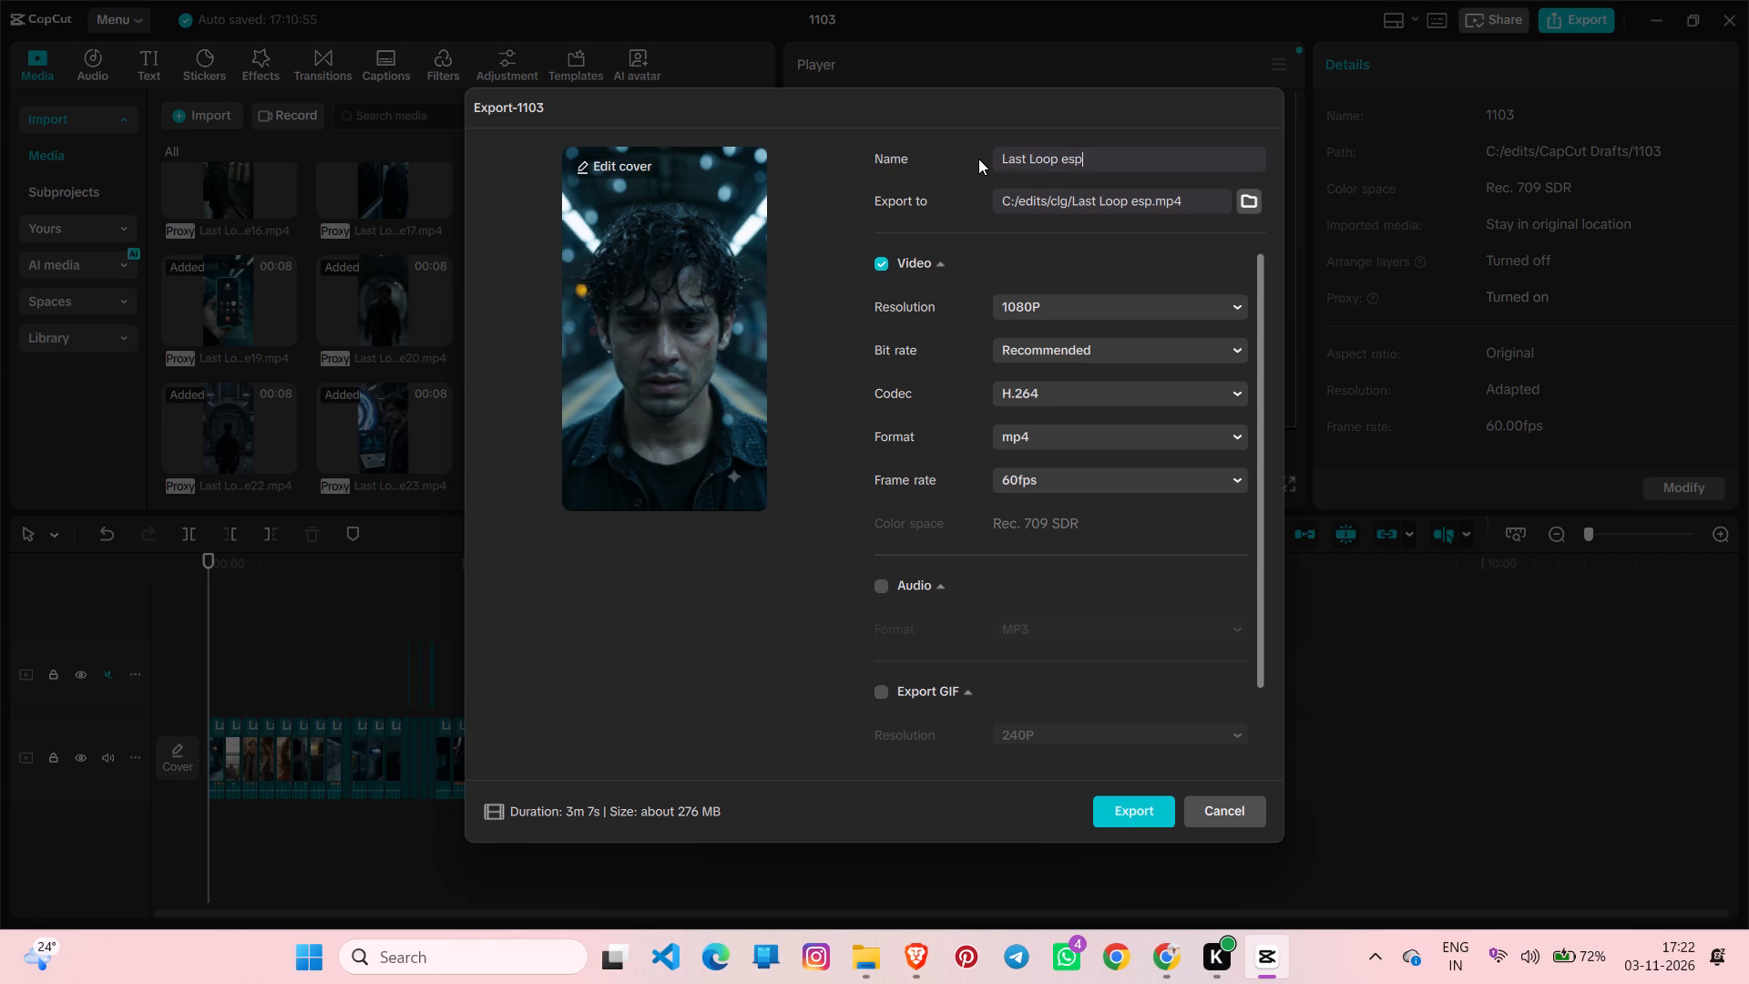
# Set the export destination to the edits folder on Acer (C:).
pyautogui.click(1242, 198)
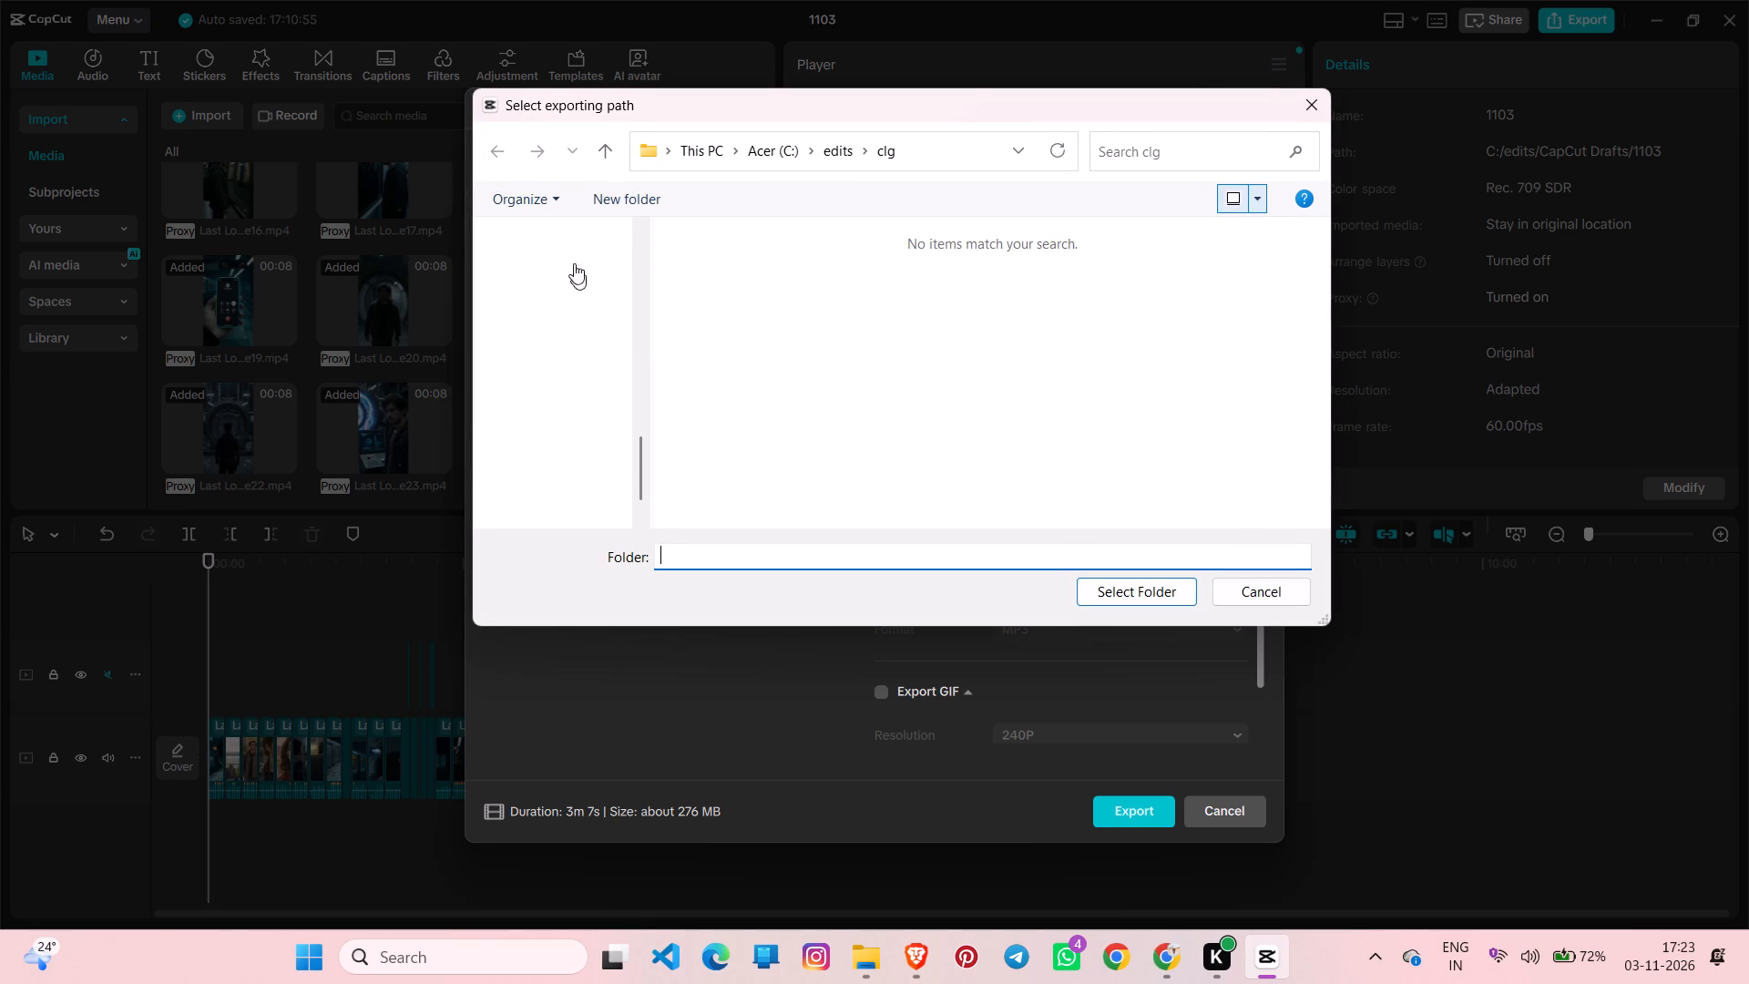
pyautogui.click(834, 146)
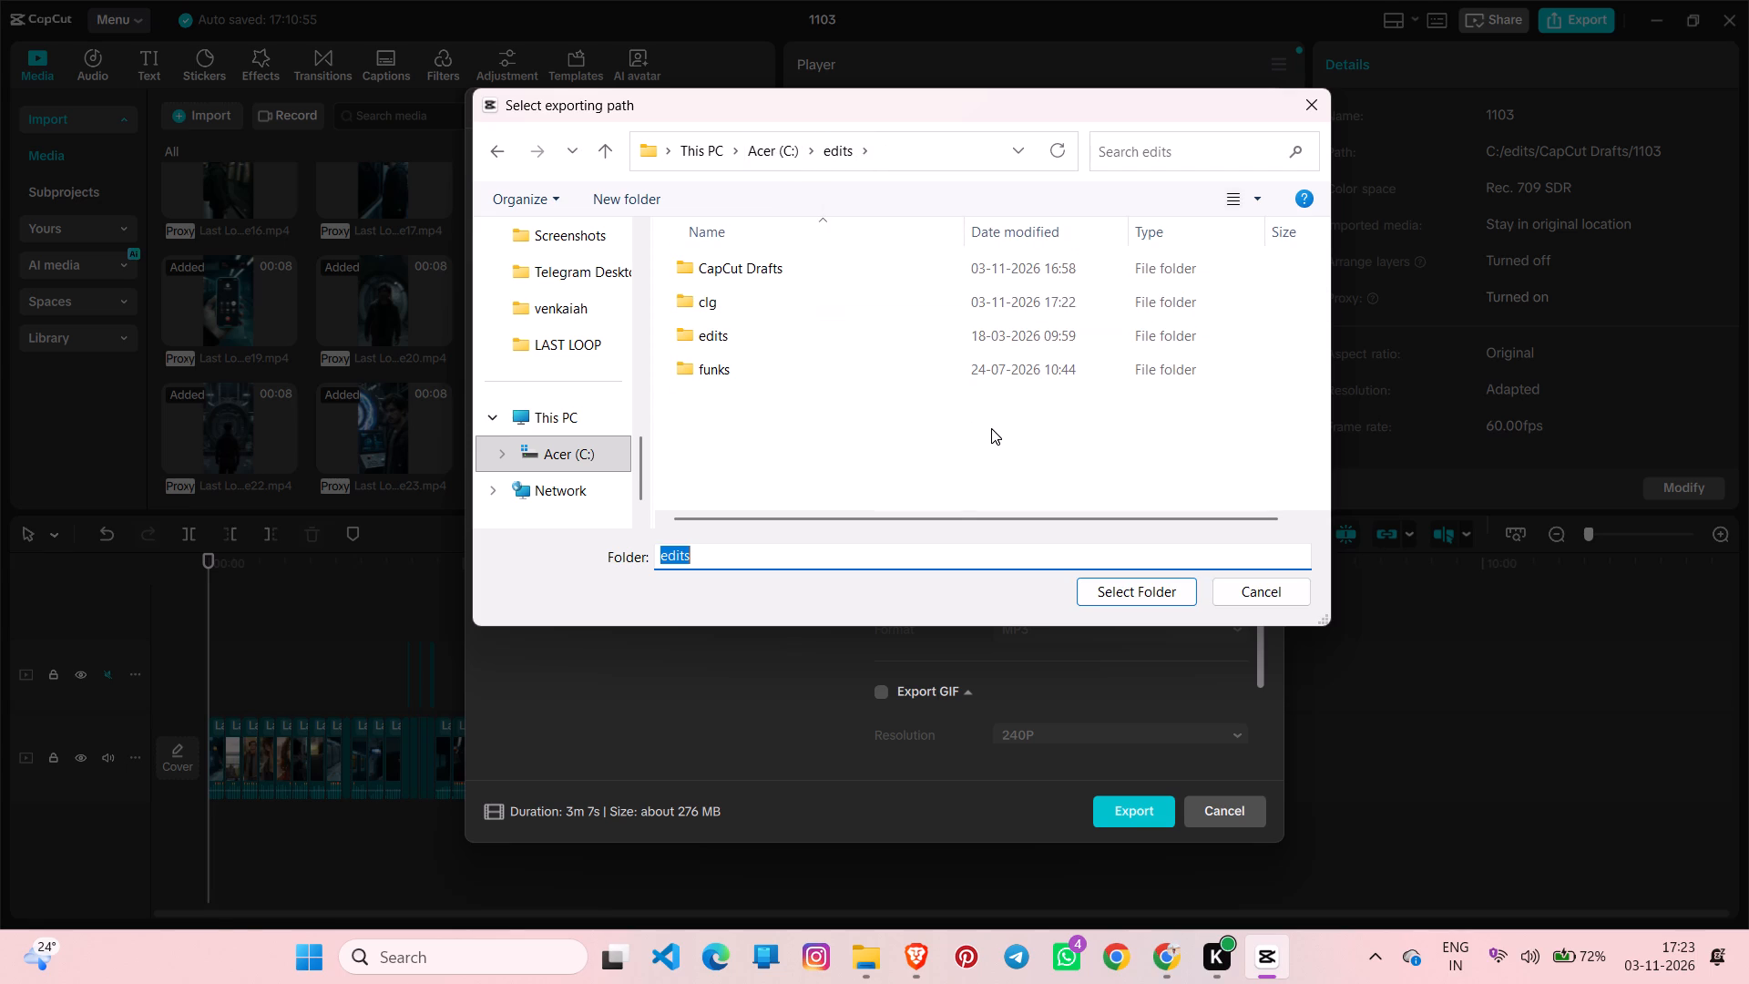
pyautogui.click(826, 425)
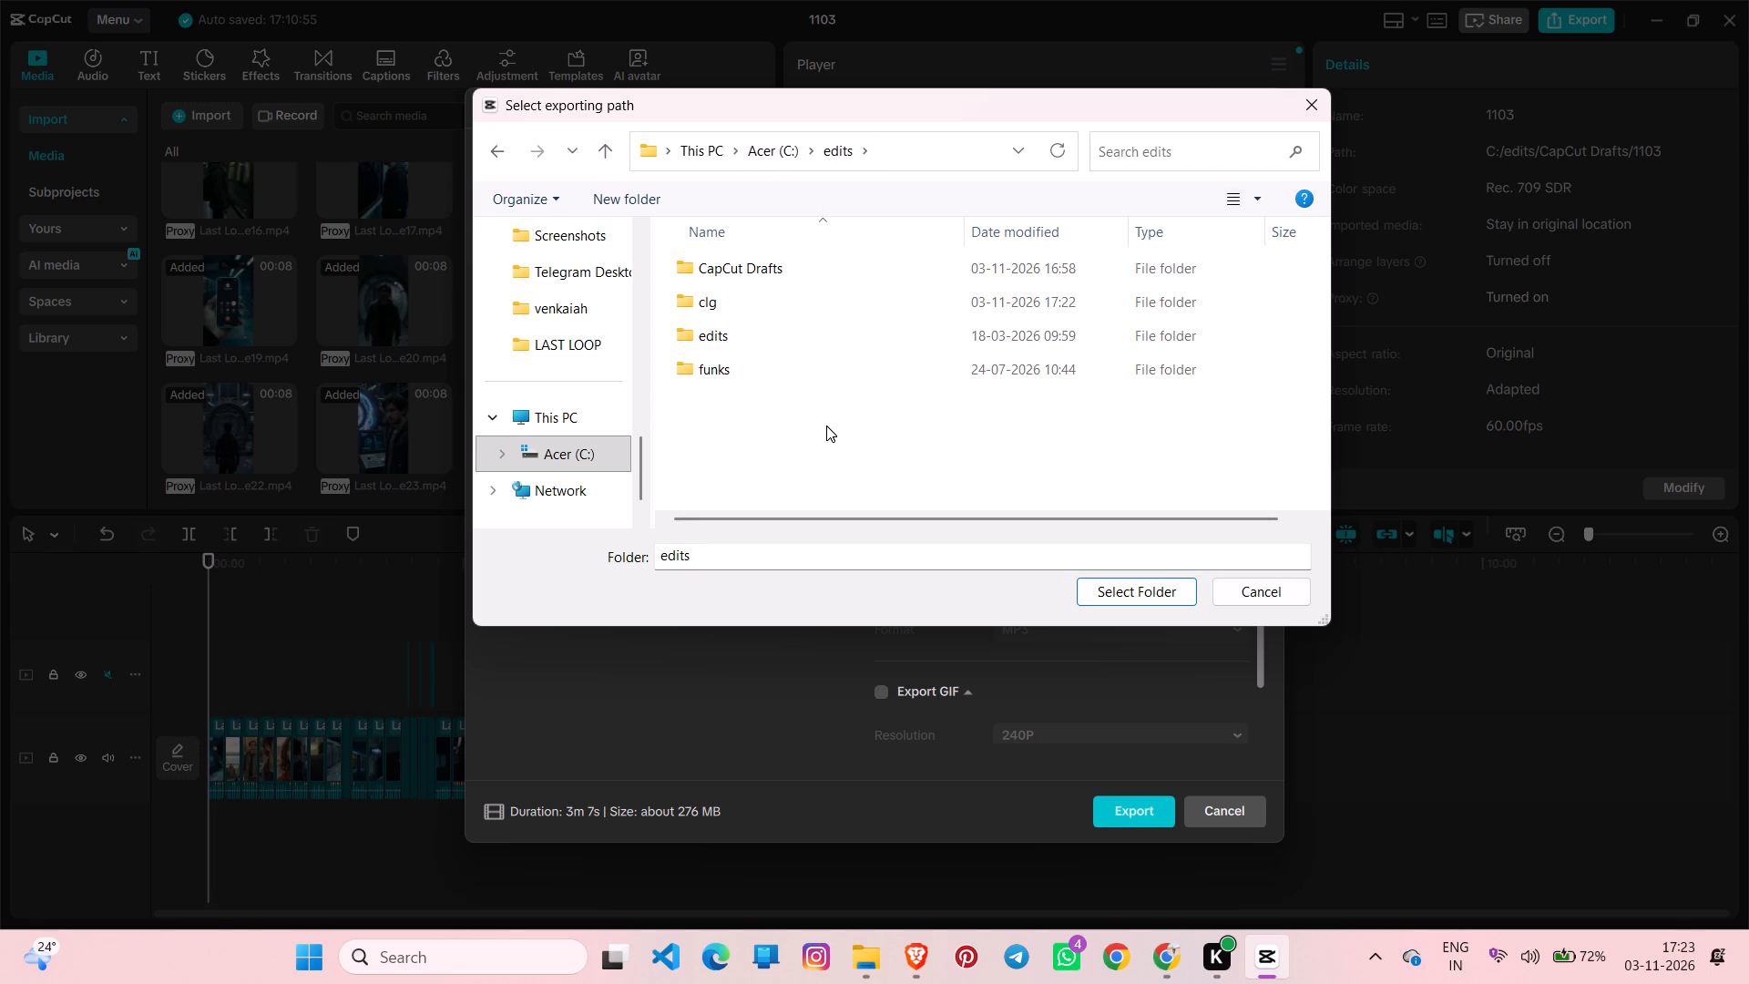
pyautogui.moveTo(755, 566); pyautogui.dragTo(647, 566)
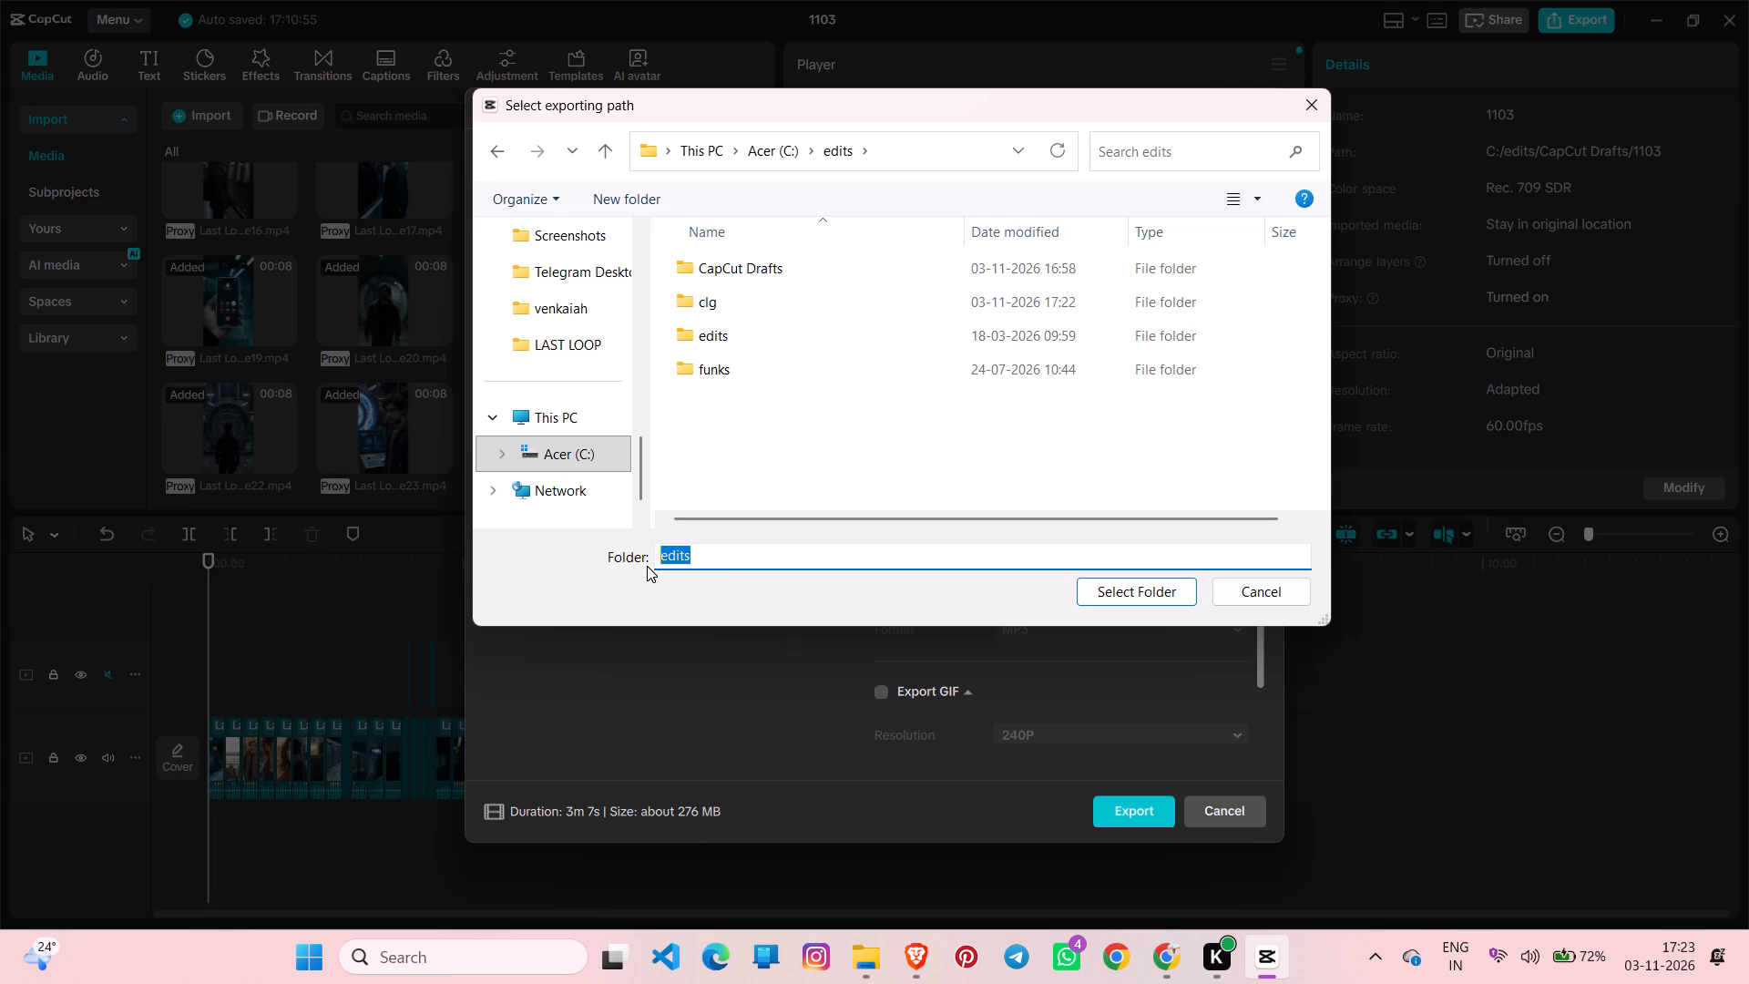
pyautogui.press('BackSpace')
pyautogui.click(1138, 594)
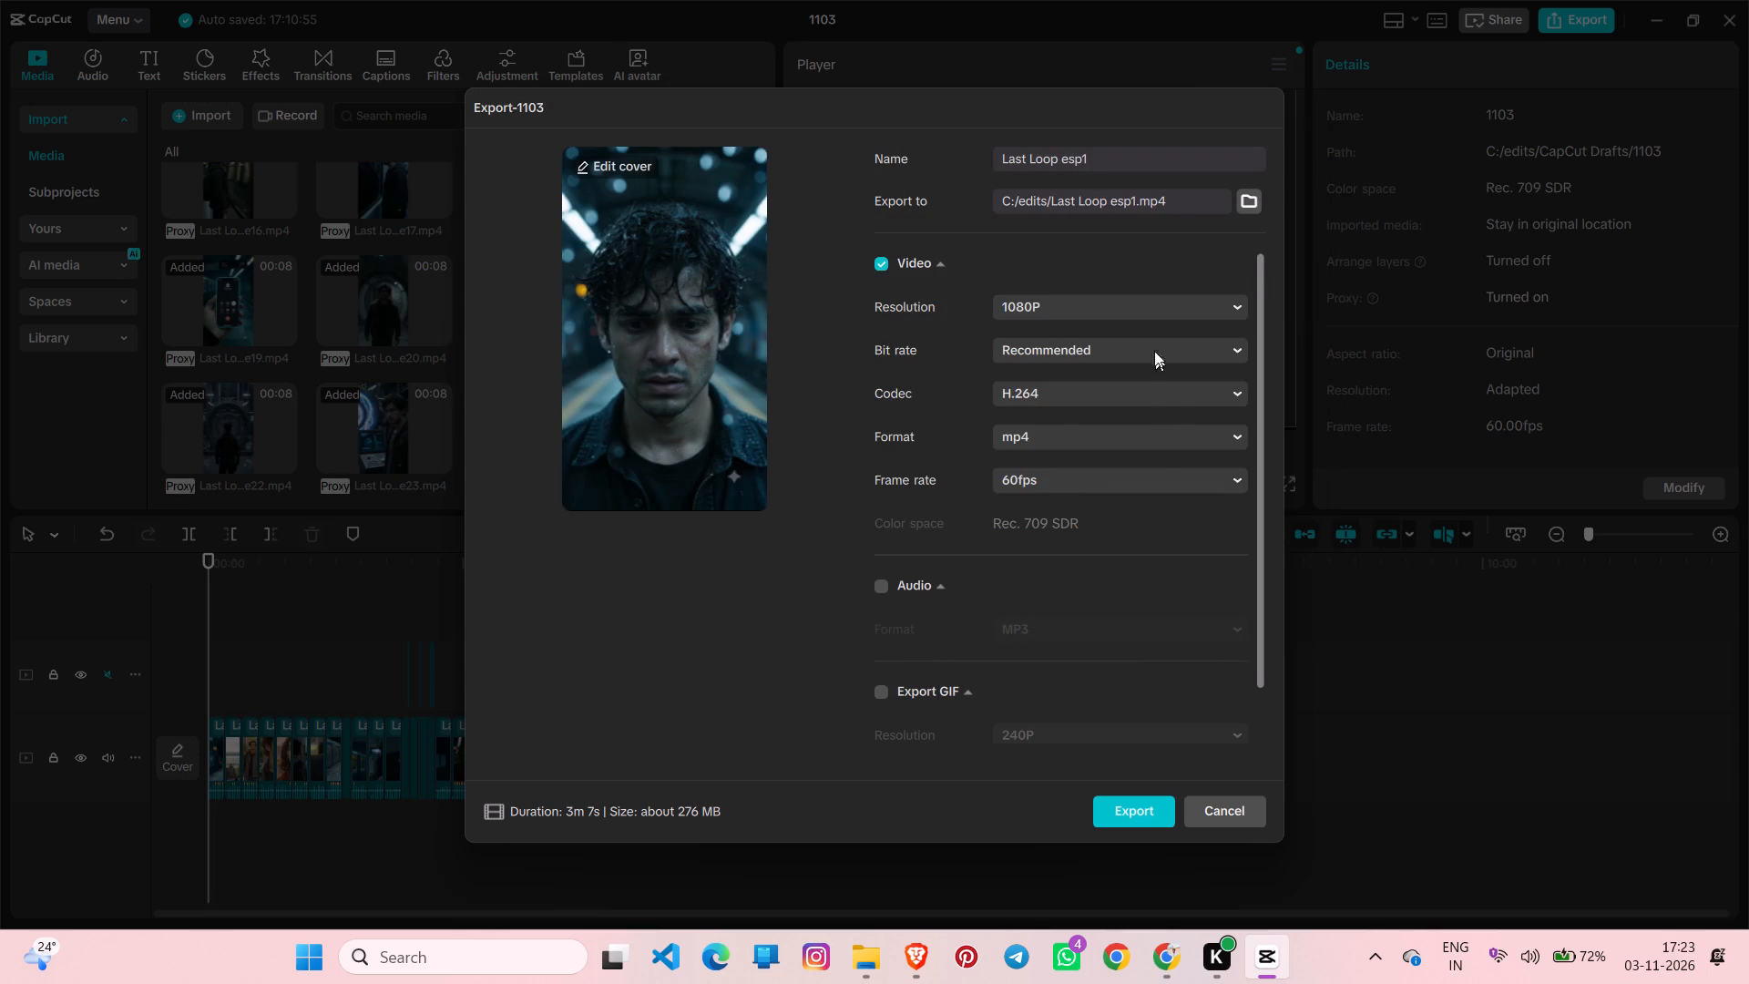
# Export the video, look at the YouTube sharing options and close the export dialog without sharing.
pyautogui.click(1125, 822)
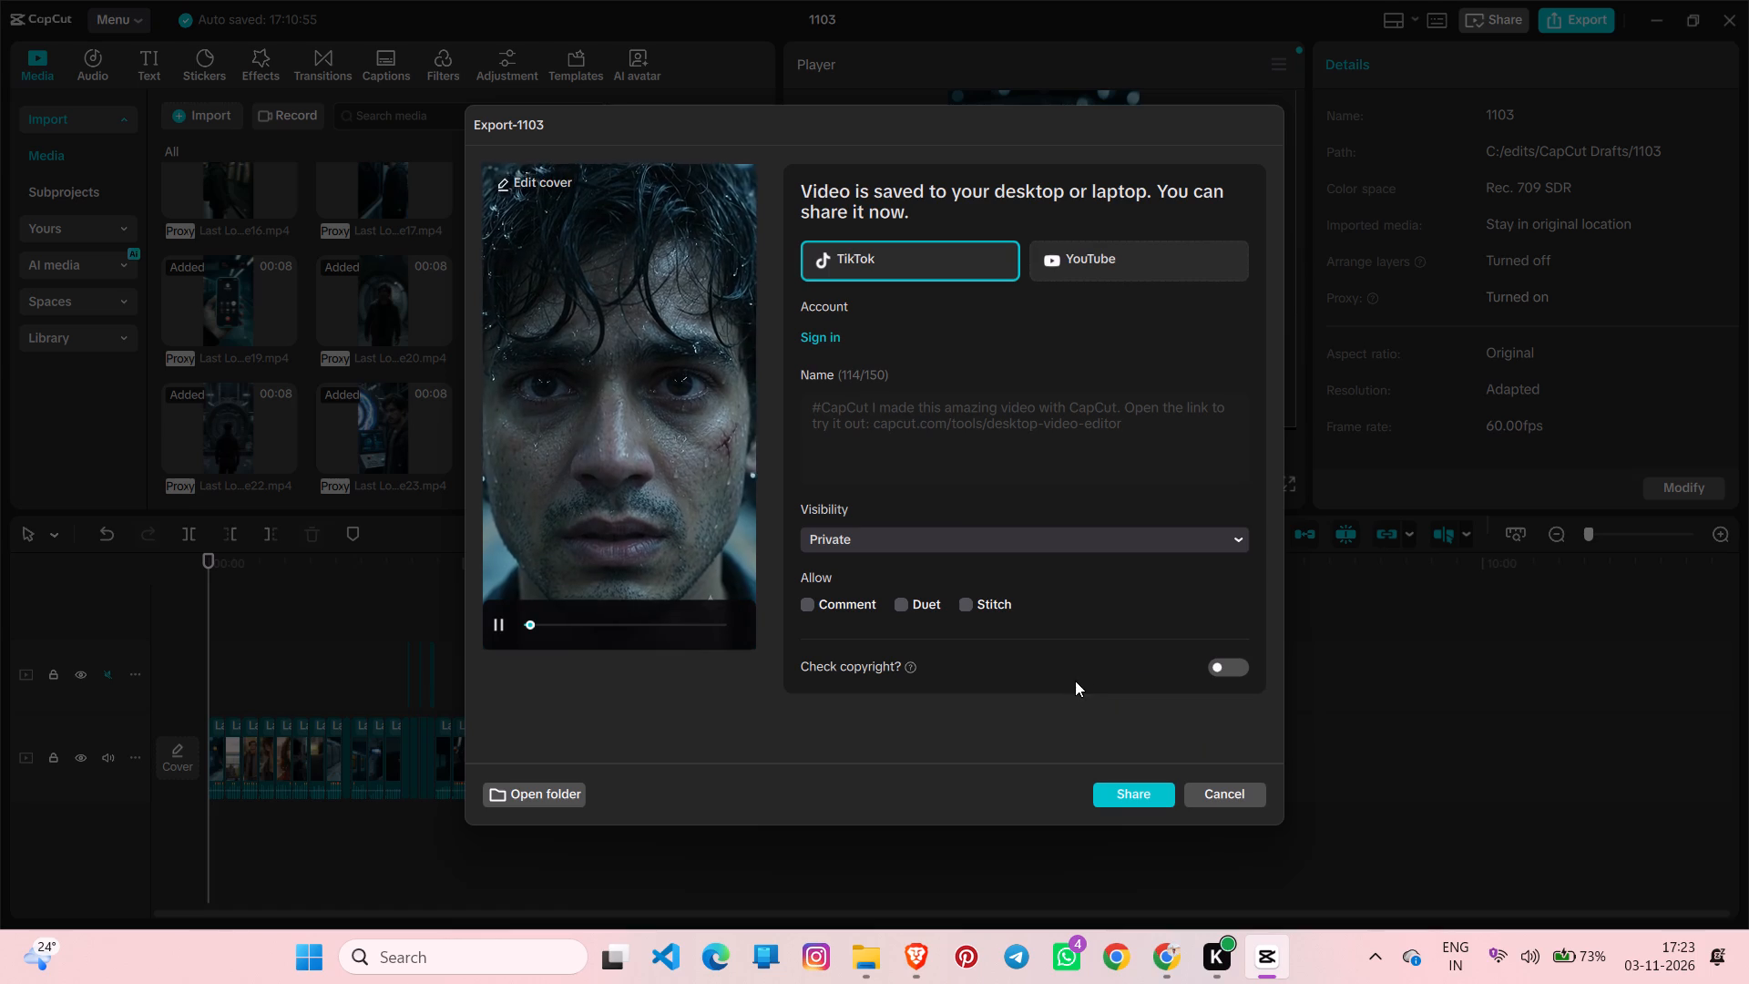
pyautogui.click(1134, 259)
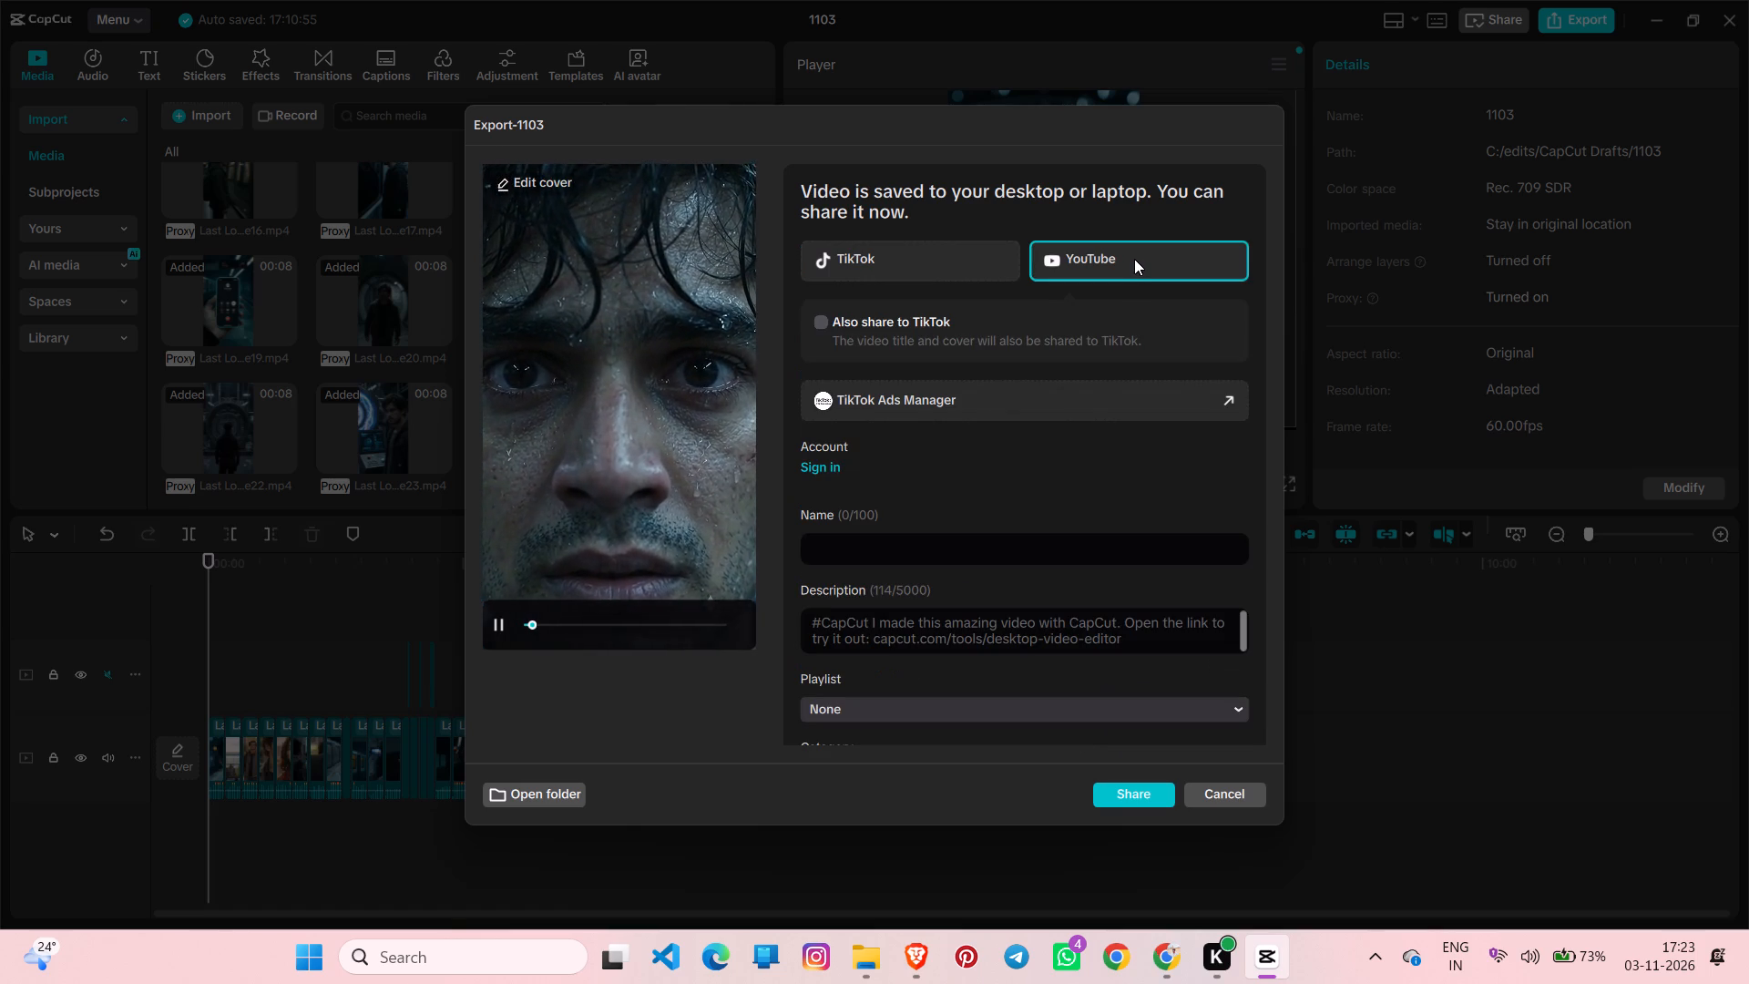
pyautogui.click(1212, 805)
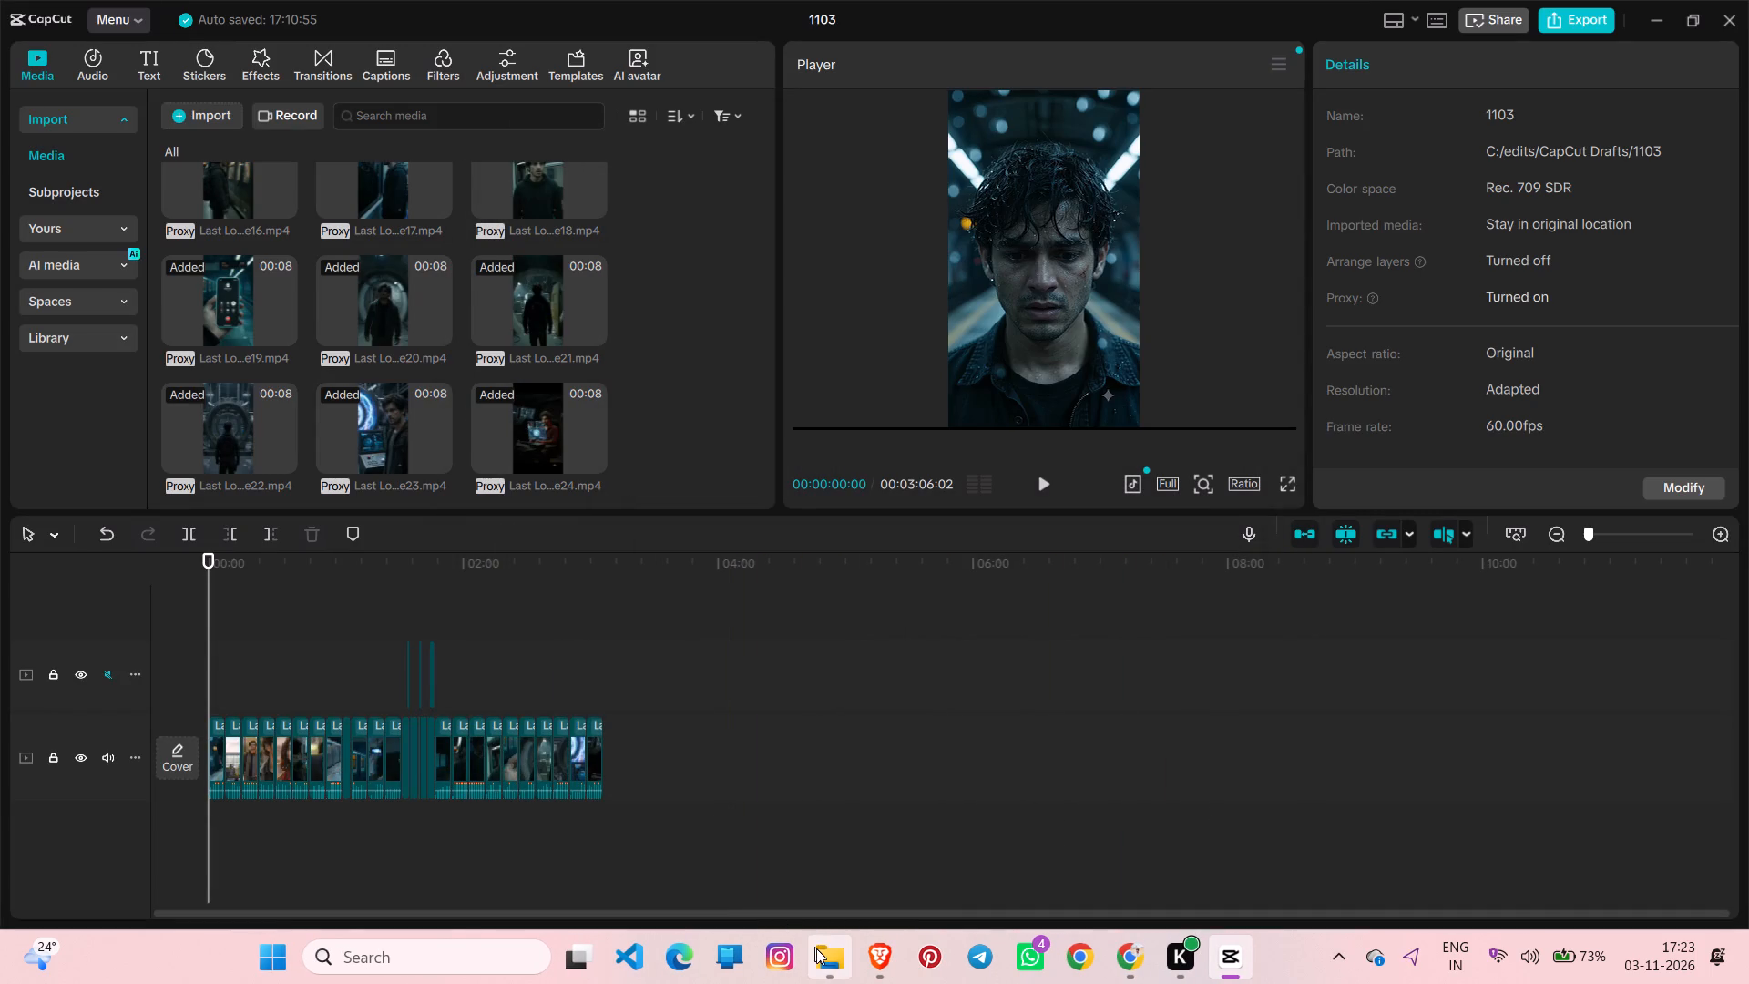
# Switch to File Explorer, open the edits folder on Acer (C:) and cut the exported Last Loop esp1 video.
pyautogui.click(817, 949)
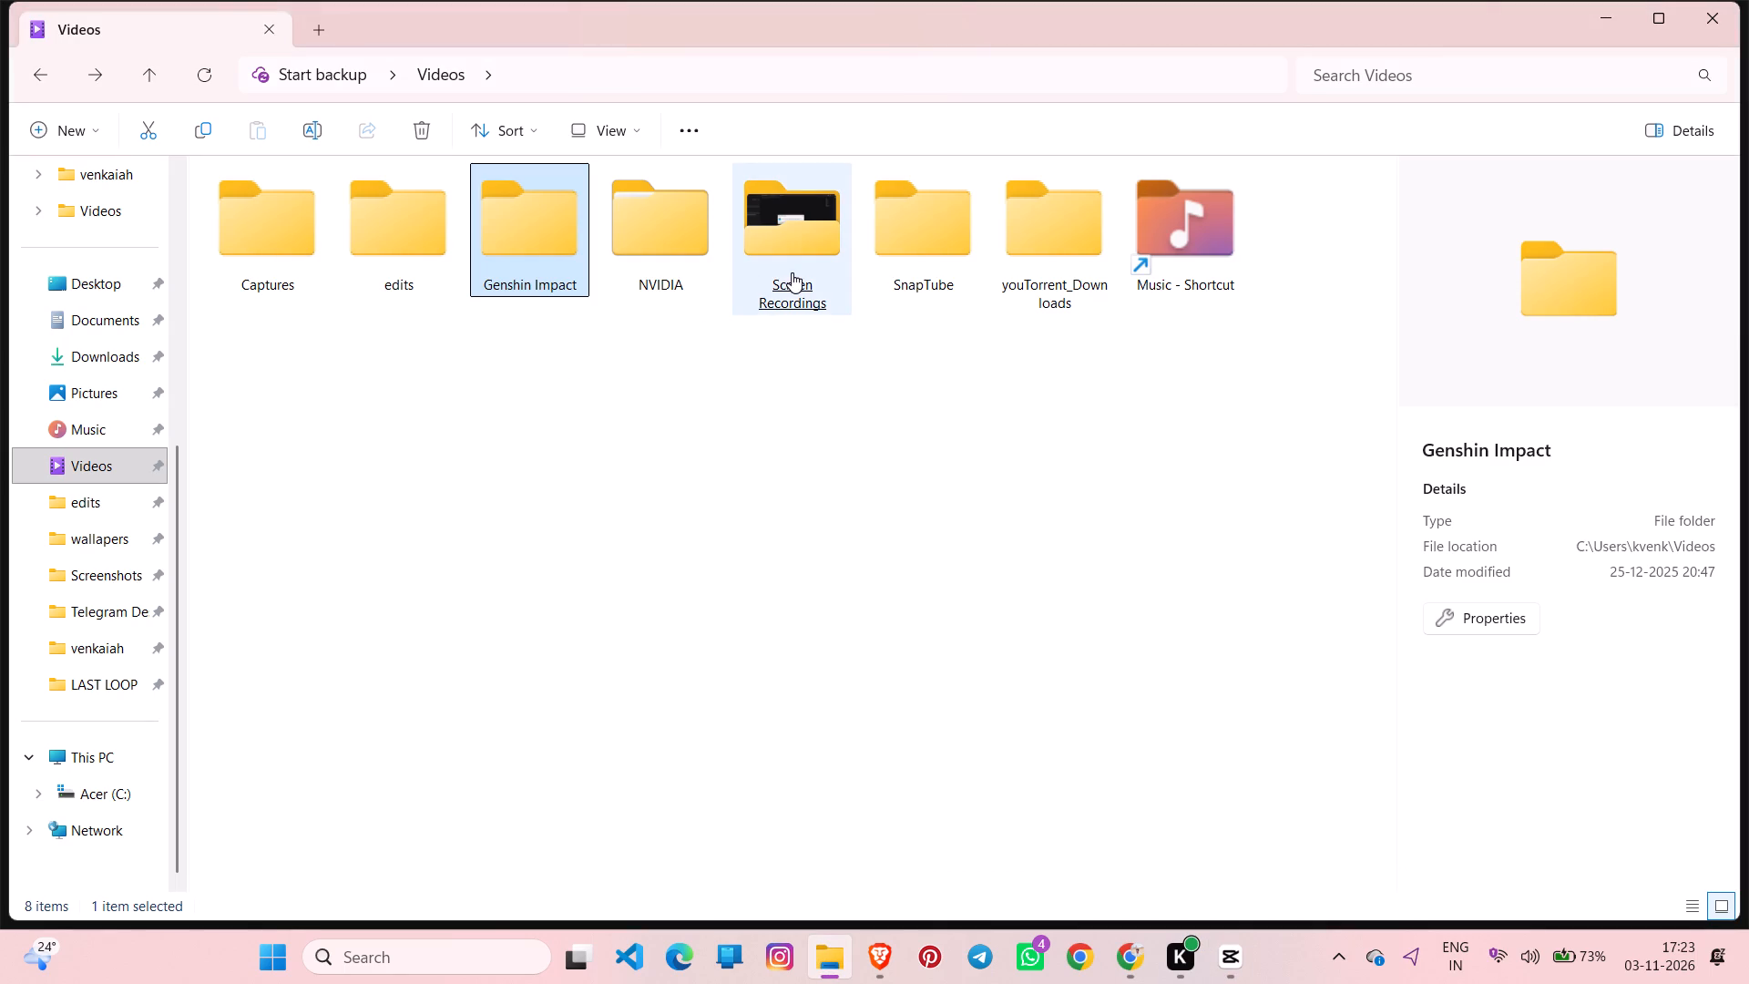
pyautogui.doubleClick(404, 247)
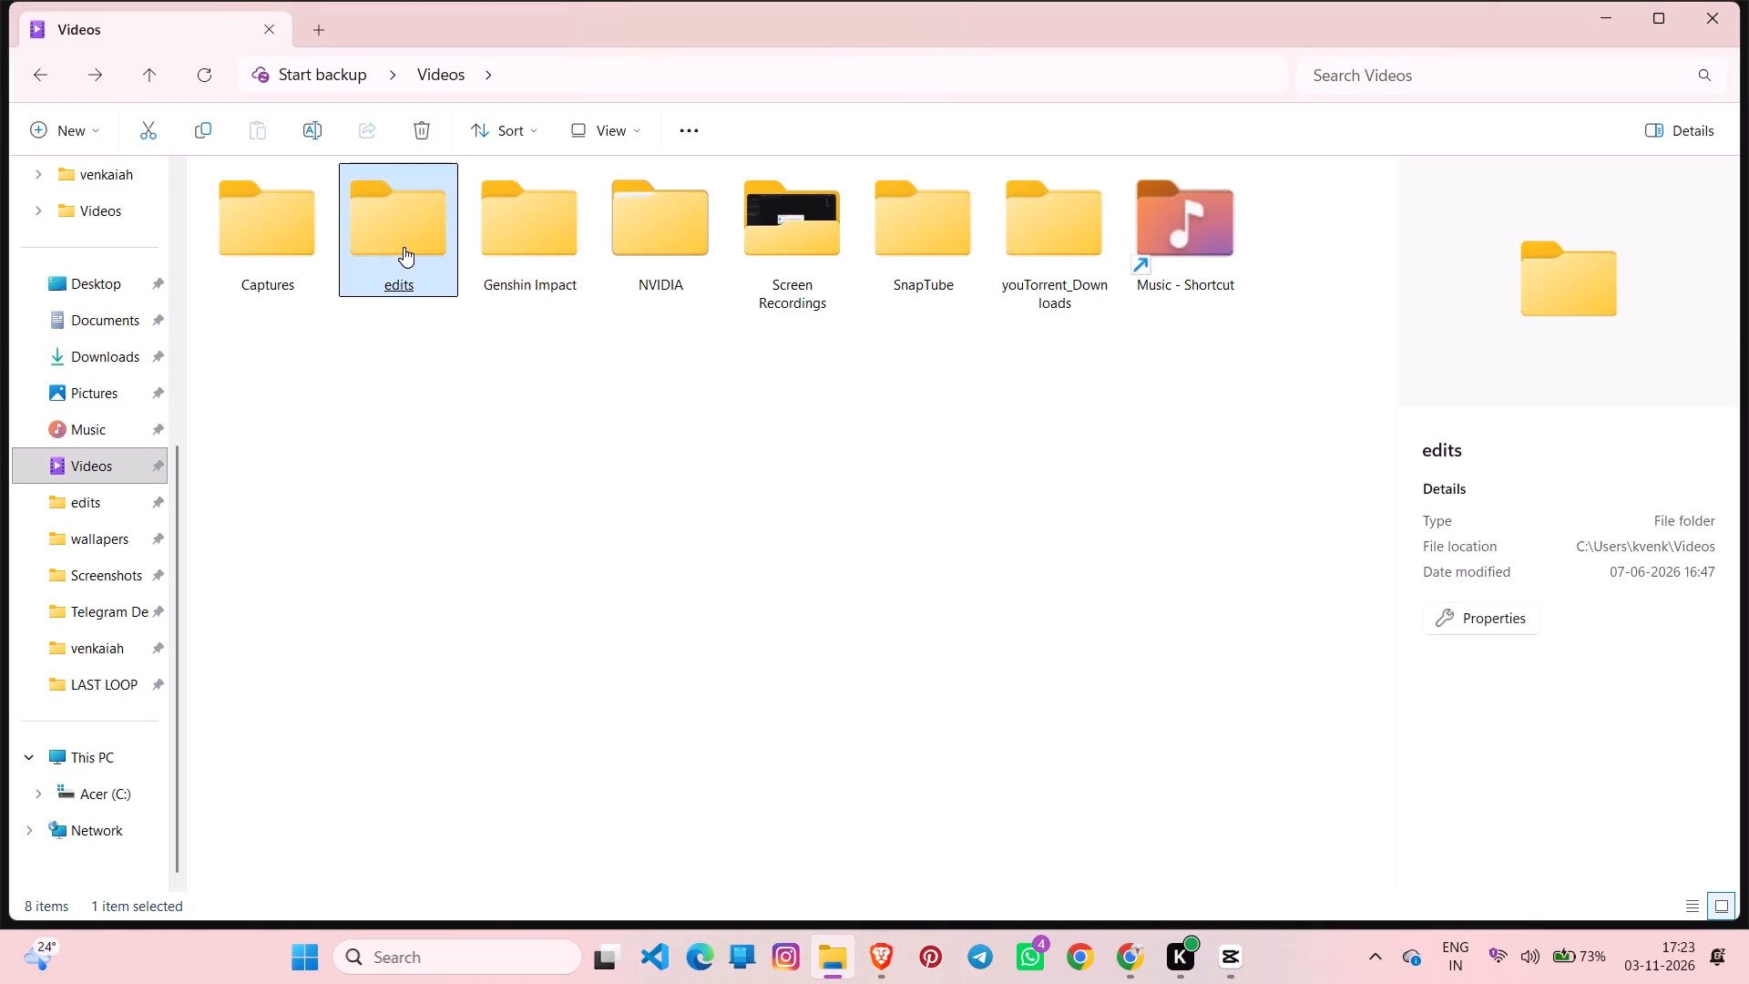
pyautogui.doubleClick(36, 79)
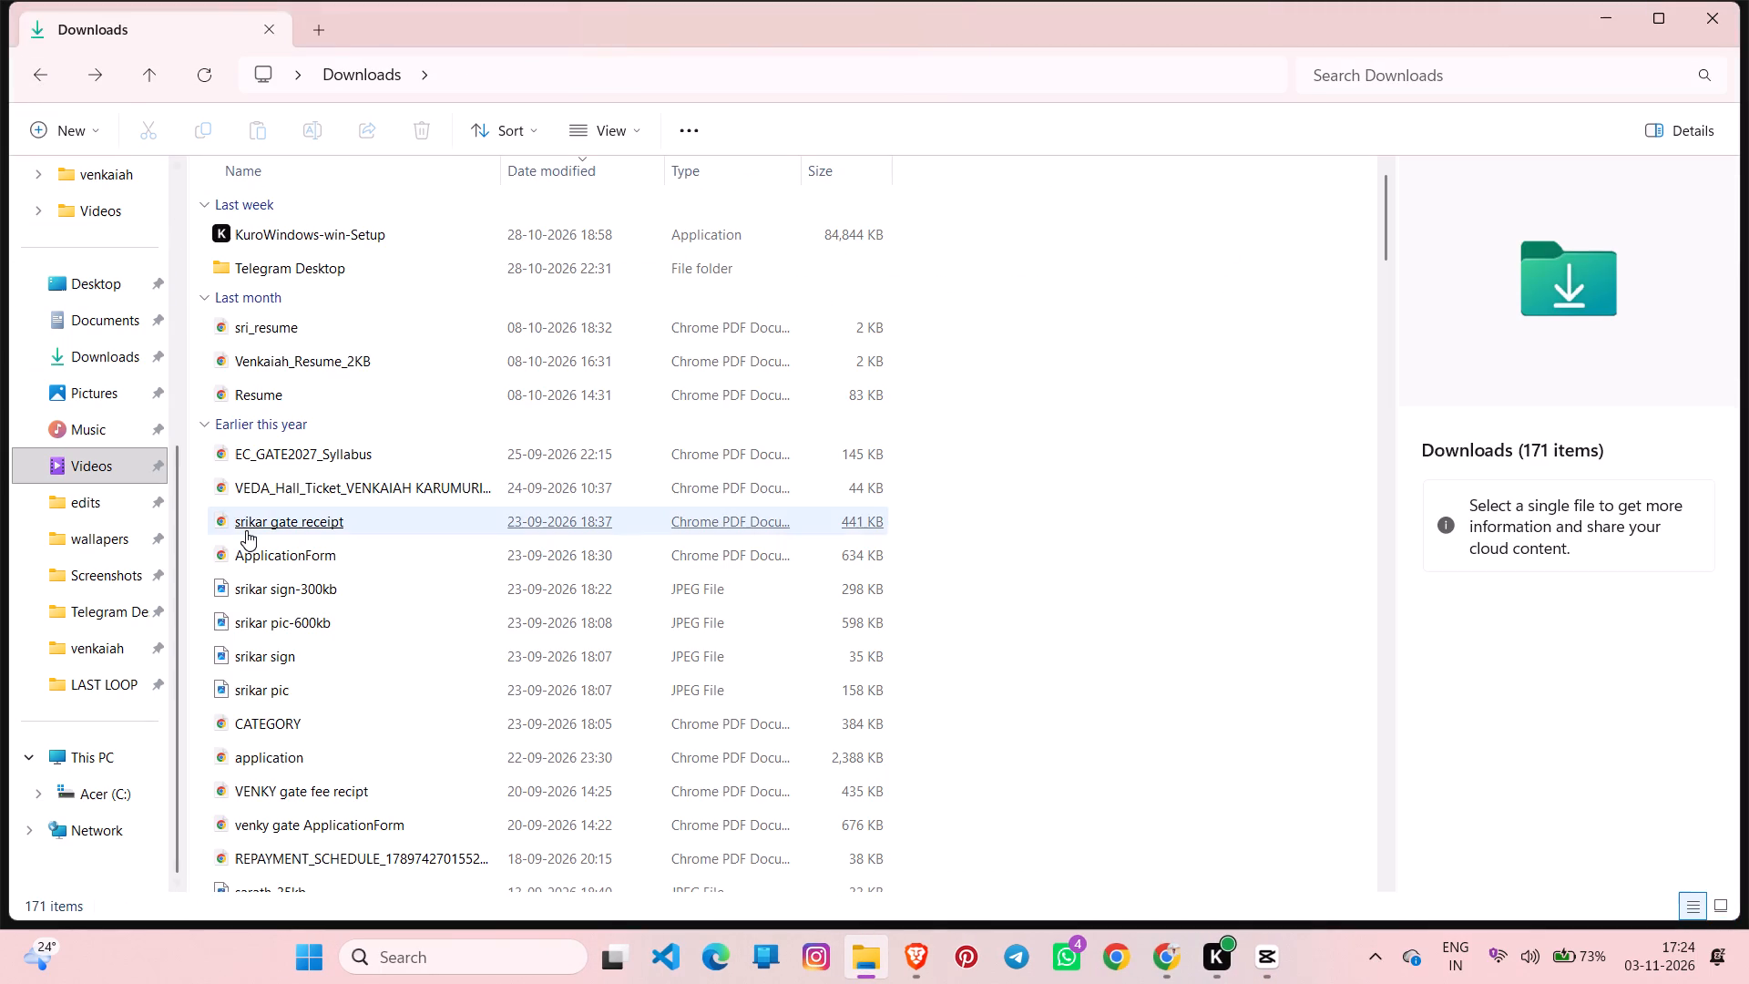
pyautogui.click(112, 799)
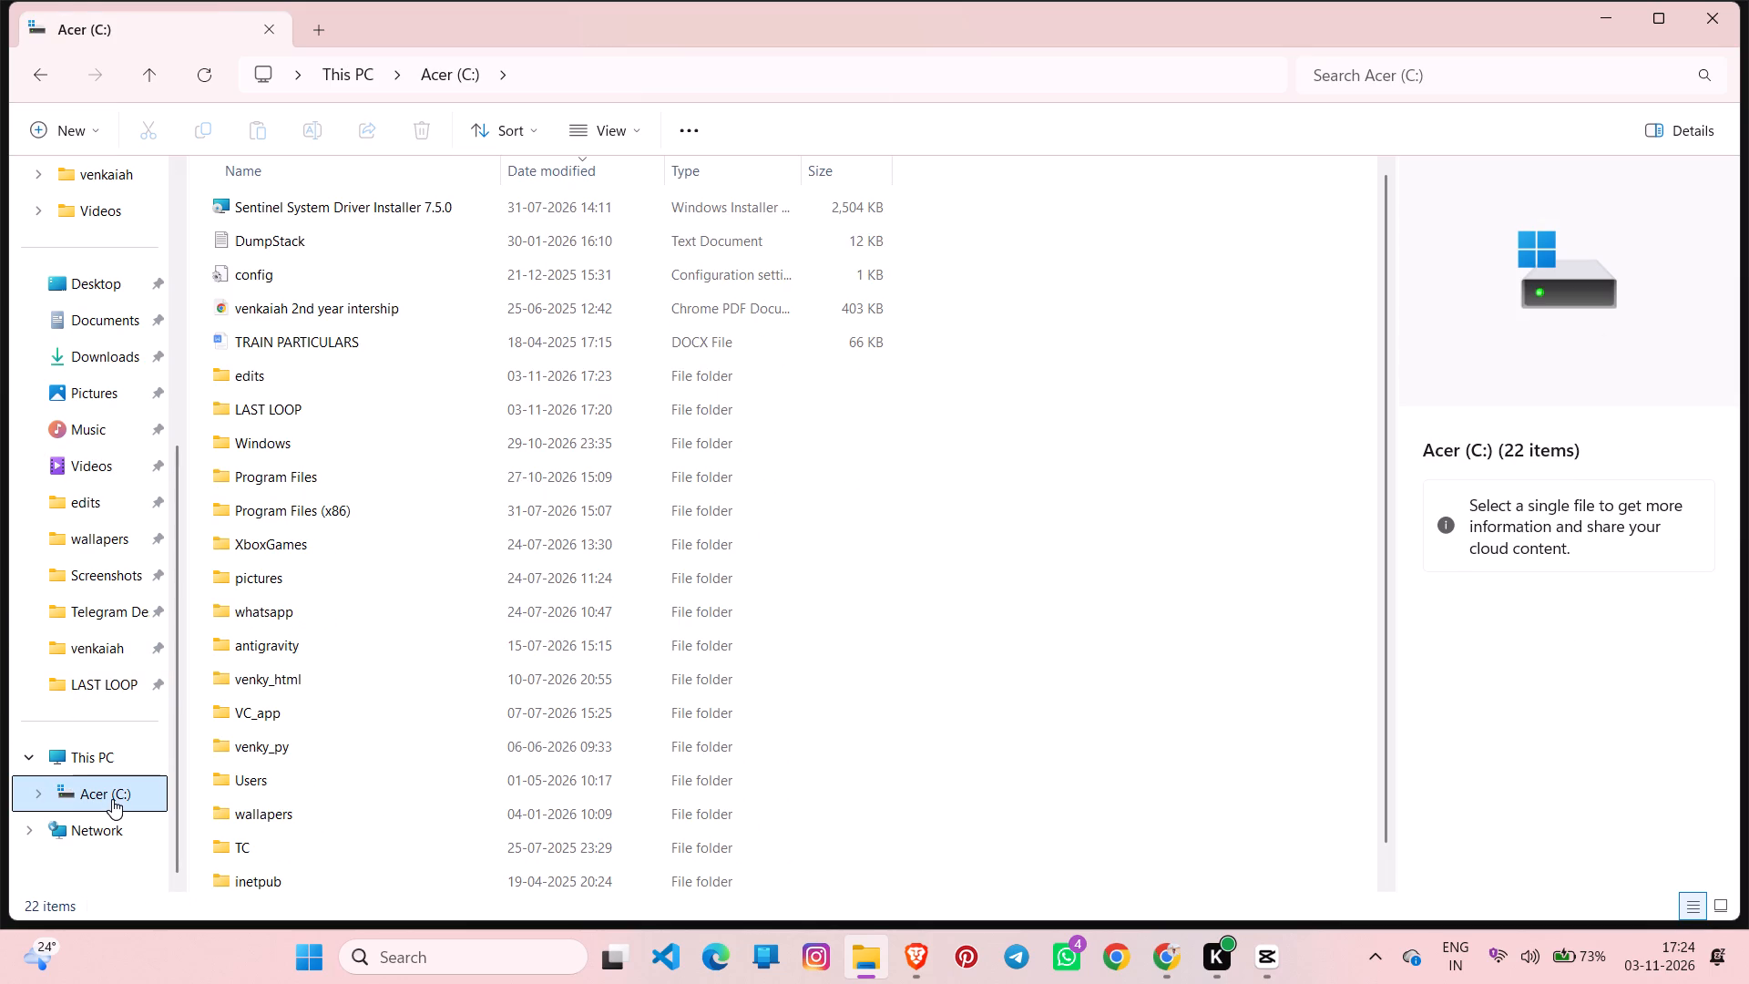
pyautogui.doubleClick(396, 384)
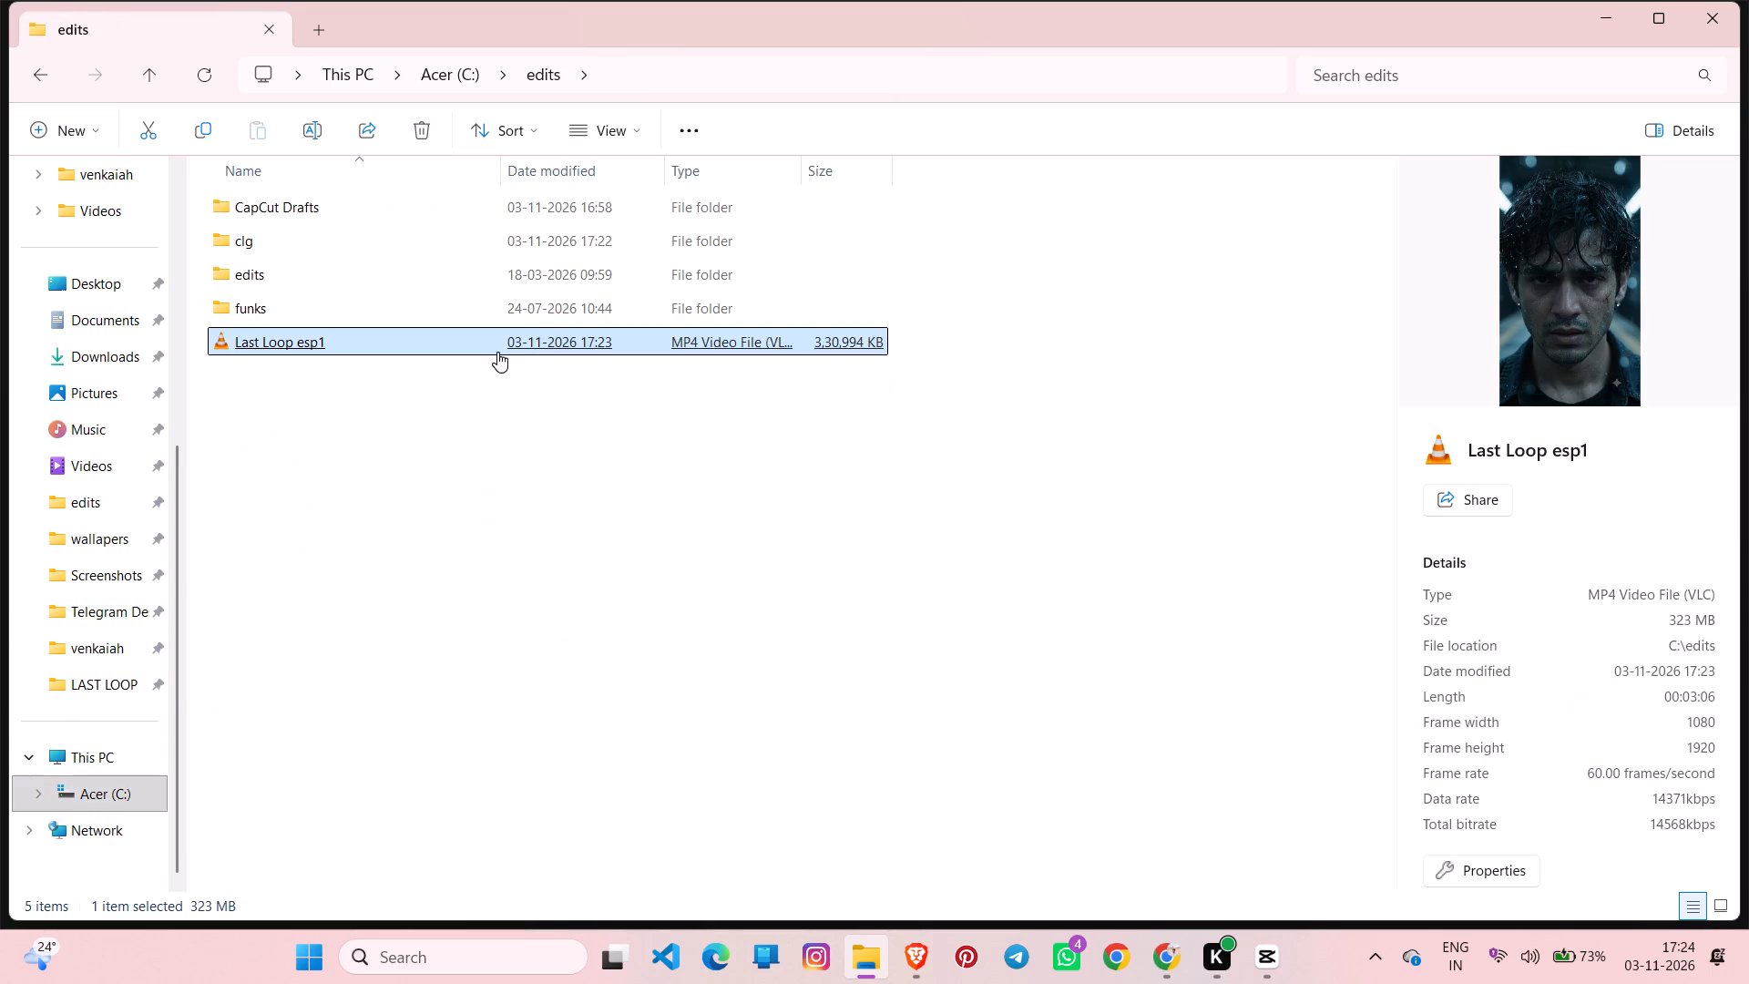
pyautogui.moveTo(934, 344); pyautogui.dragTo(774, 336)
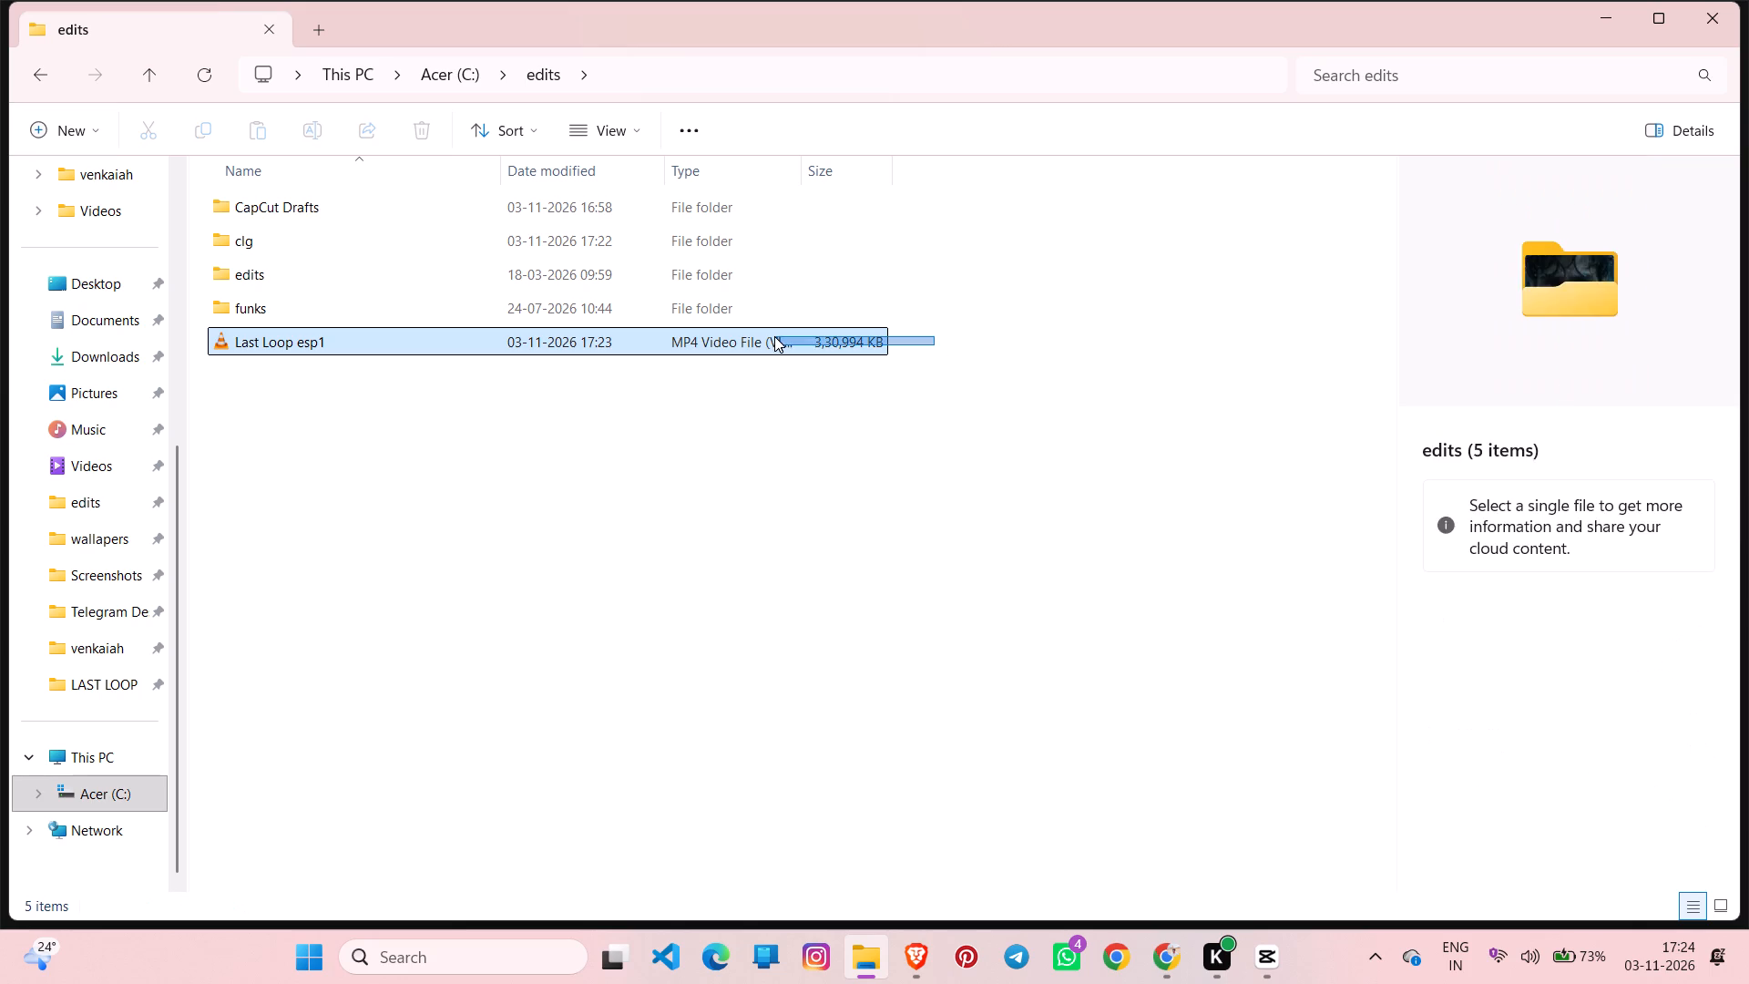
pyautogui.moveTo(774, 336); pyautogui.dragTo(773, 336)
pyautogui.click(773, 336)
pyautogui.hotkey('ctrl', 'x')
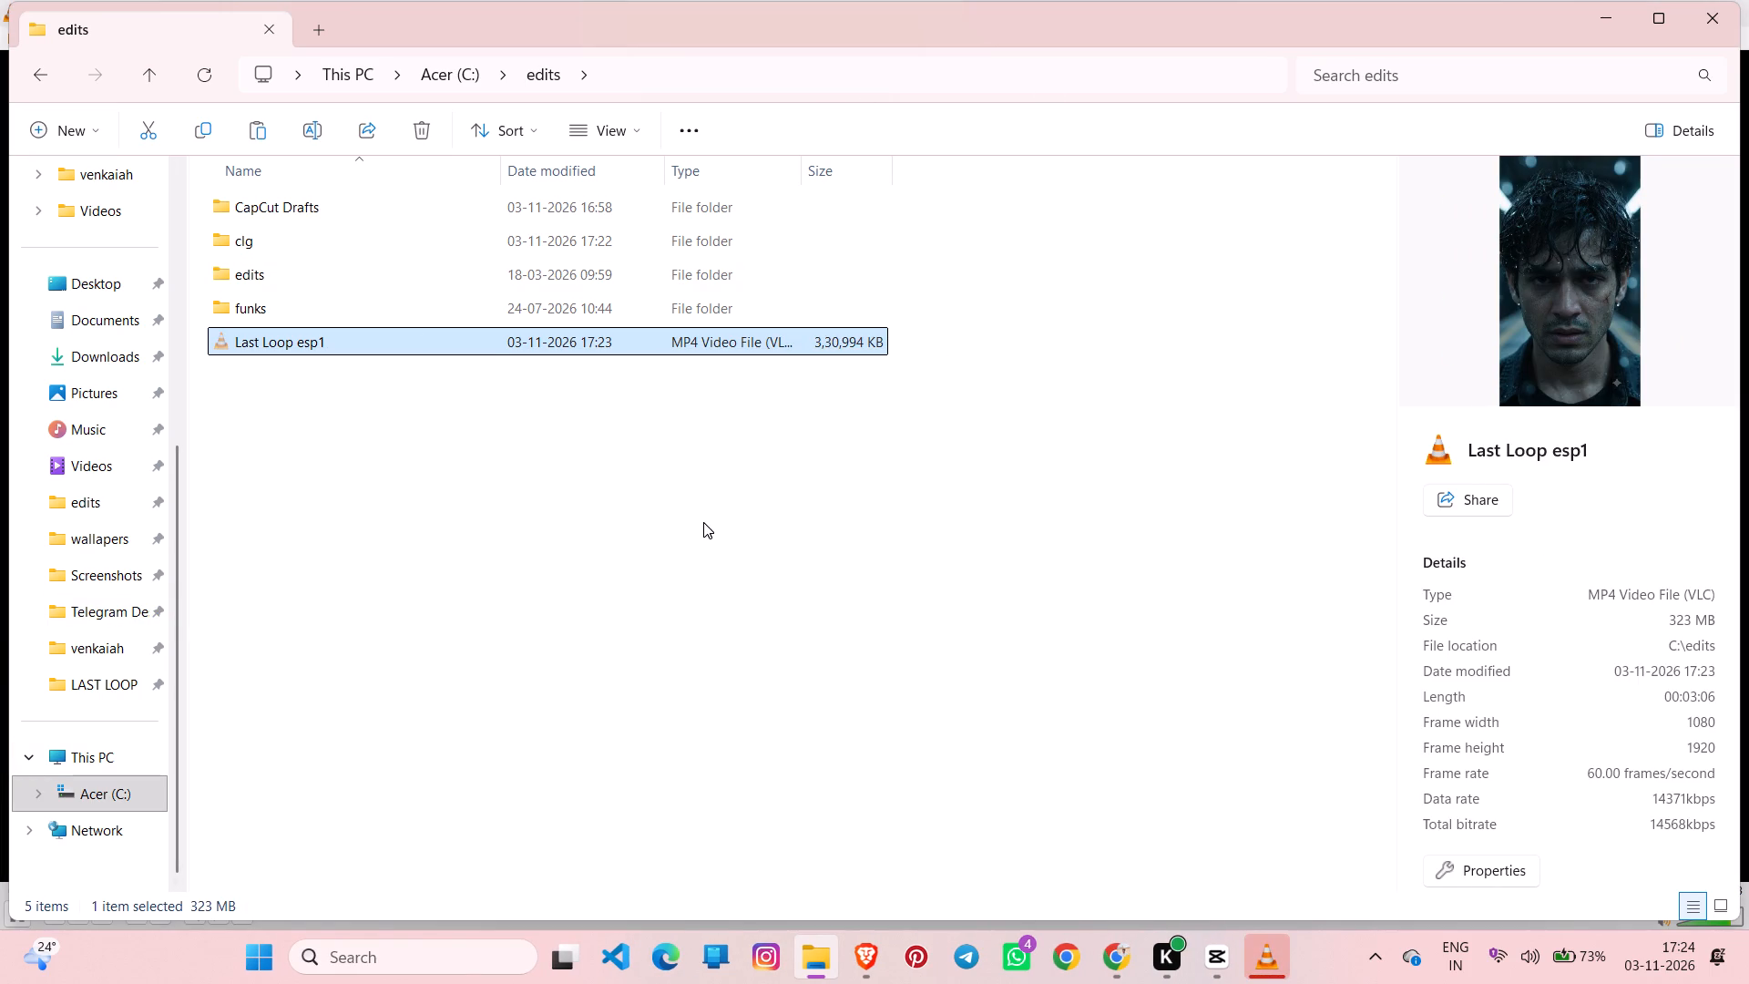
# Close the VLC playback of Last Loop esp1 and move the cut video into the LAST LOOP folder.
pyautogui.hotkey('alt', 'Tab')
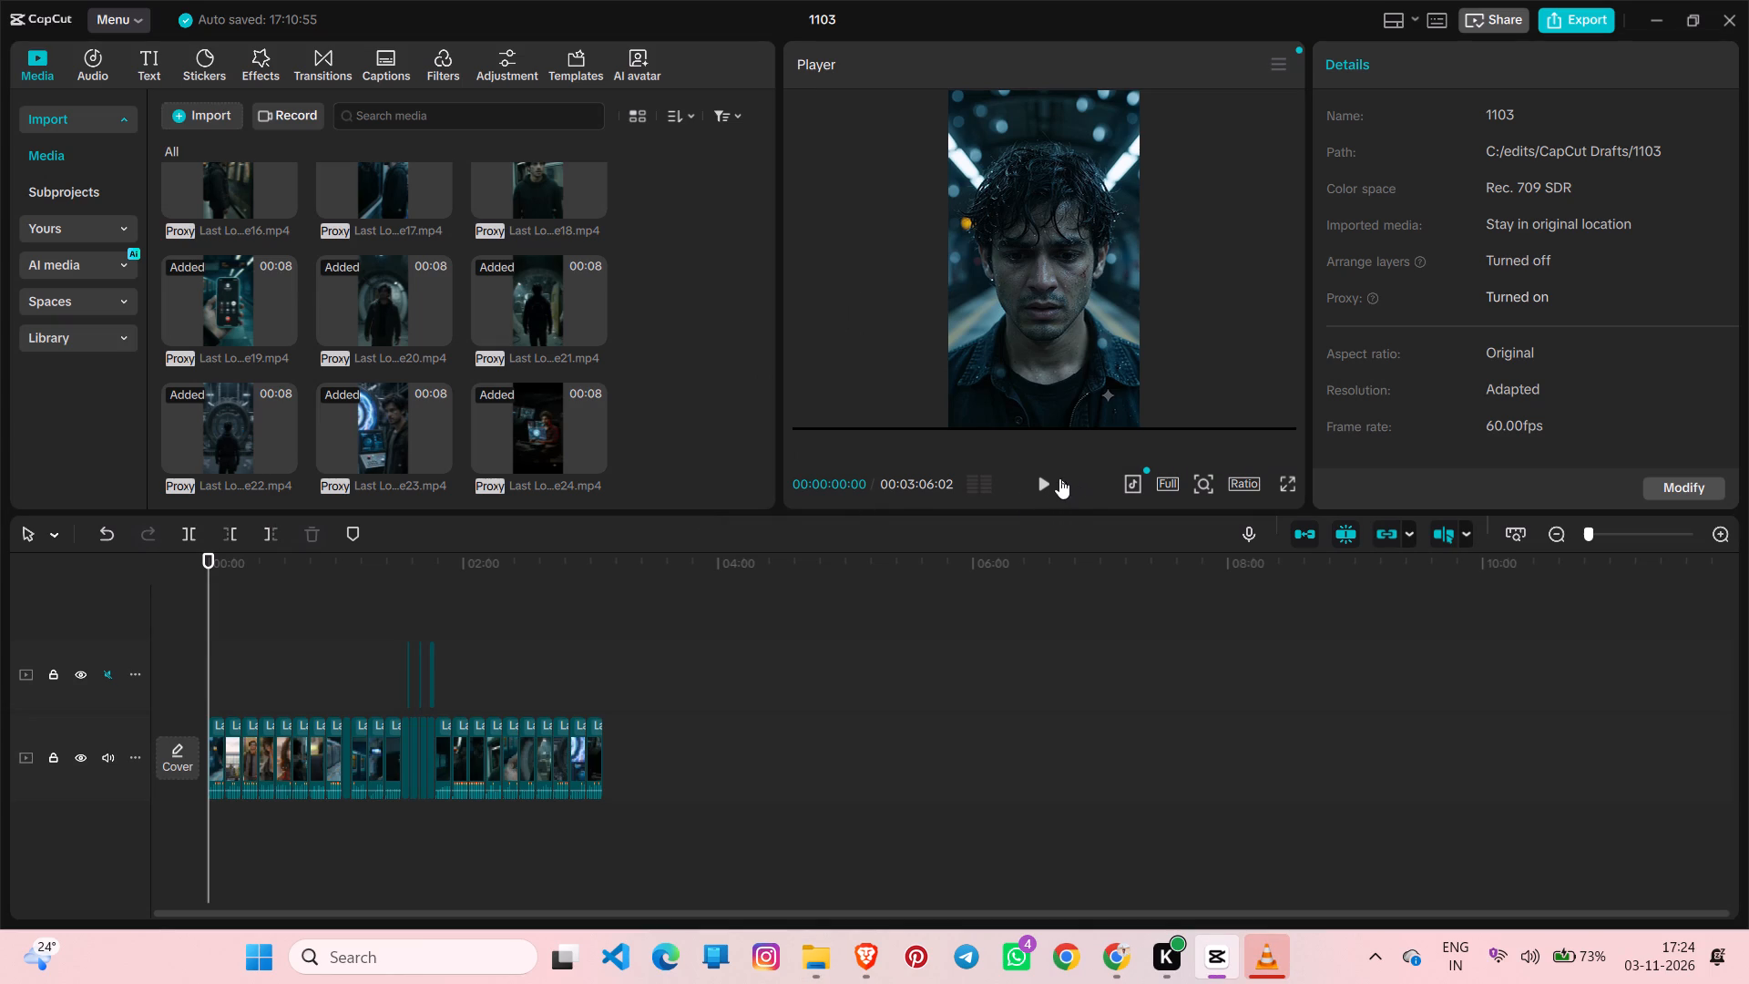
pyautogui.hotkey('alt', 'Tab')
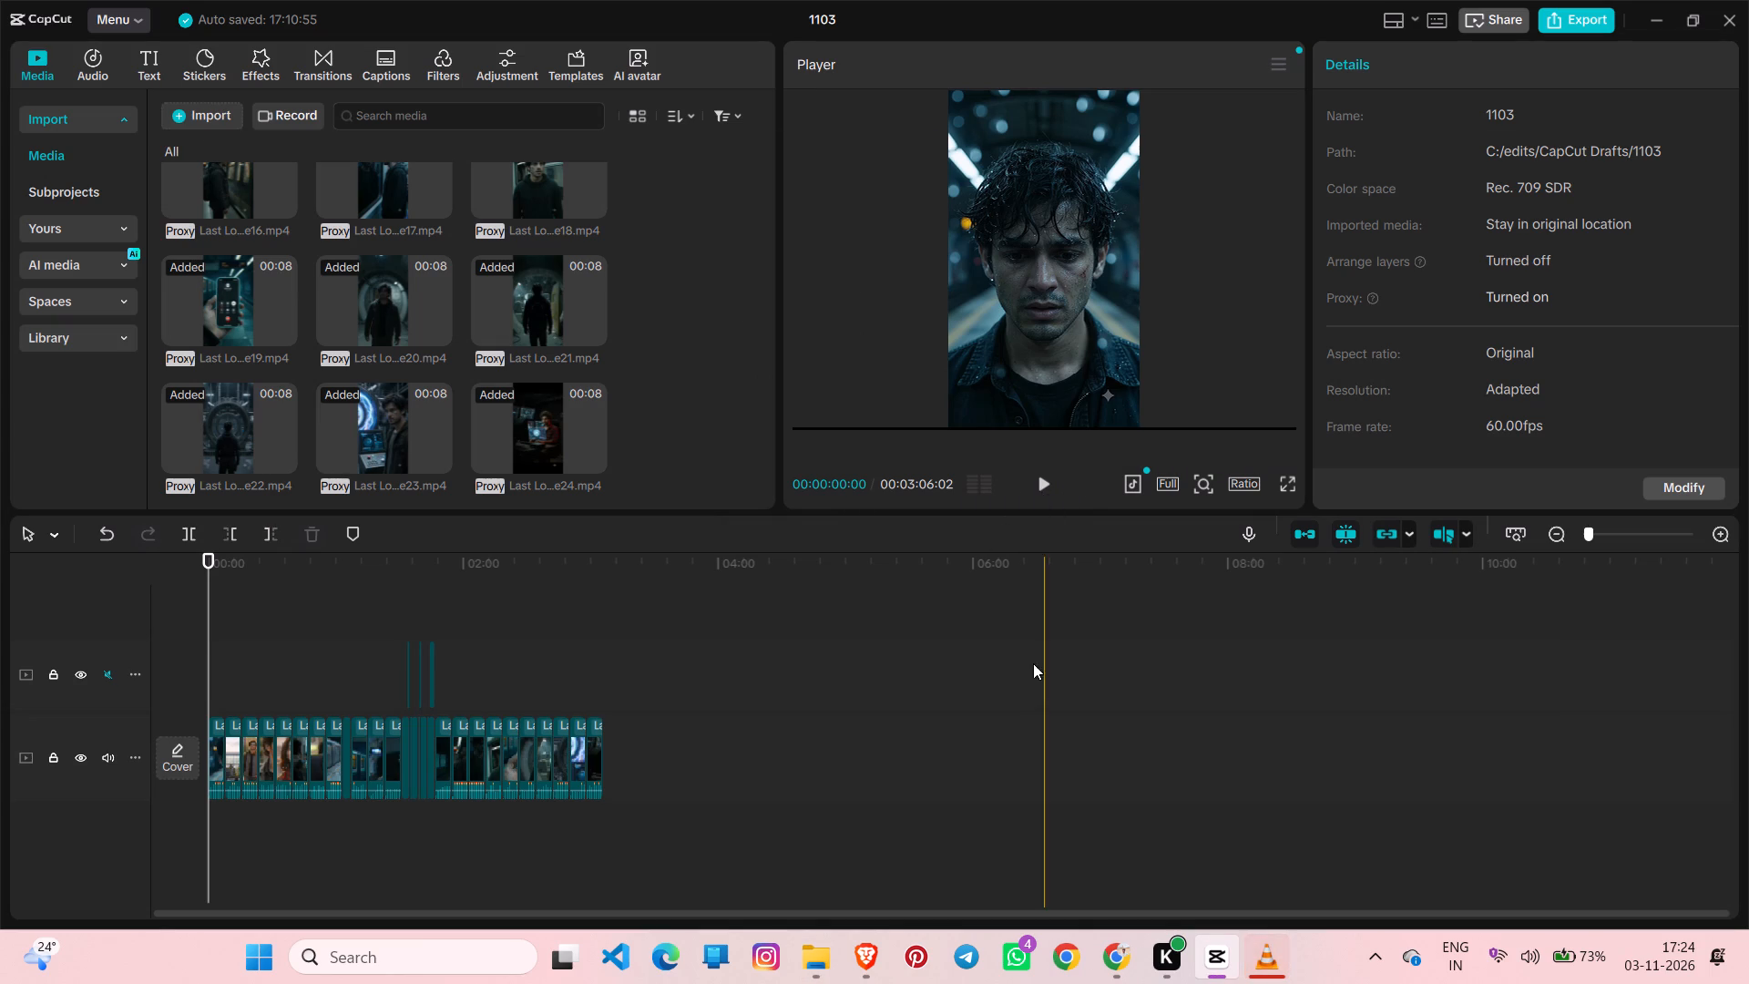
pyautogui.click(1254, 952)
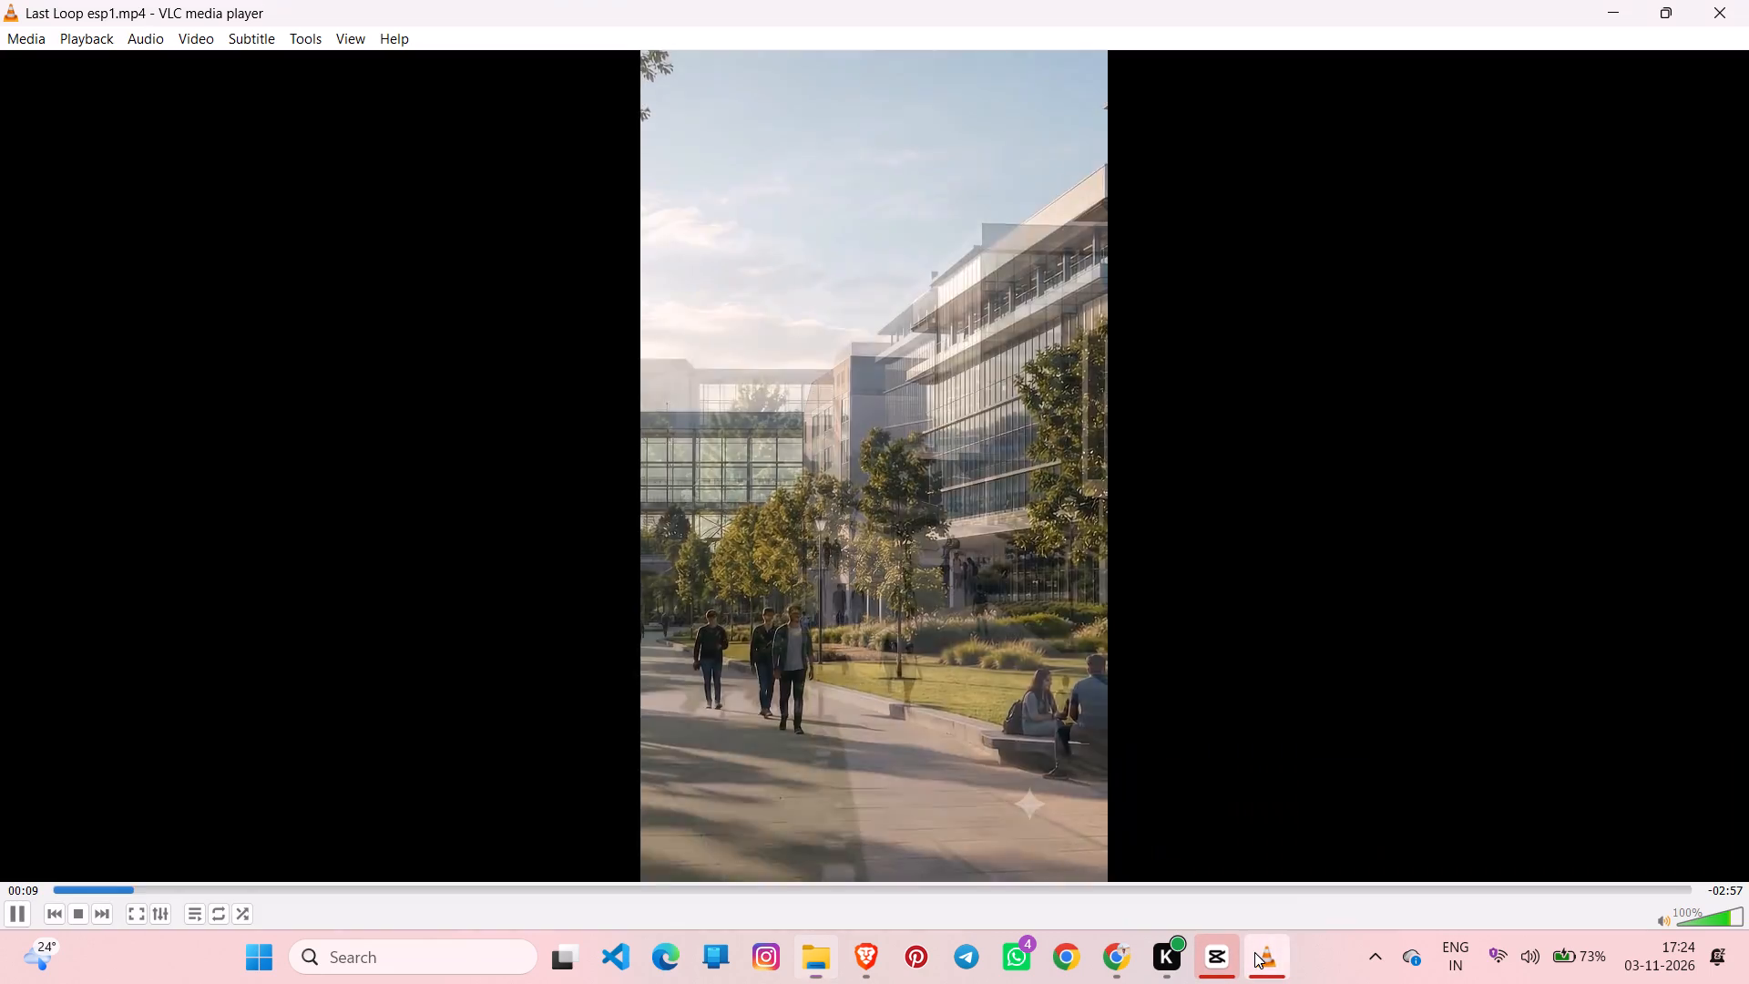
pyautogui.click(1703, 7)
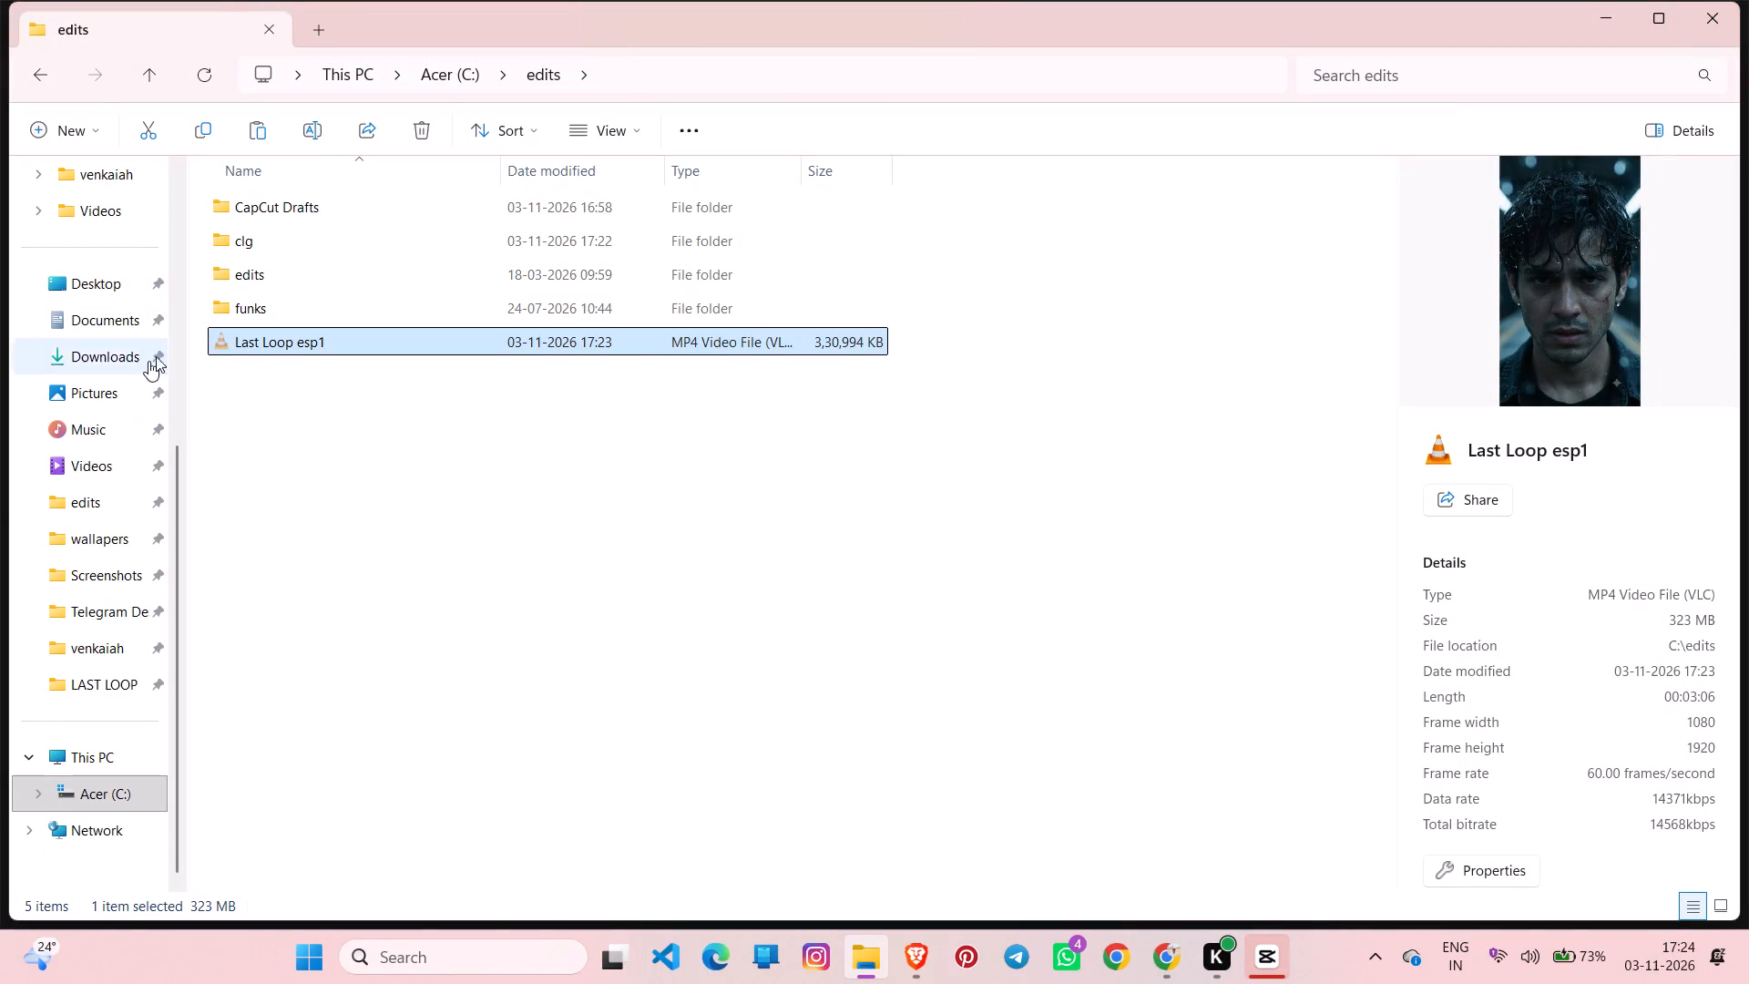
pyautogui.click(108, 681)
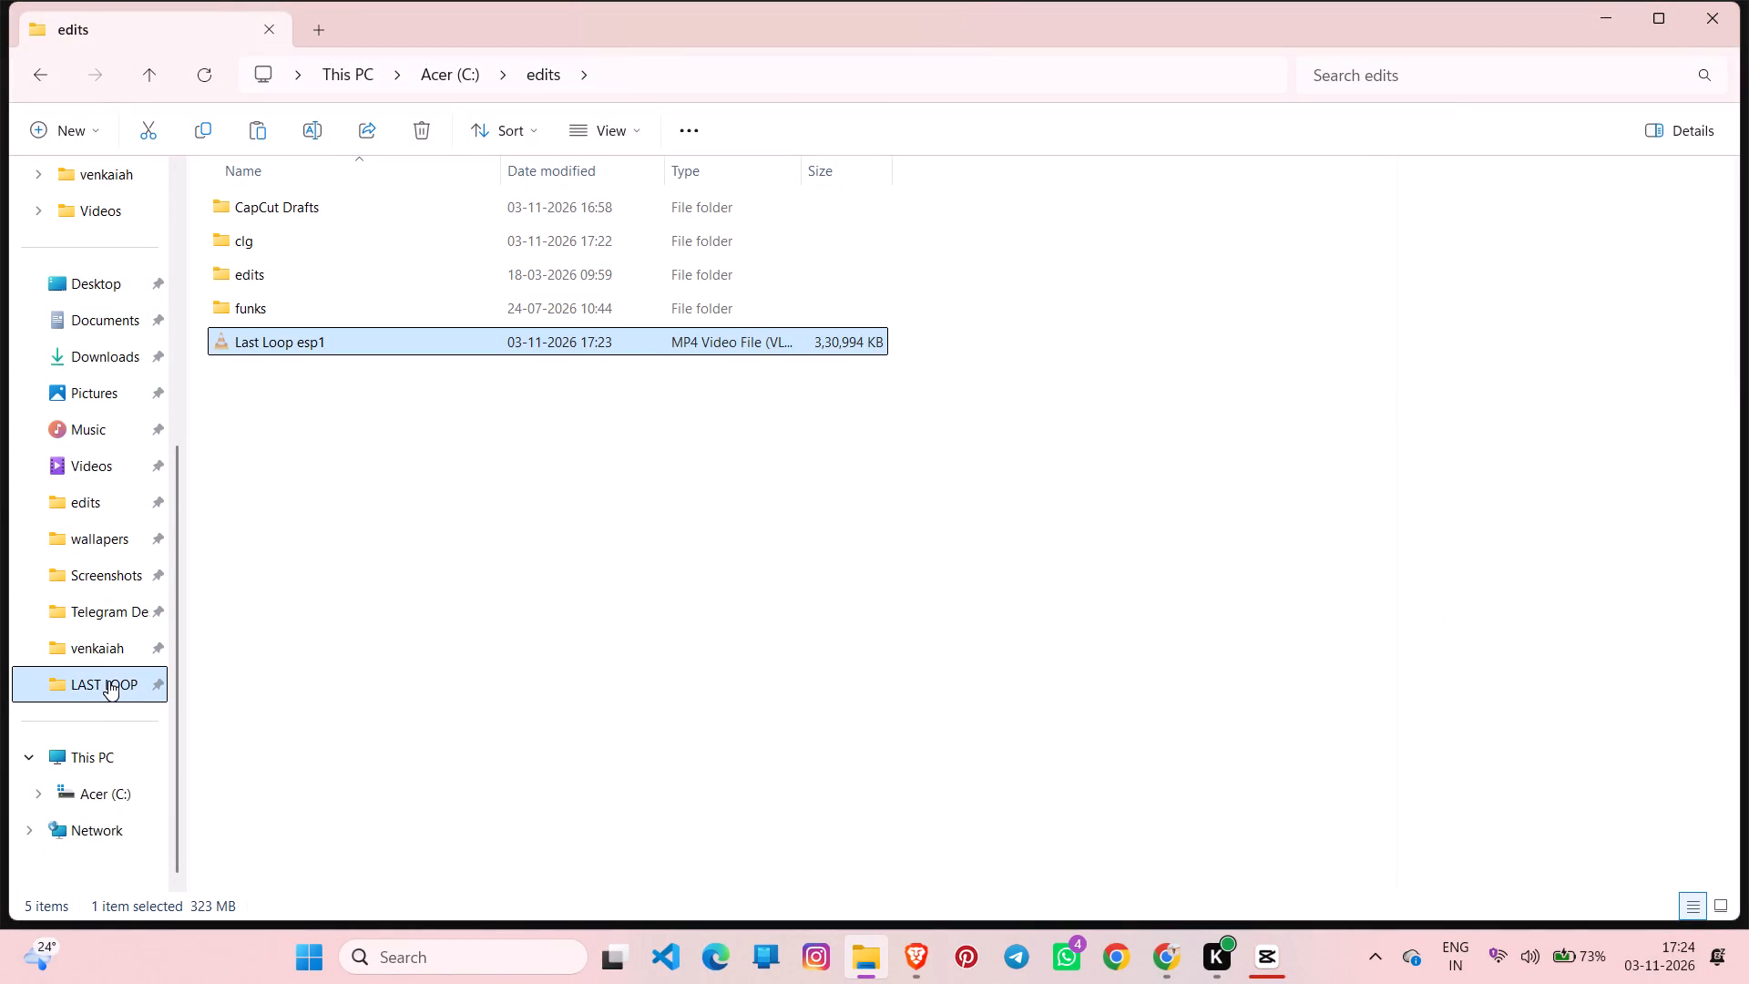
pyautogui.click(1142, 690)
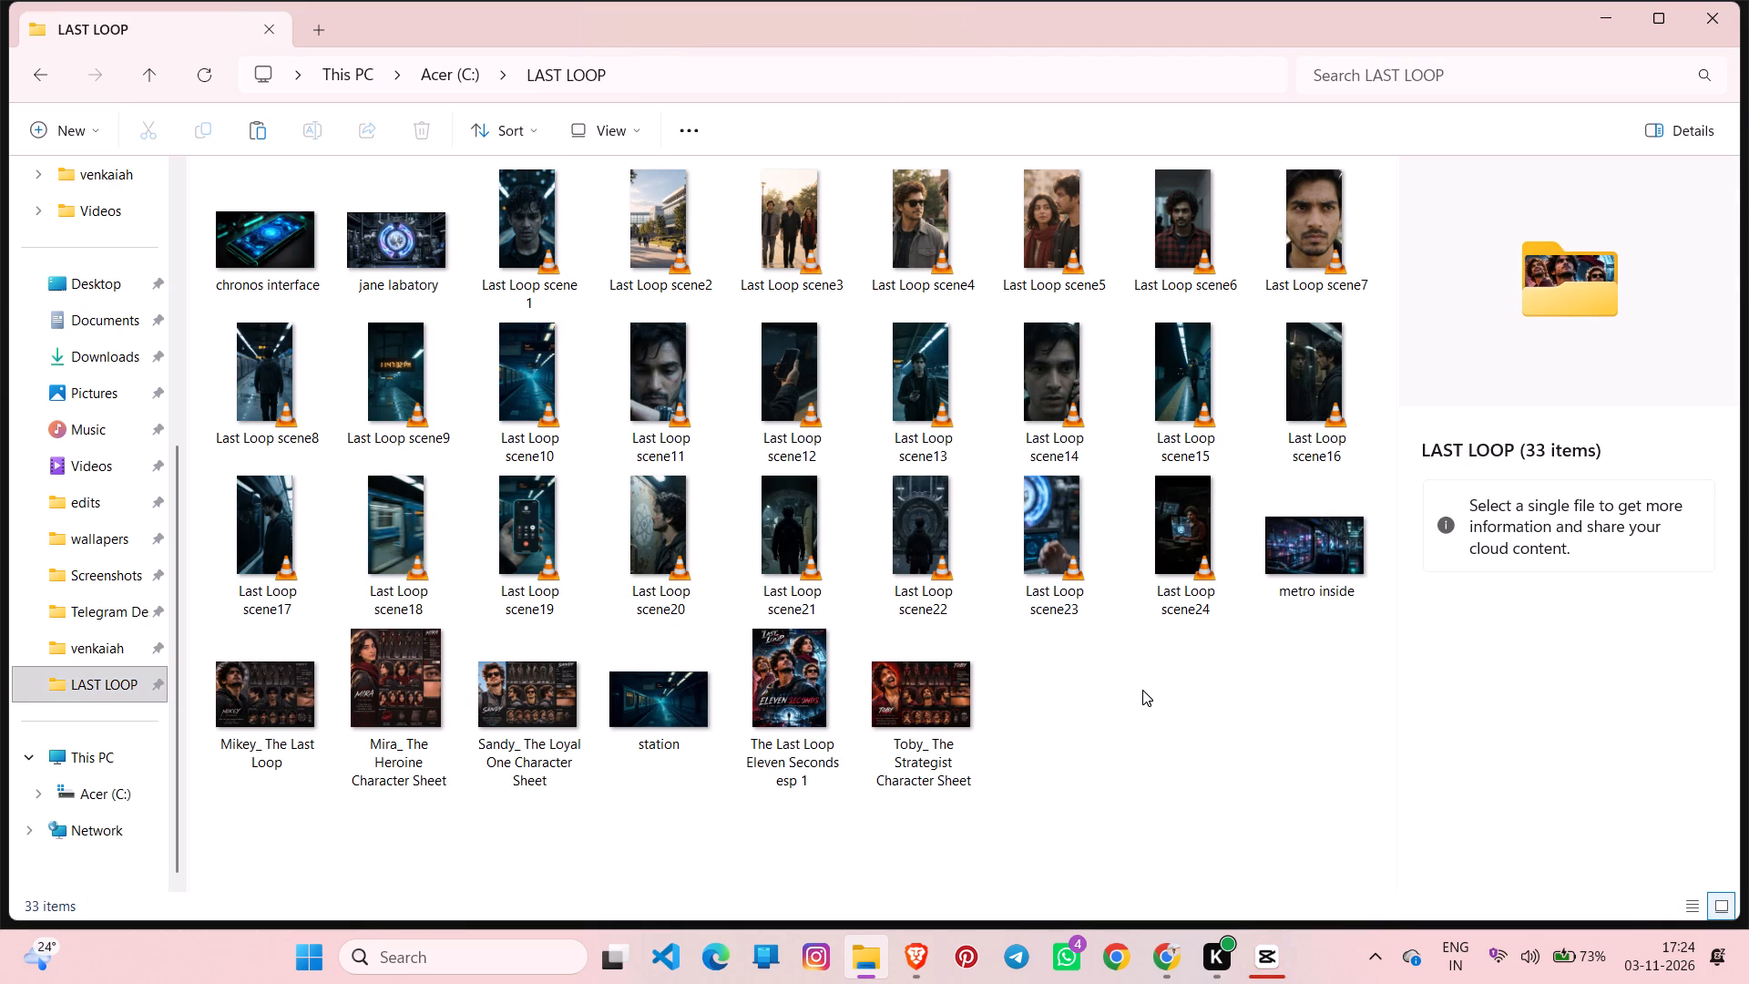
pyautogui.hotkey('ctrl', 'v')
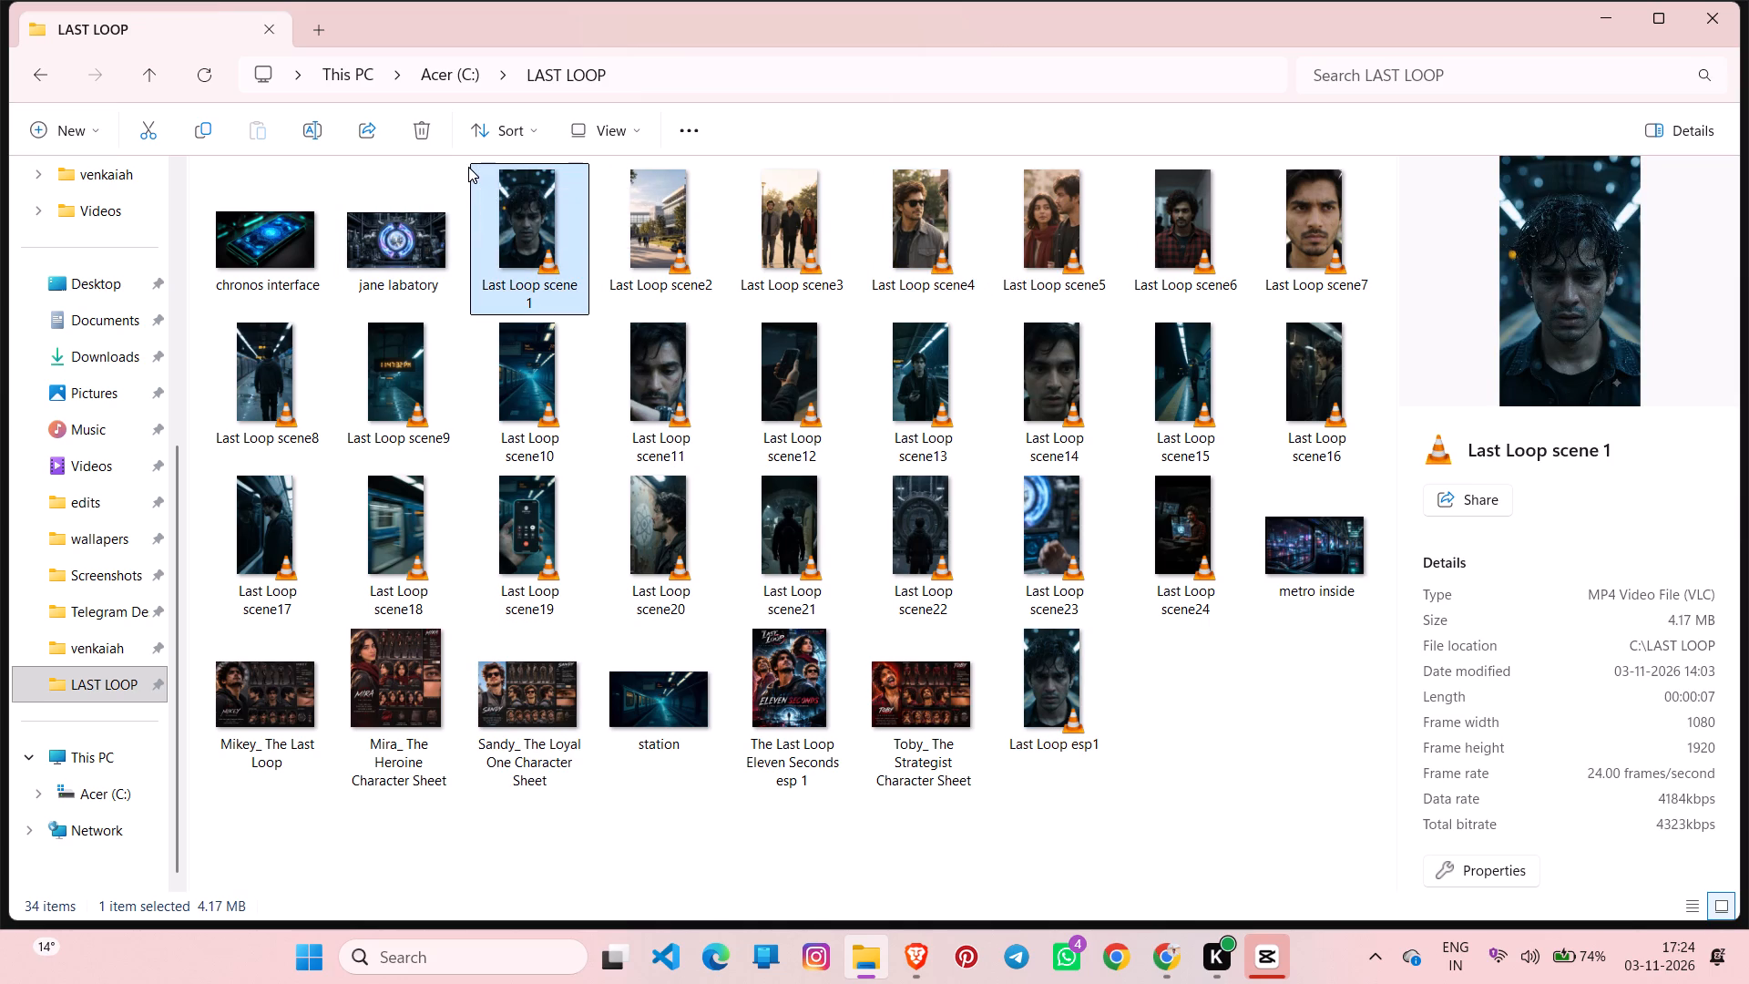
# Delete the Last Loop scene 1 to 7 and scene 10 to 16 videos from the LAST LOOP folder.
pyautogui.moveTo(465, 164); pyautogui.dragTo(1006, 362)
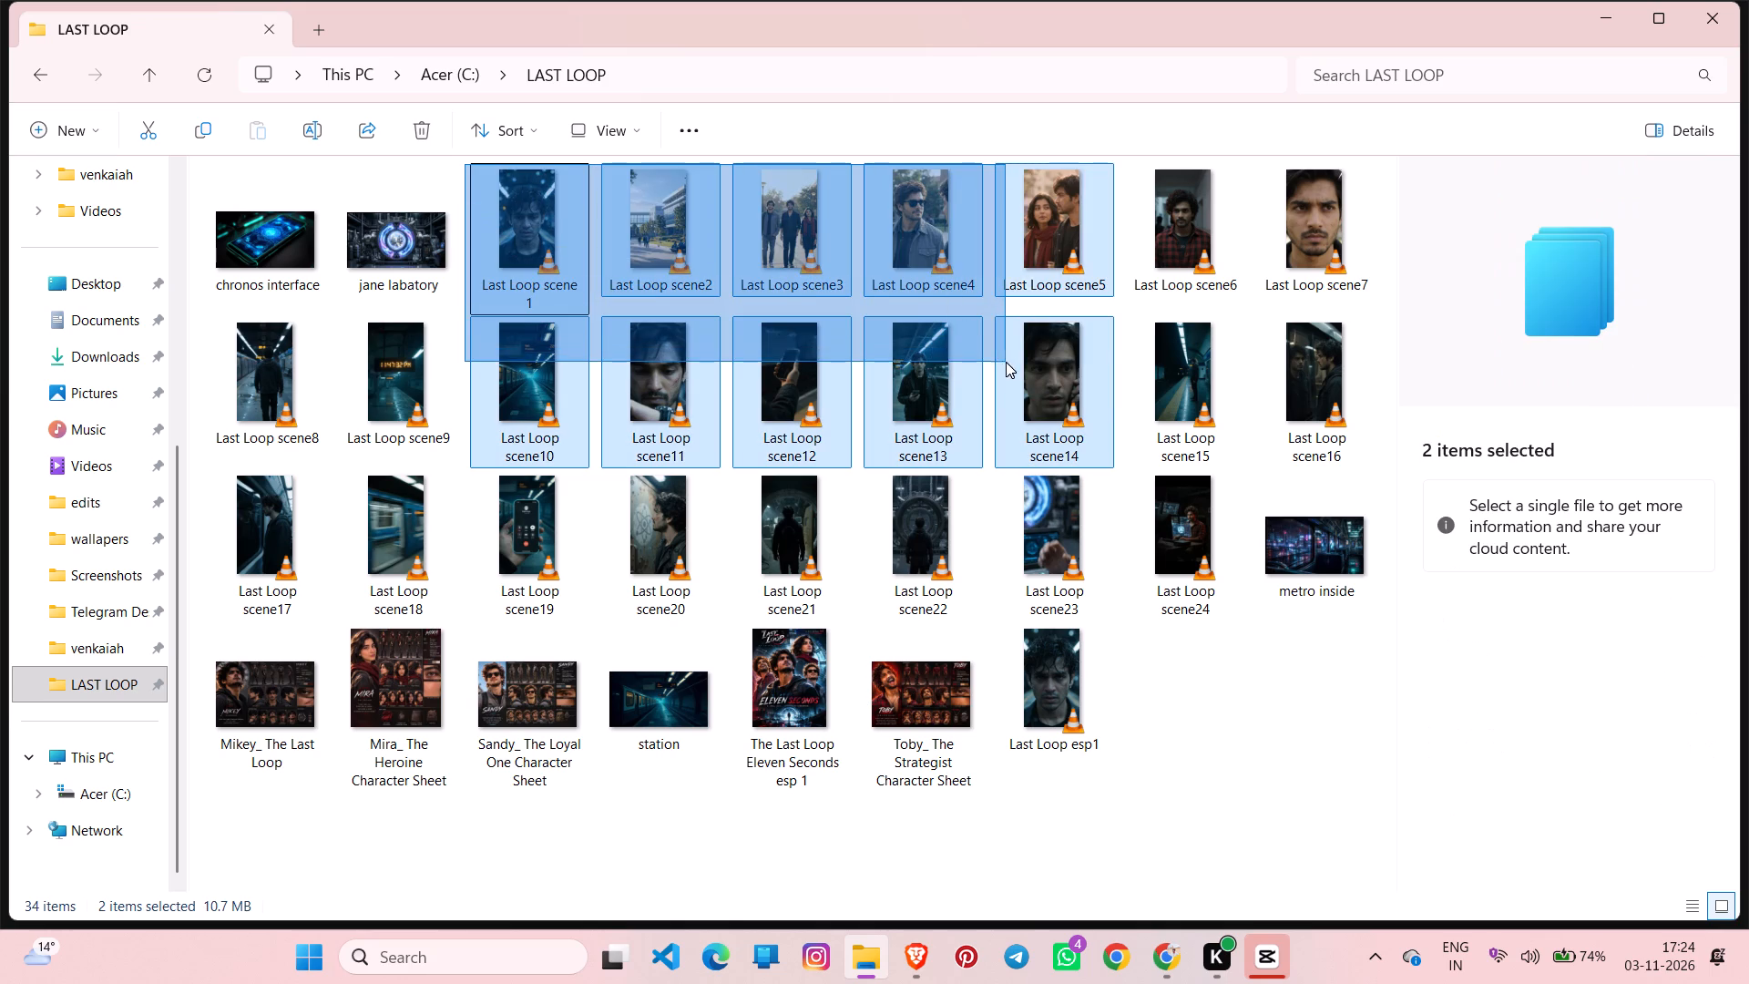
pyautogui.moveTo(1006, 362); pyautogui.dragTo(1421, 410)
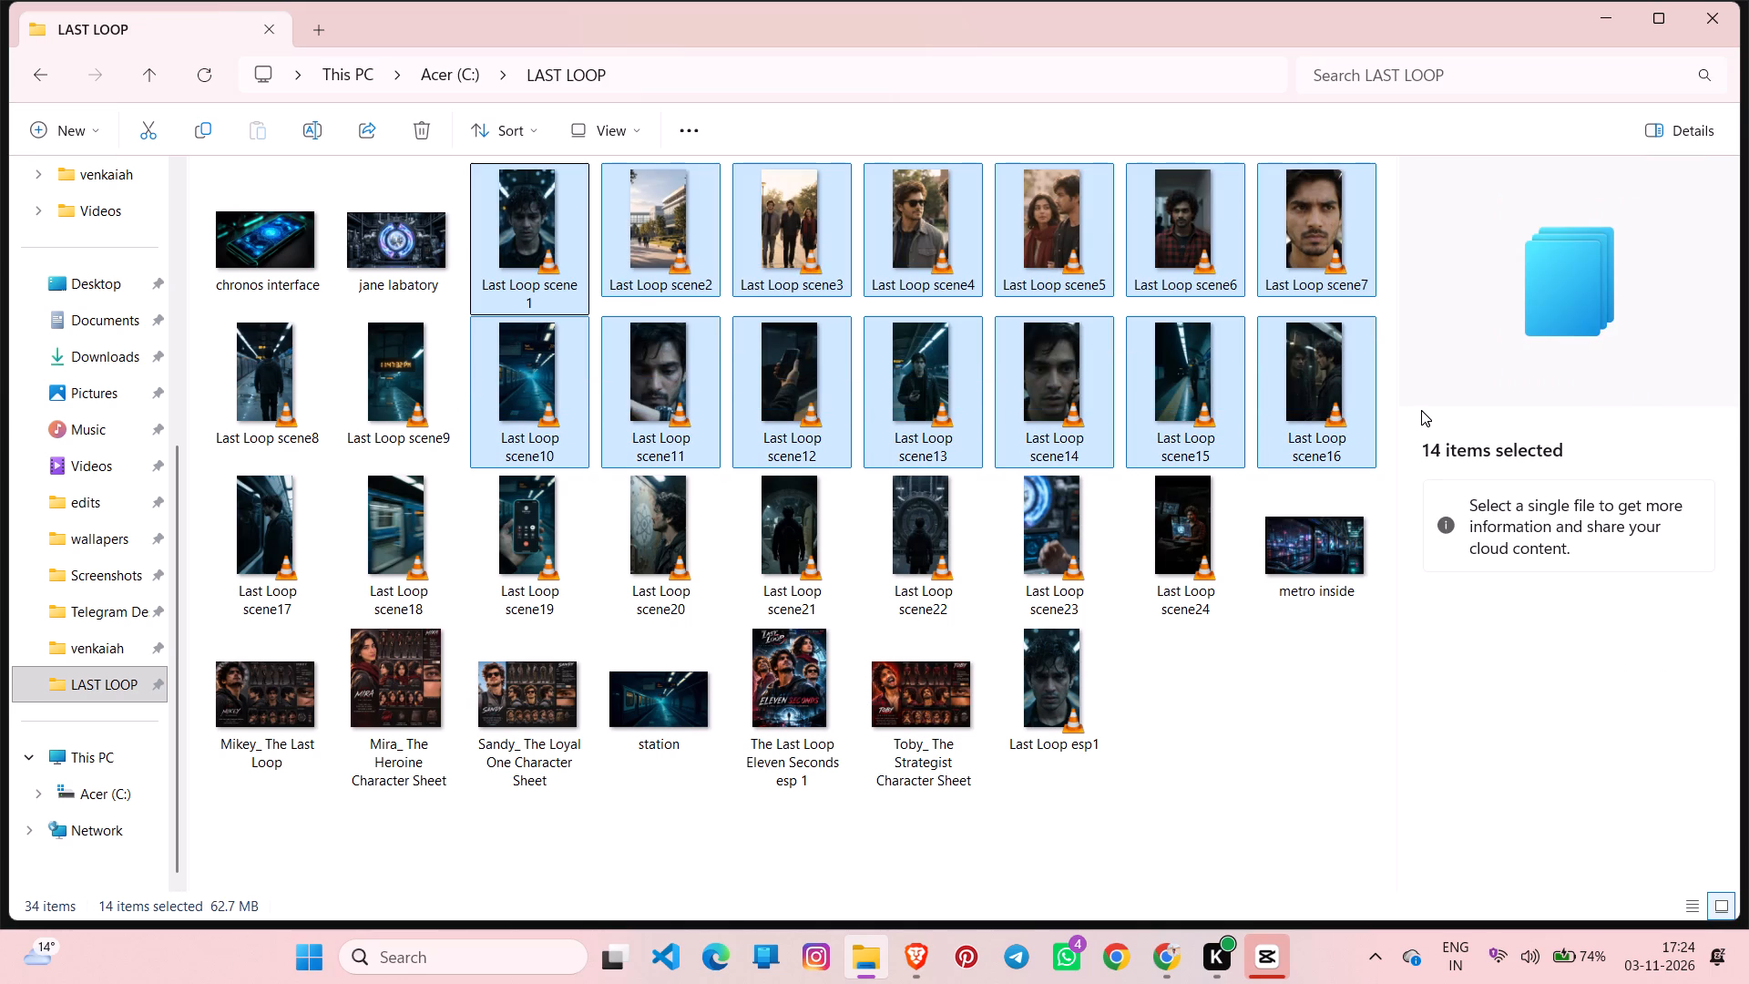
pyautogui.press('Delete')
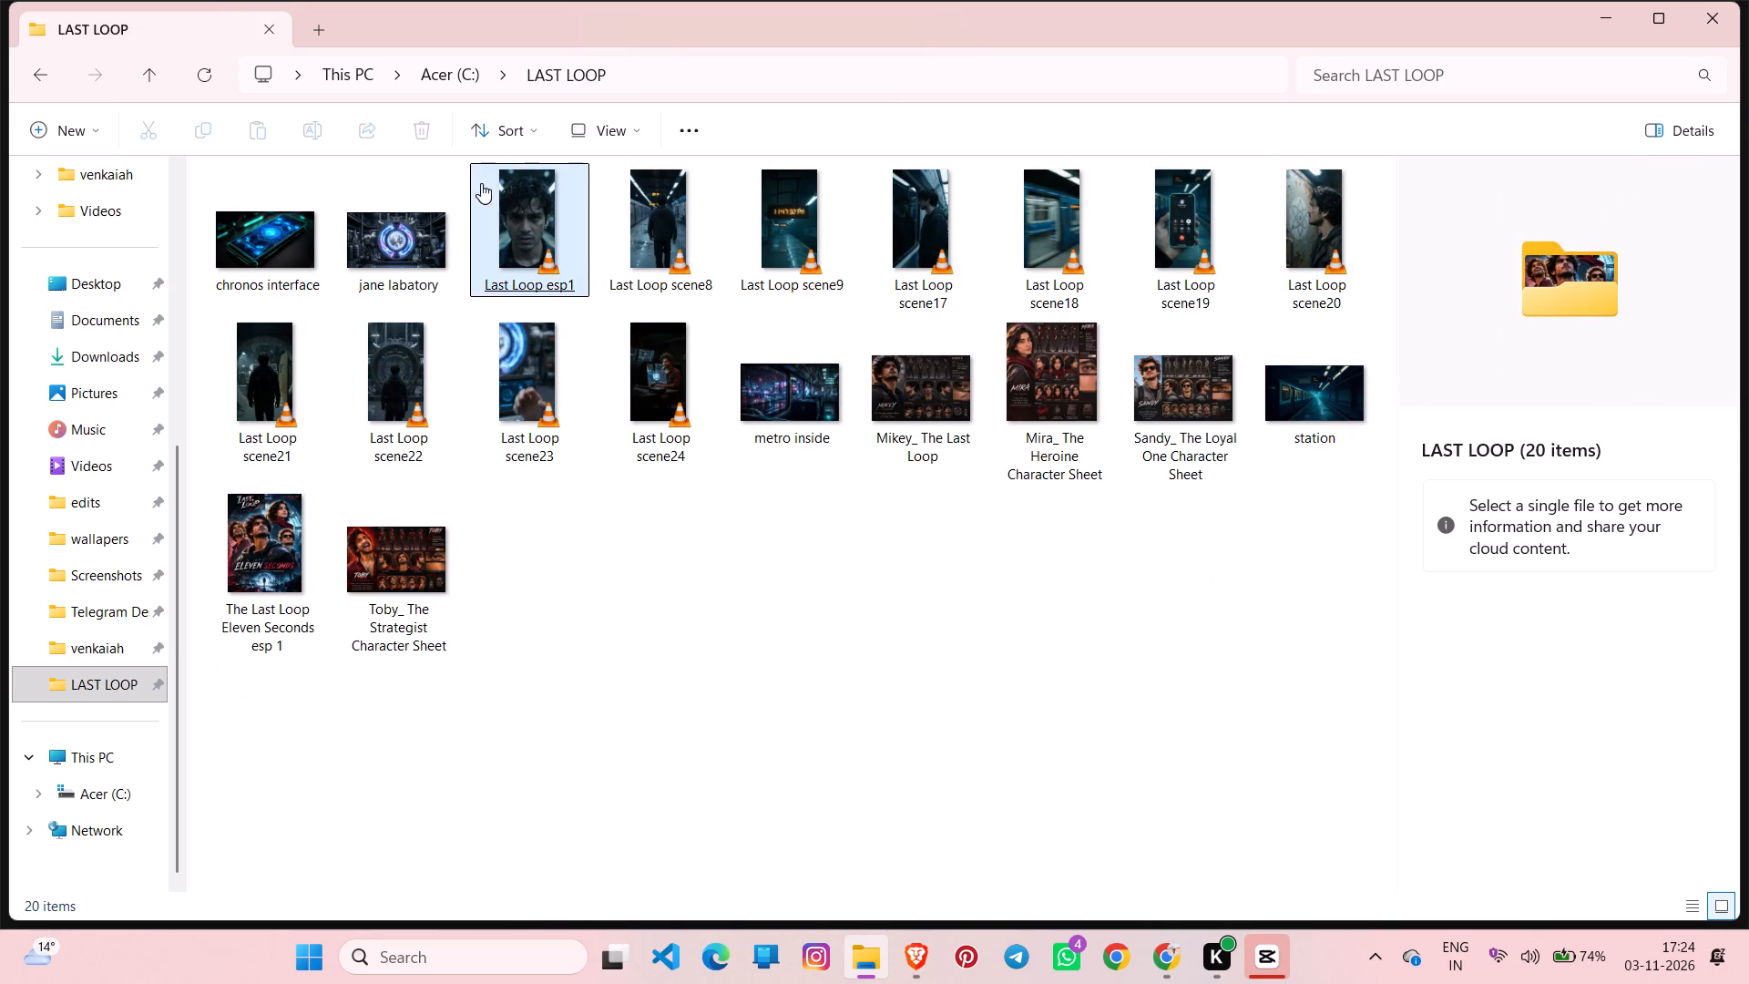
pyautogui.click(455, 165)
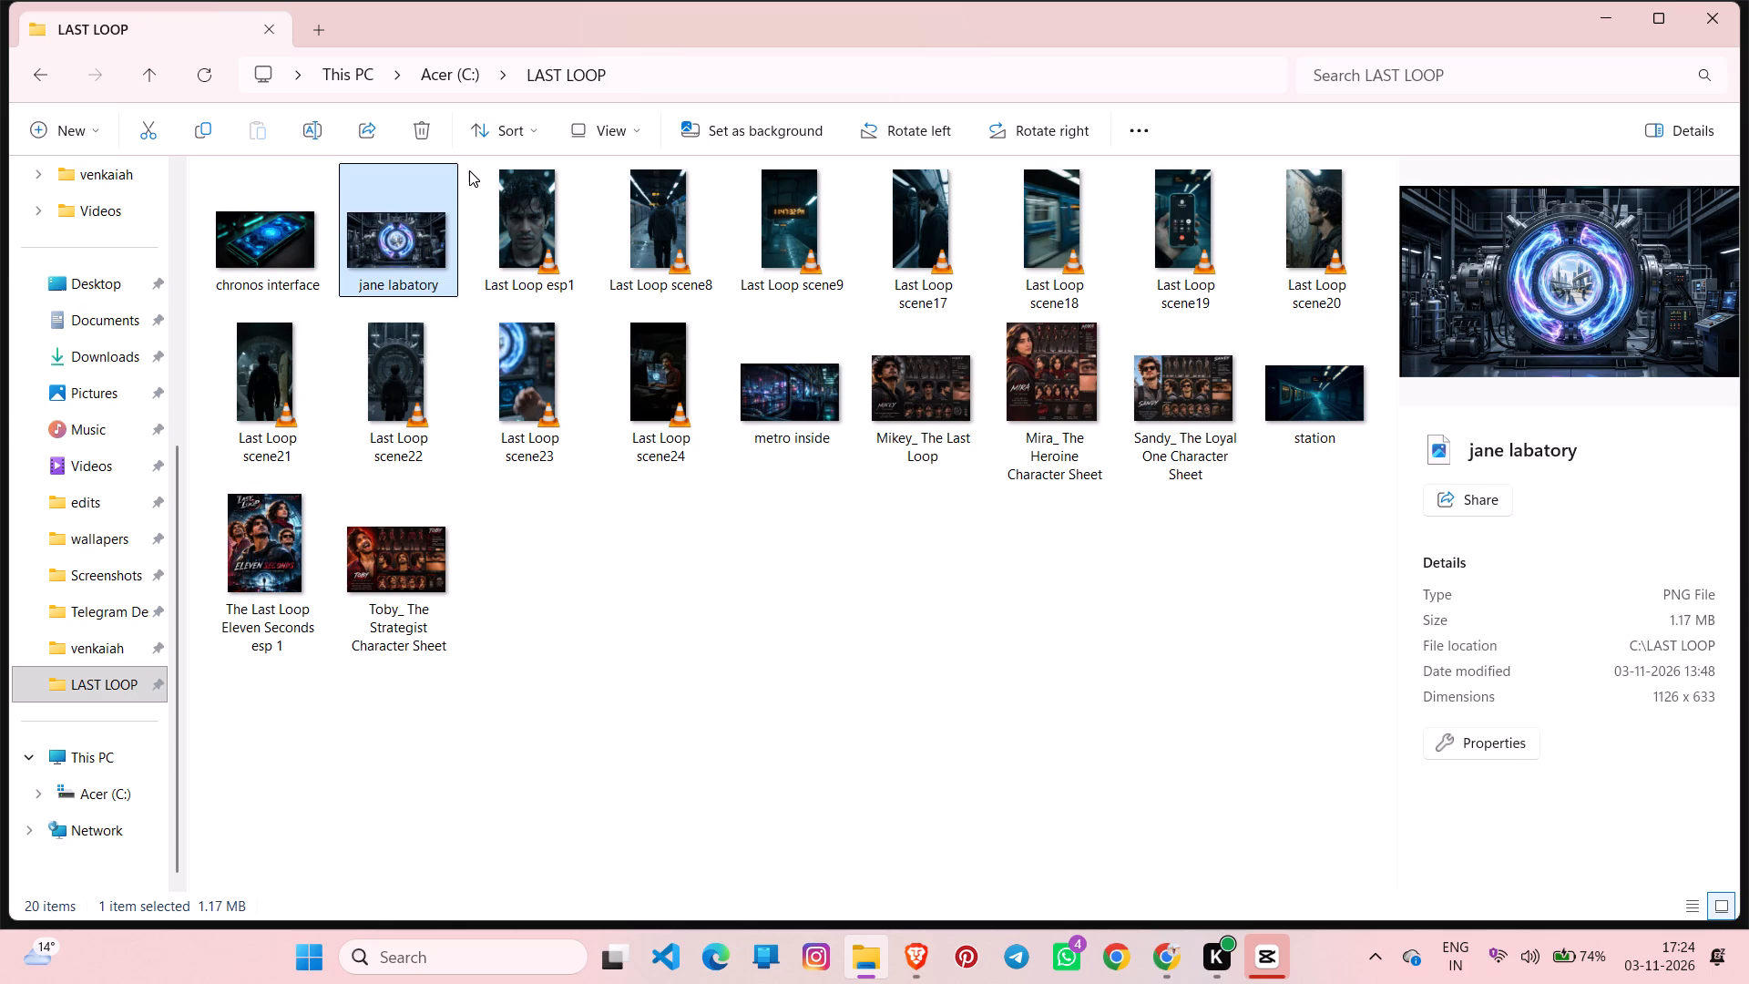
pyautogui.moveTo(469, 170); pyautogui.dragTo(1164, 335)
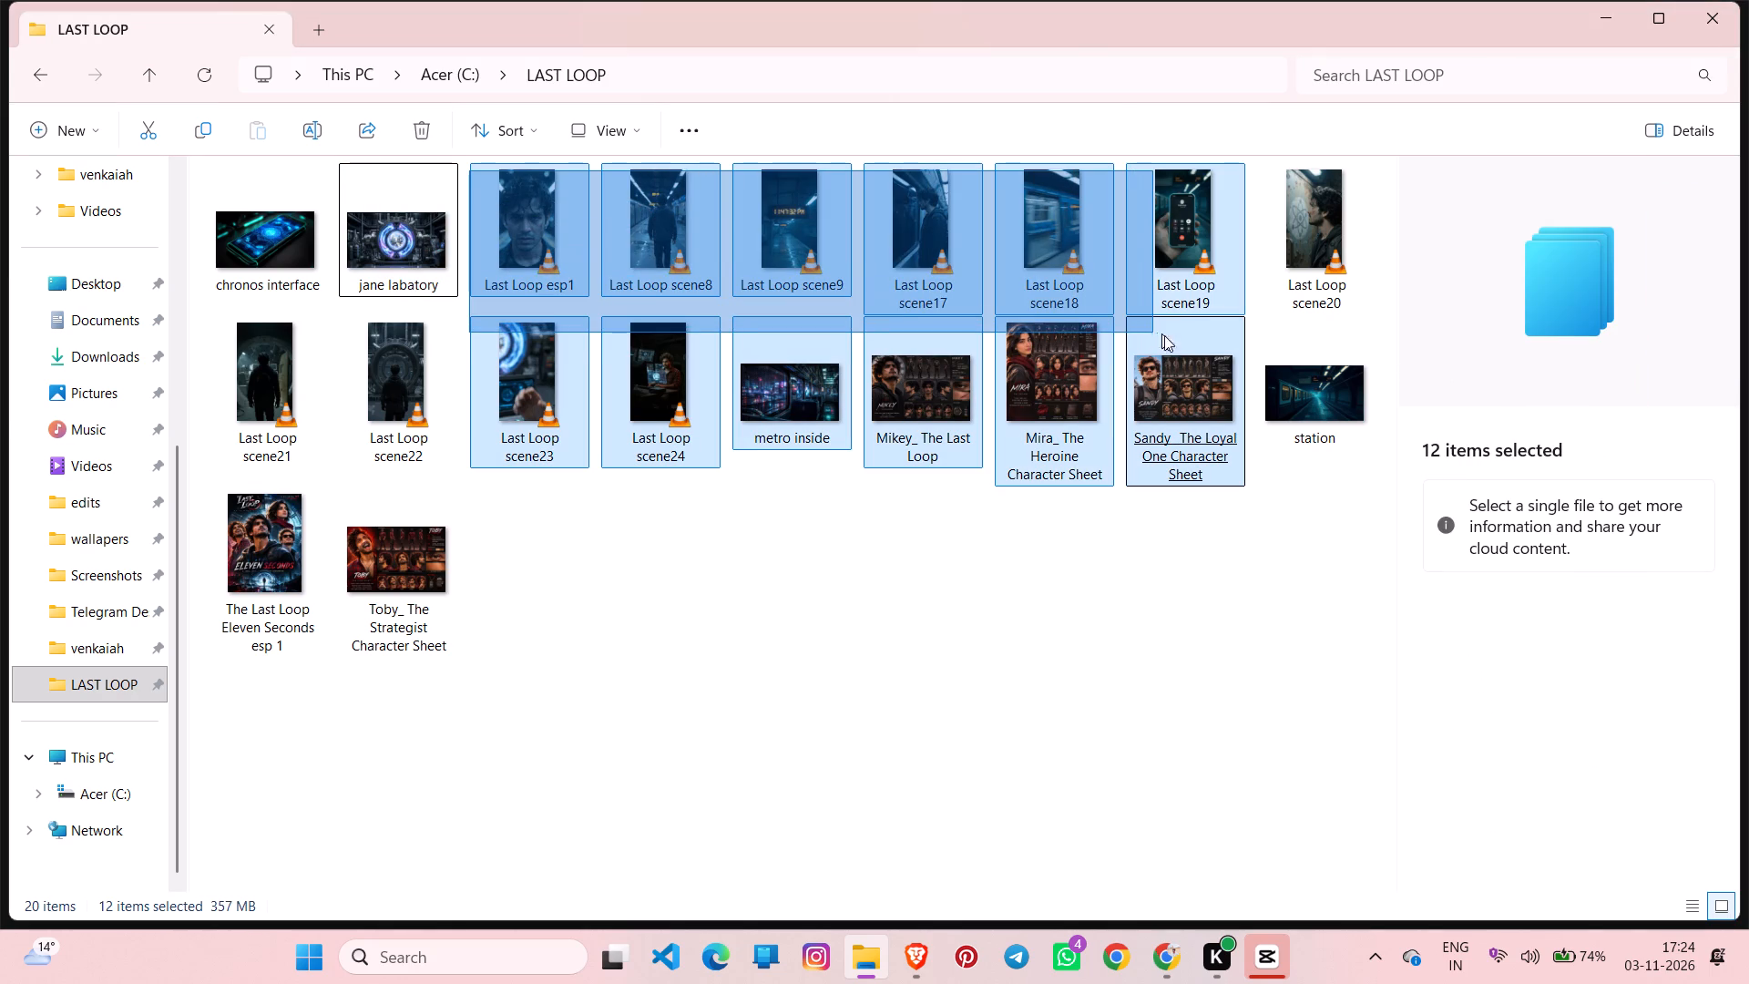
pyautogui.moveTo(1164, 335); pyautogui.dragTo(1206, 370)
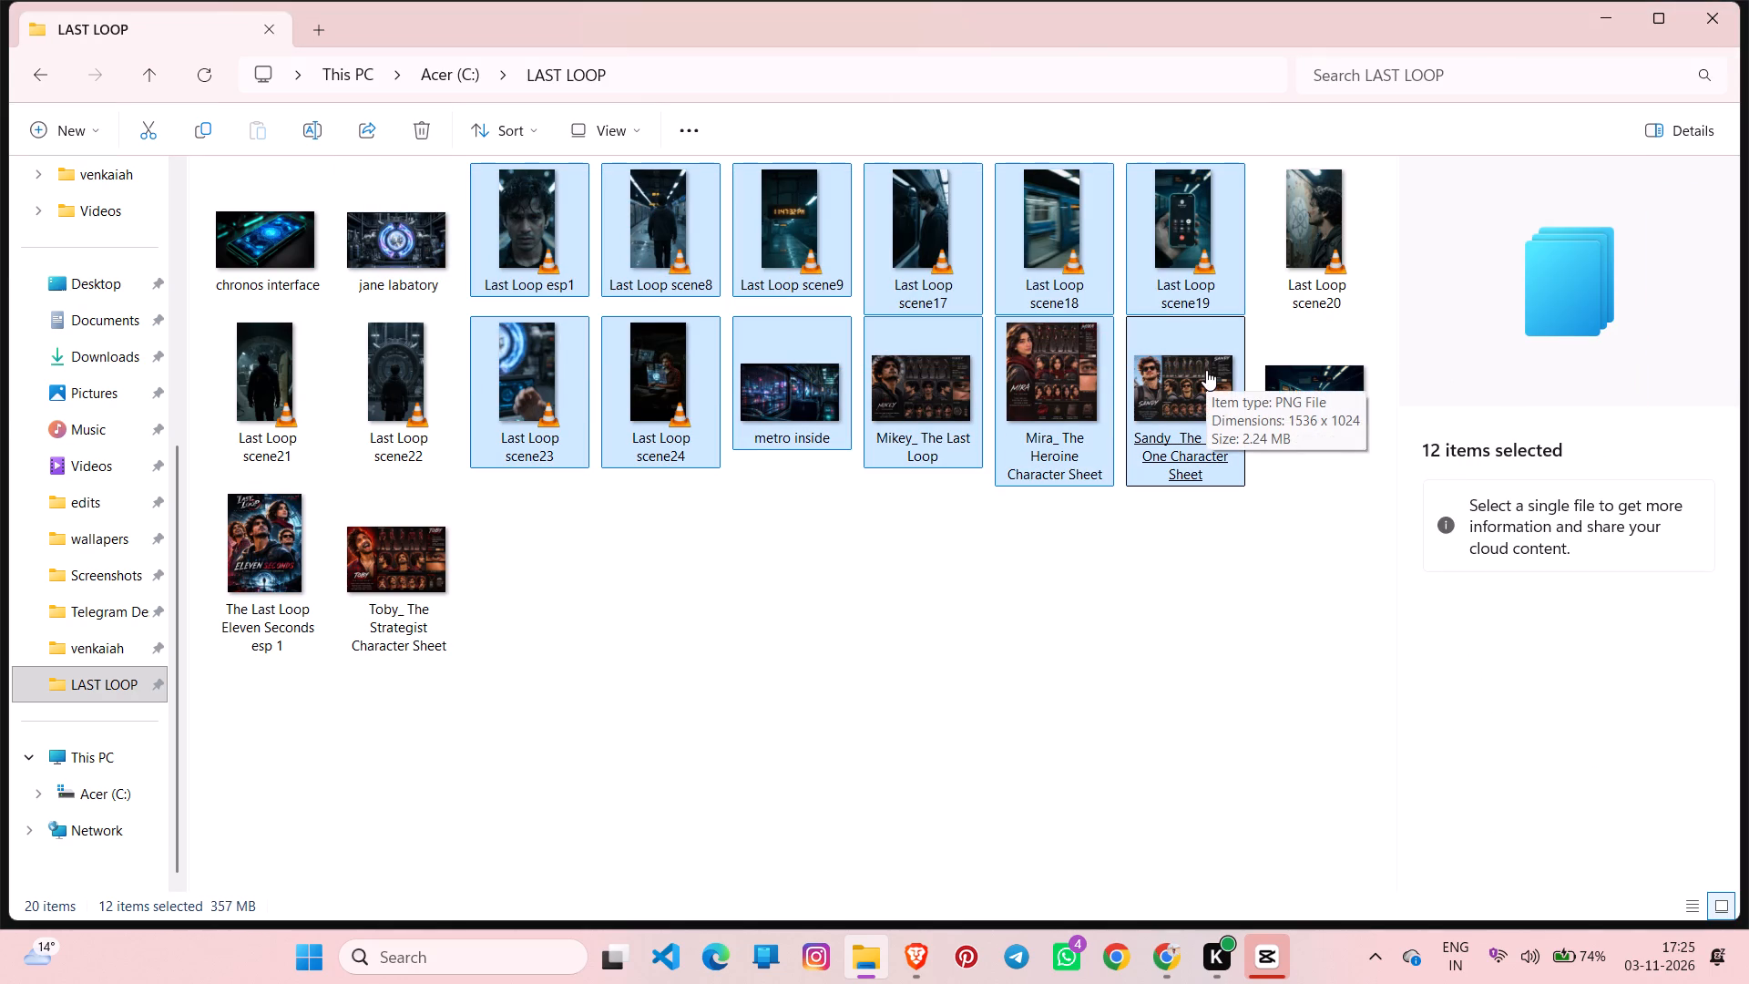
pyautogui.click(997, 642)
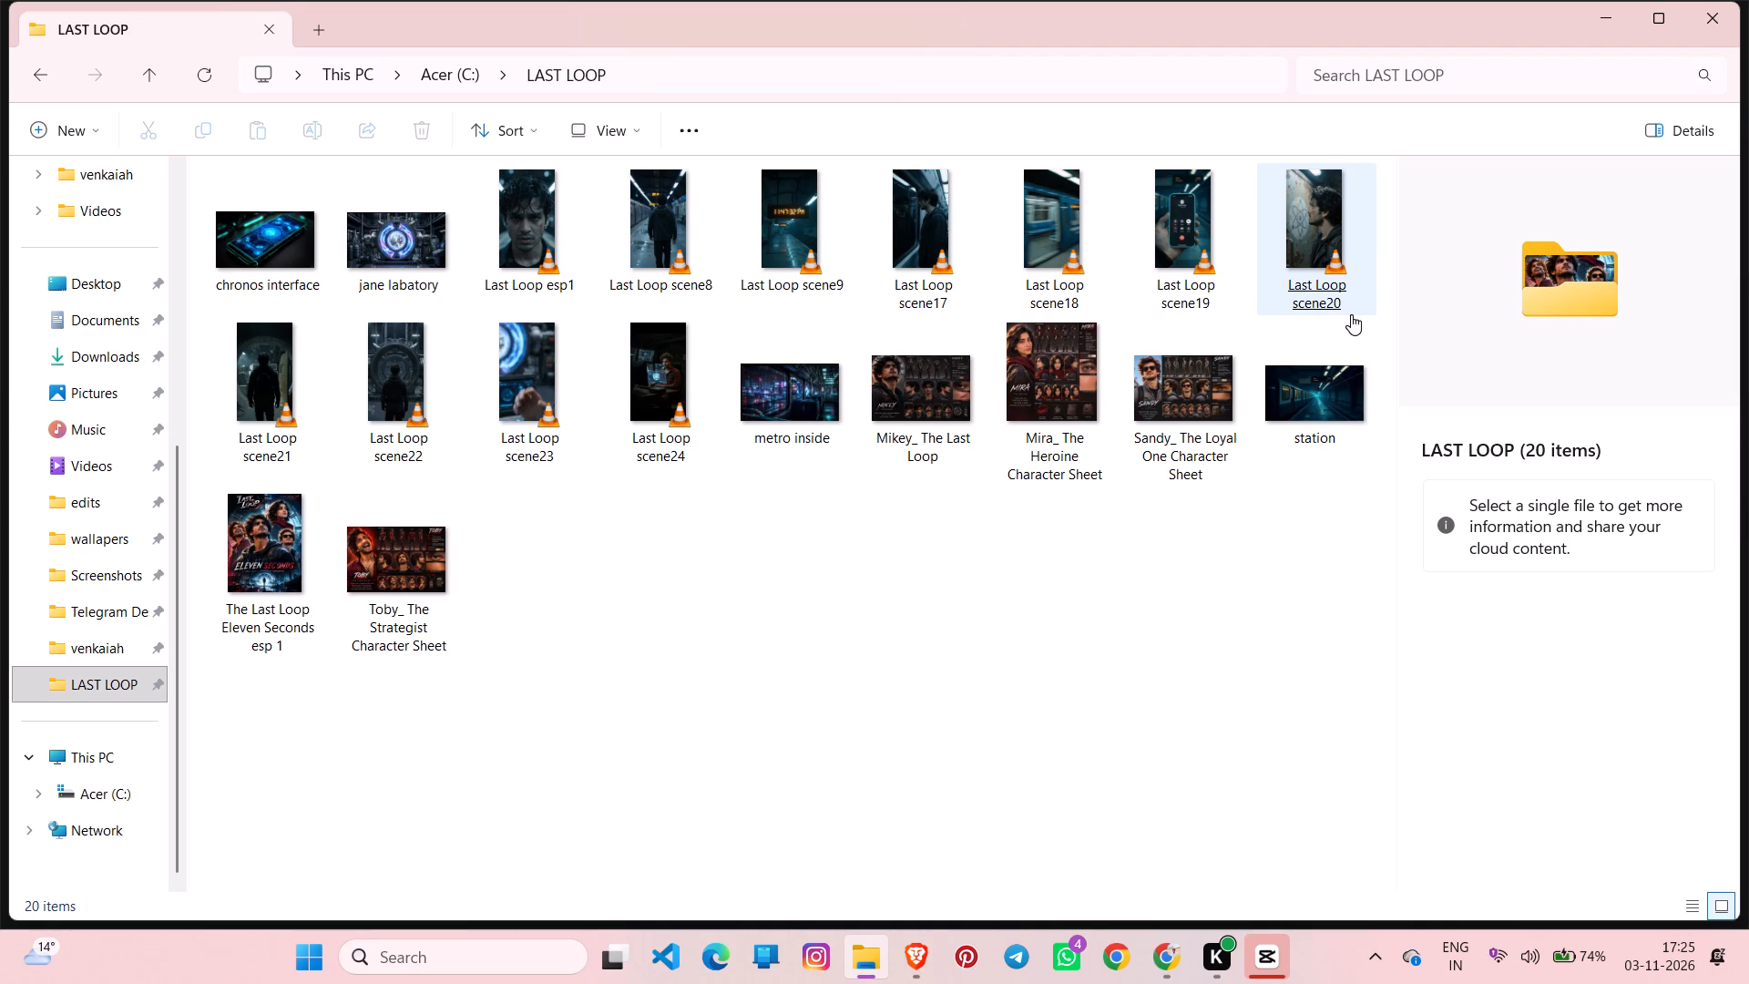
# Try to delete Last Loop esp1 and scenes 8, 9 and 17 to 20 from LAST LOOP, then abandon the operation.
pyautogui.moveTo(1380, 289); pyautogui.dragTo(480, 257)
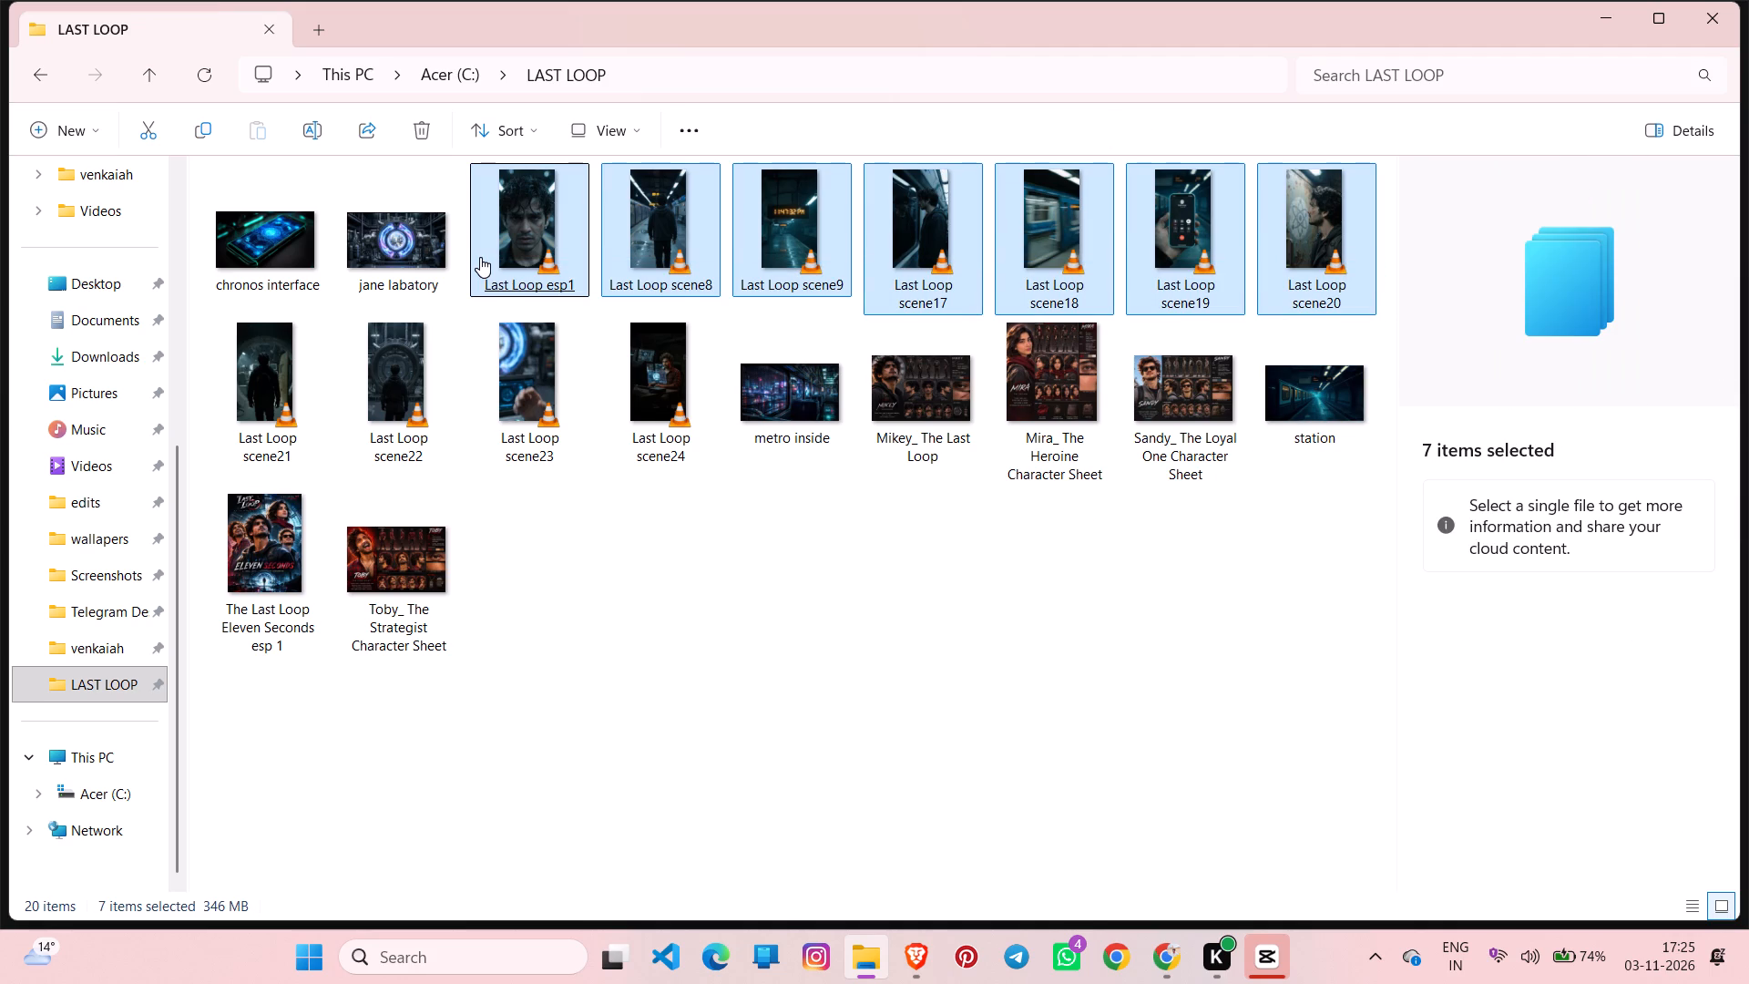
pyautogui.press('Delete')
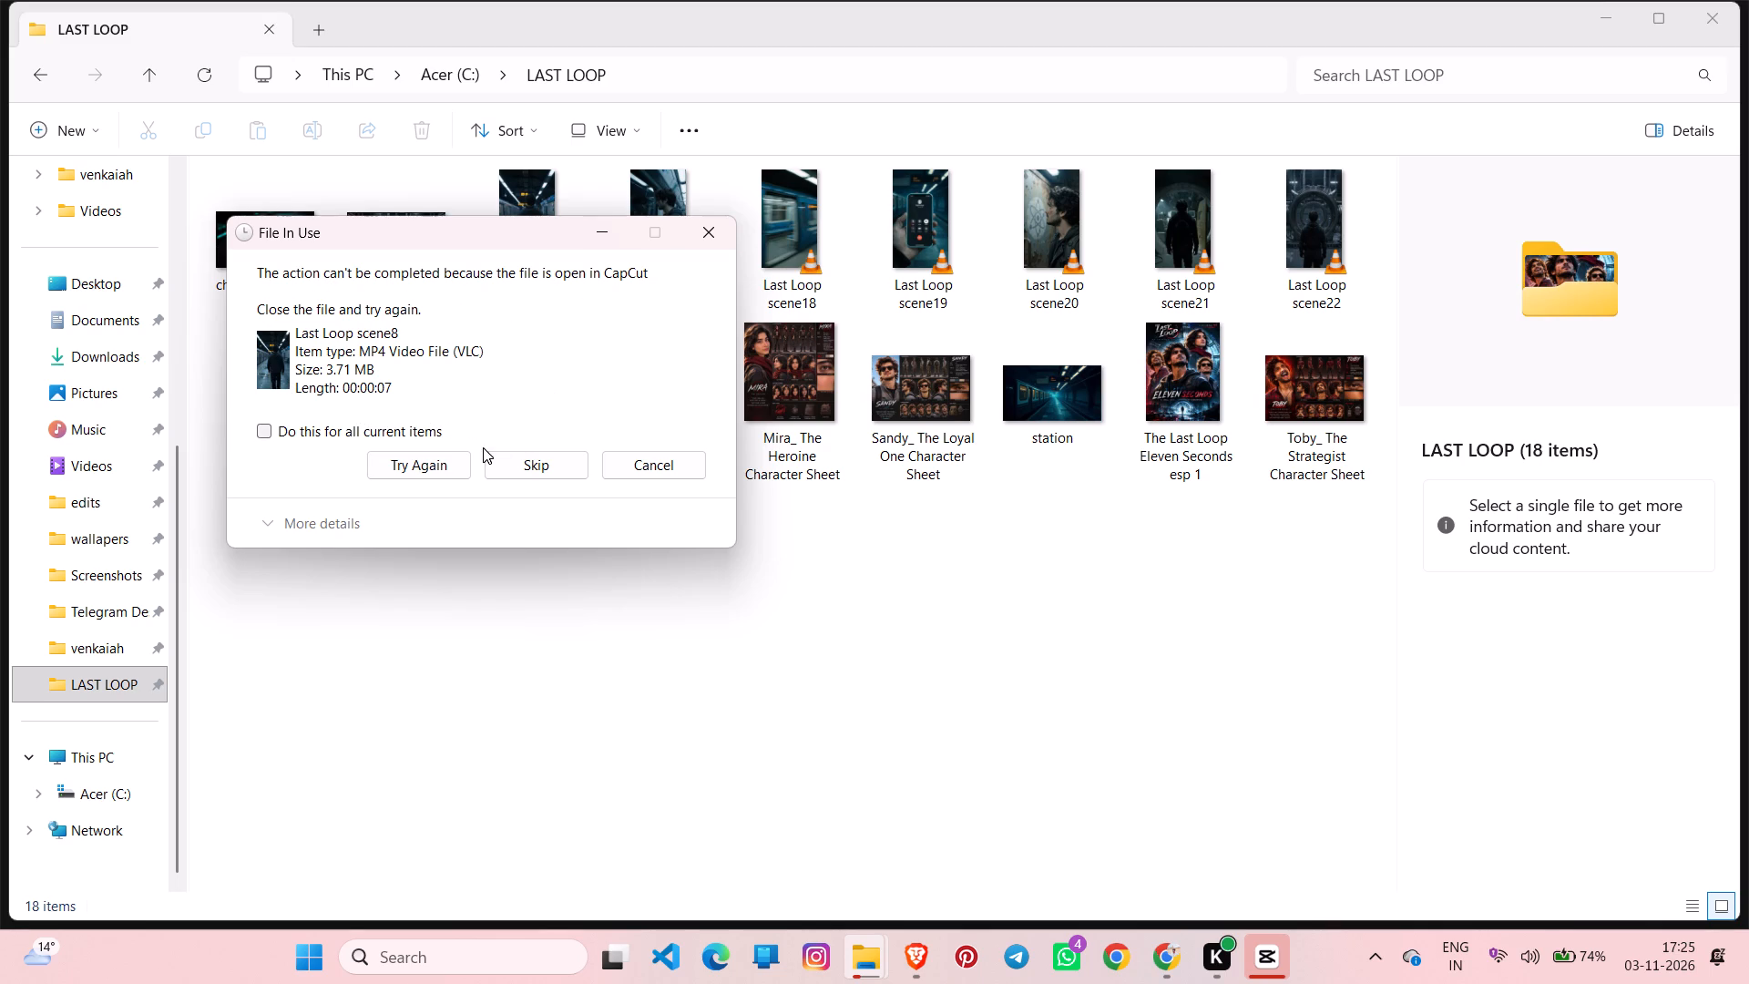
pyautogui.click(721, 232)
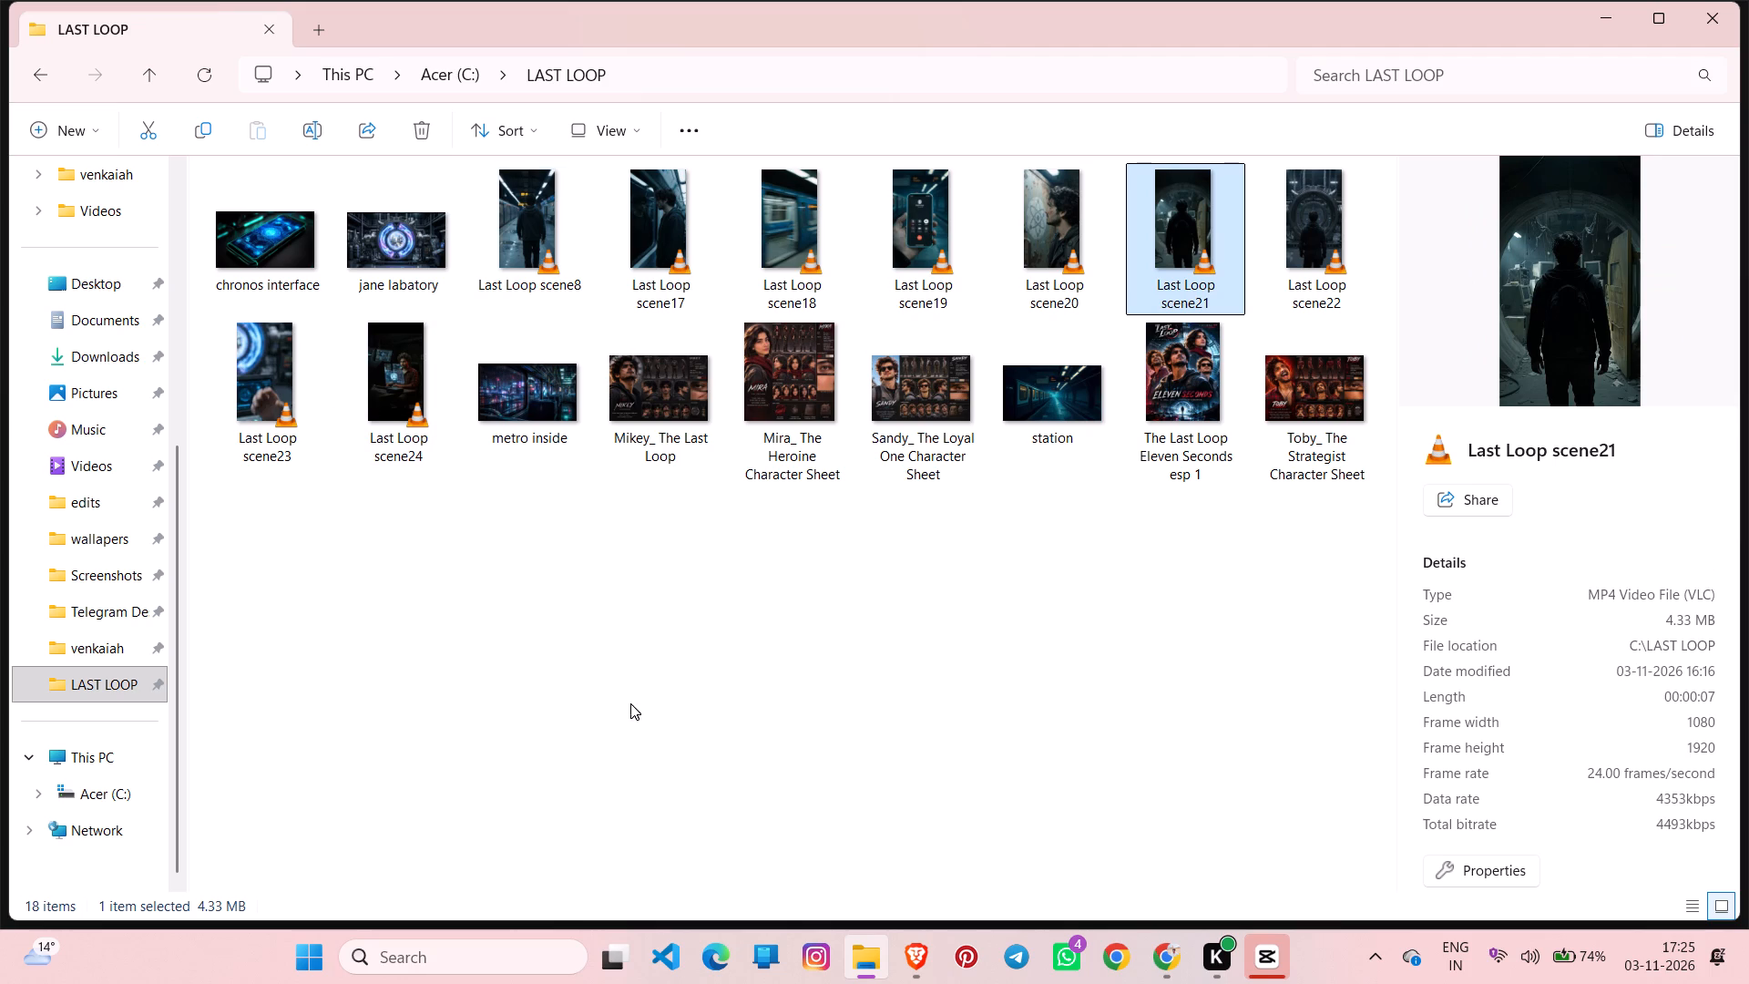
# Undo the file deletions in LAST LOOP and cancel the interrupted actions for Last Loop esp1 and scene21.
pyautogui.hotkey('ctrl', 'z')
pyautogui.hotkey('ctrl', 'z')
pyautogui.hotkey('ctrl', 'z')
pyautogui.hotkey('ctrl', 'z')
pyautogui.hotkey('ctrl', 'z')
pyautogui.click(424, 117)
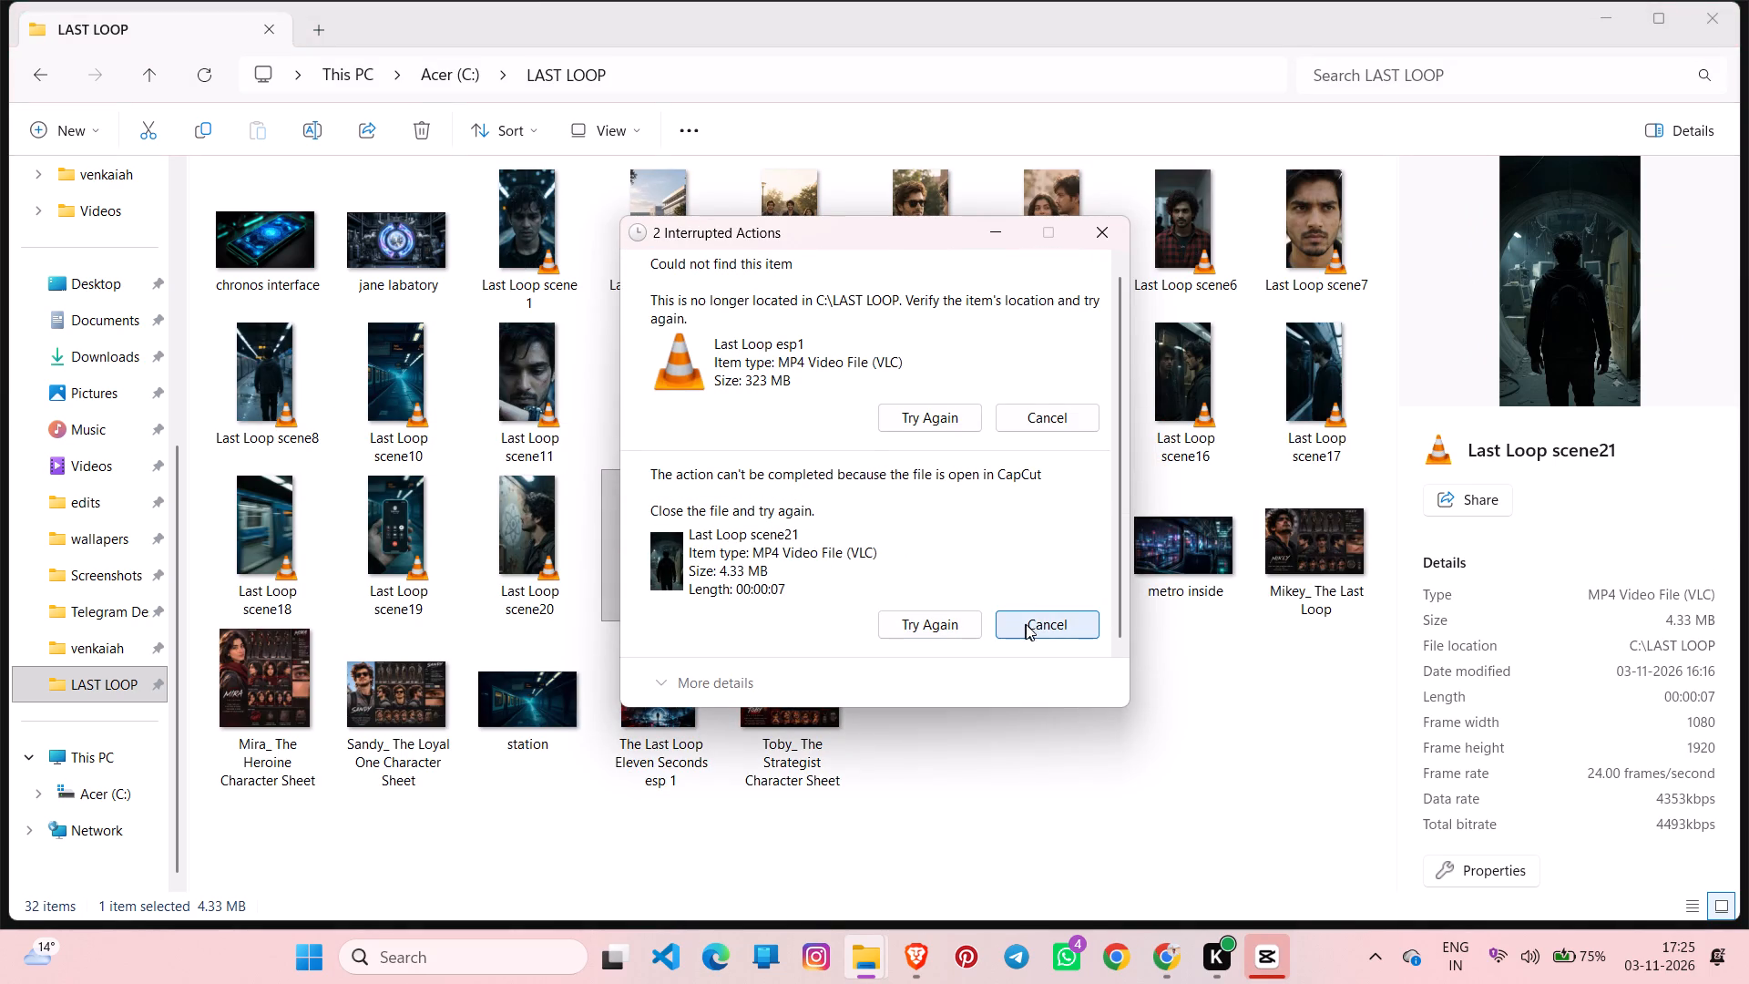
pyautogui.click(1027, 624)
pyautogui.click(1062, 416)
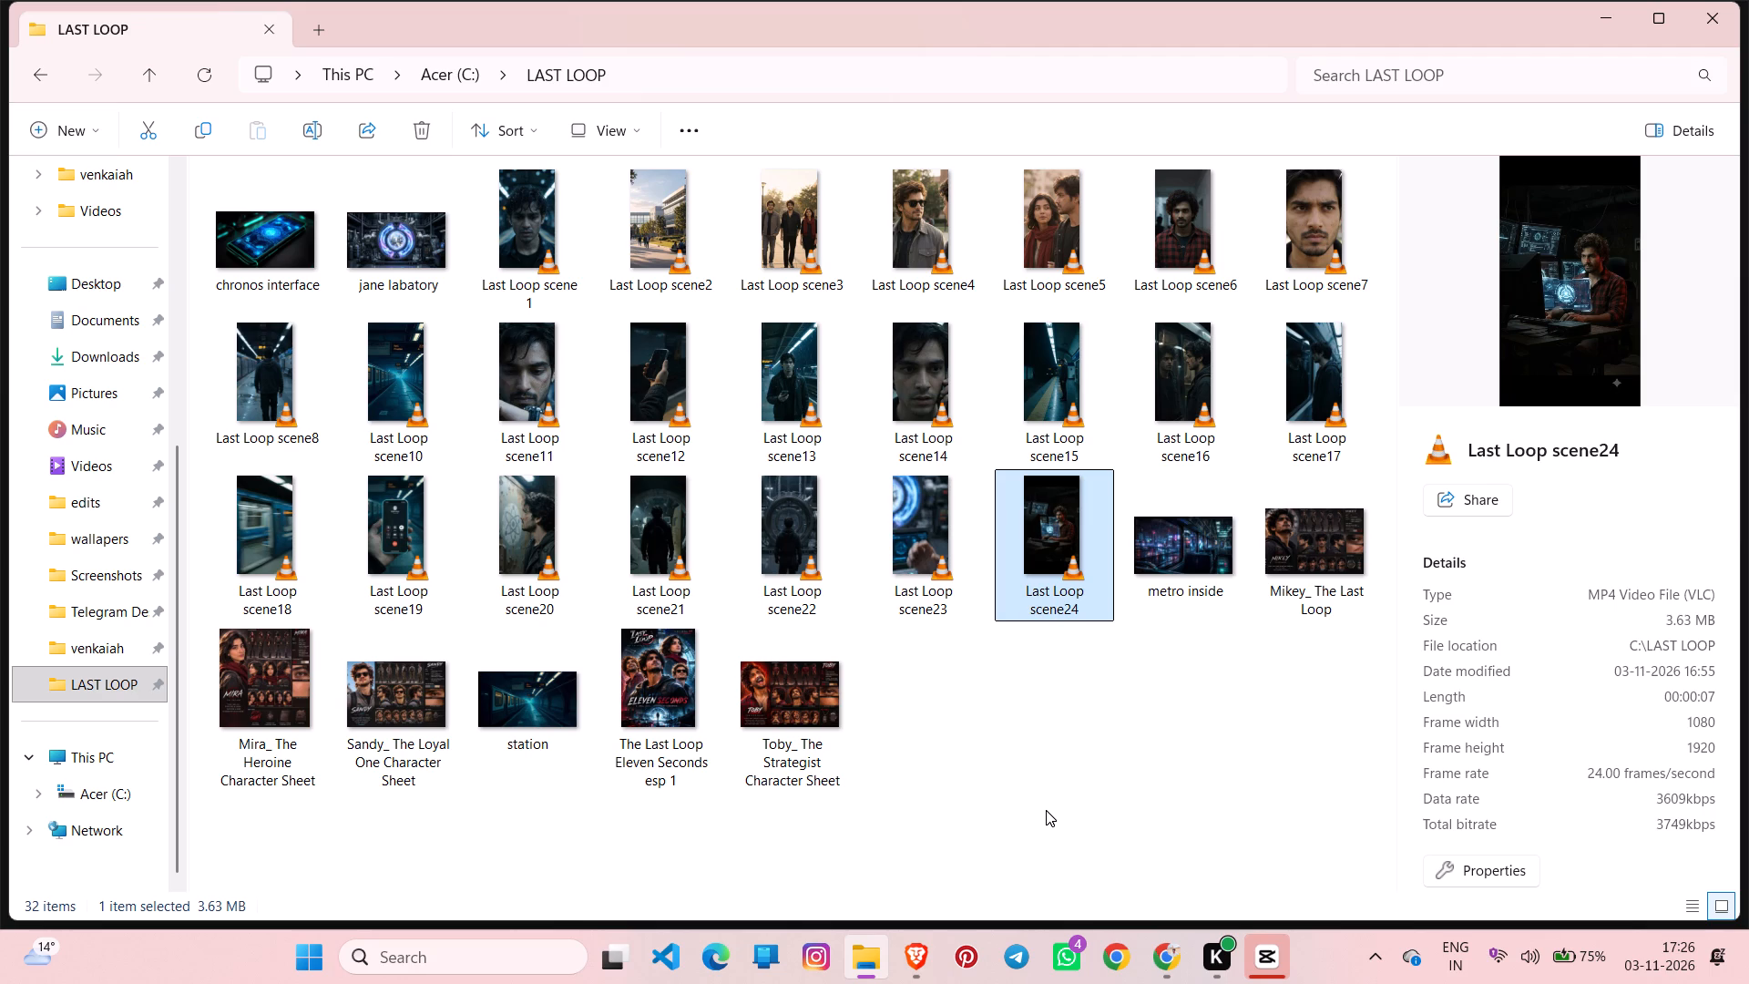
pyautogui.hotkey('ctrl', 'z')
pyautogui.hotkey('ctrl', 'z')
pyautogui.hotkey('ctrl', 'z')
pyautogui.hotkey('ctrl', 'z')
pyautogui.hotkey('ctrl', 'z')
# Move the Last Loop esp 1 video from the clg folder inside edits to the LAST LOOP folder.
pyautogui.click(35, 80)
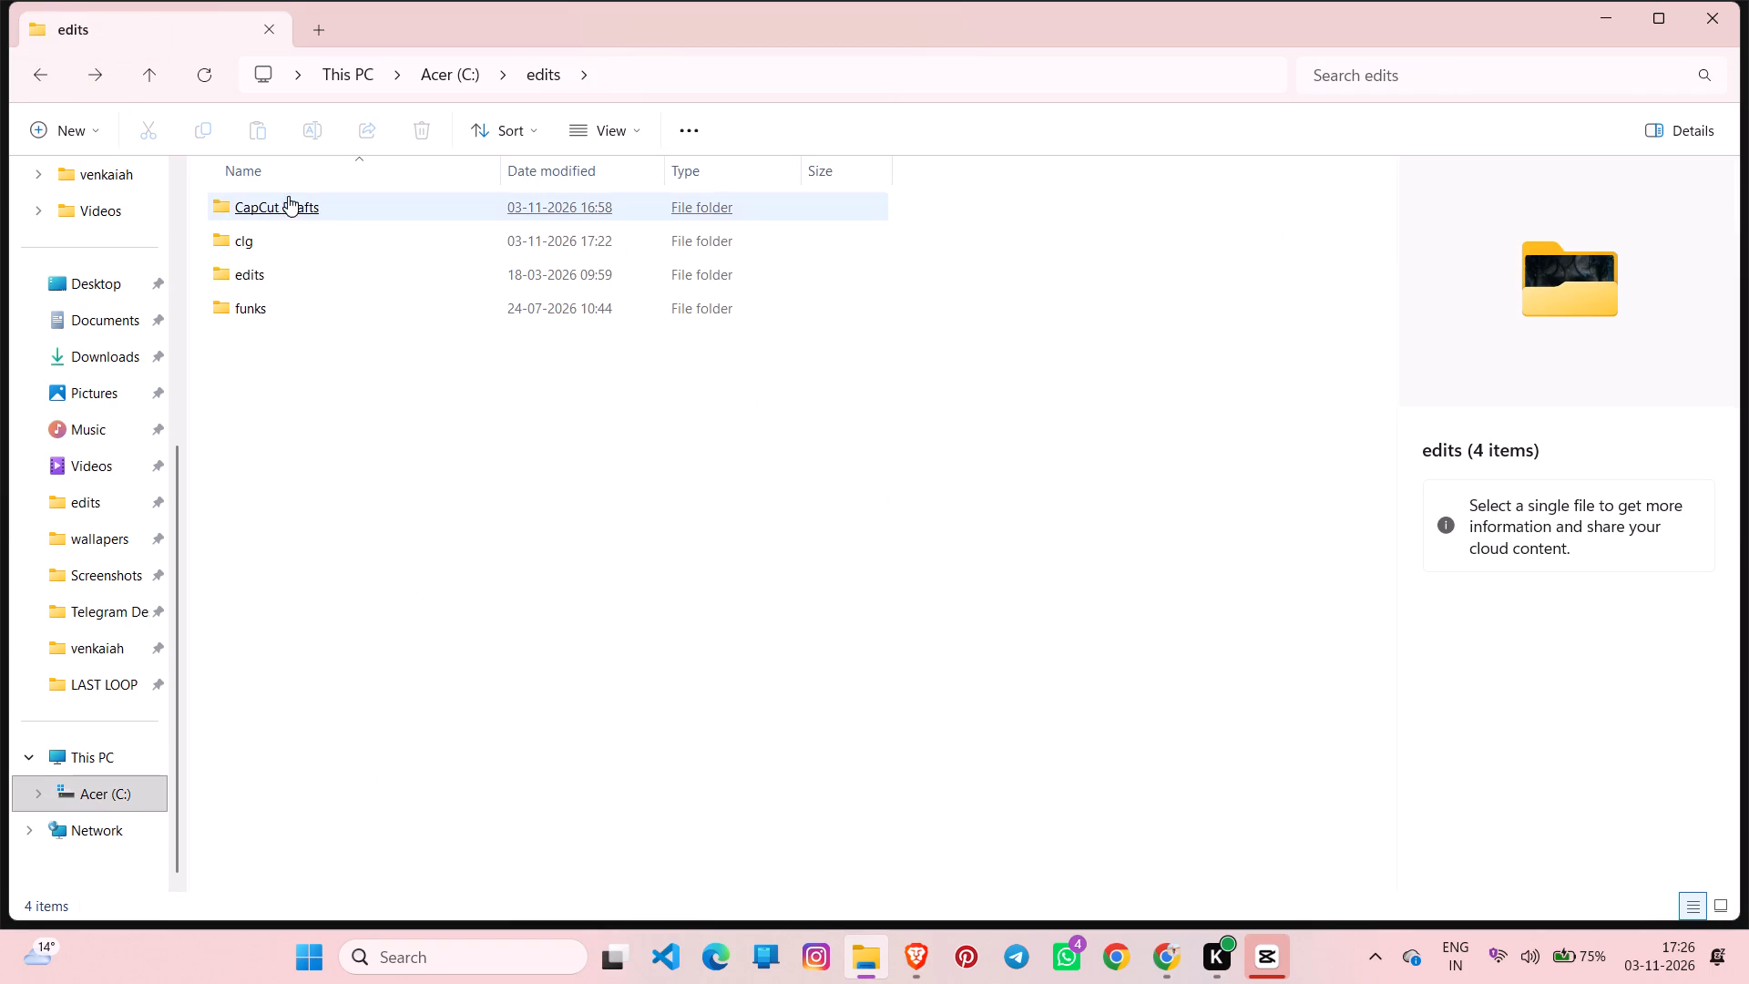
pyautogui.doubleClick(326, 239)
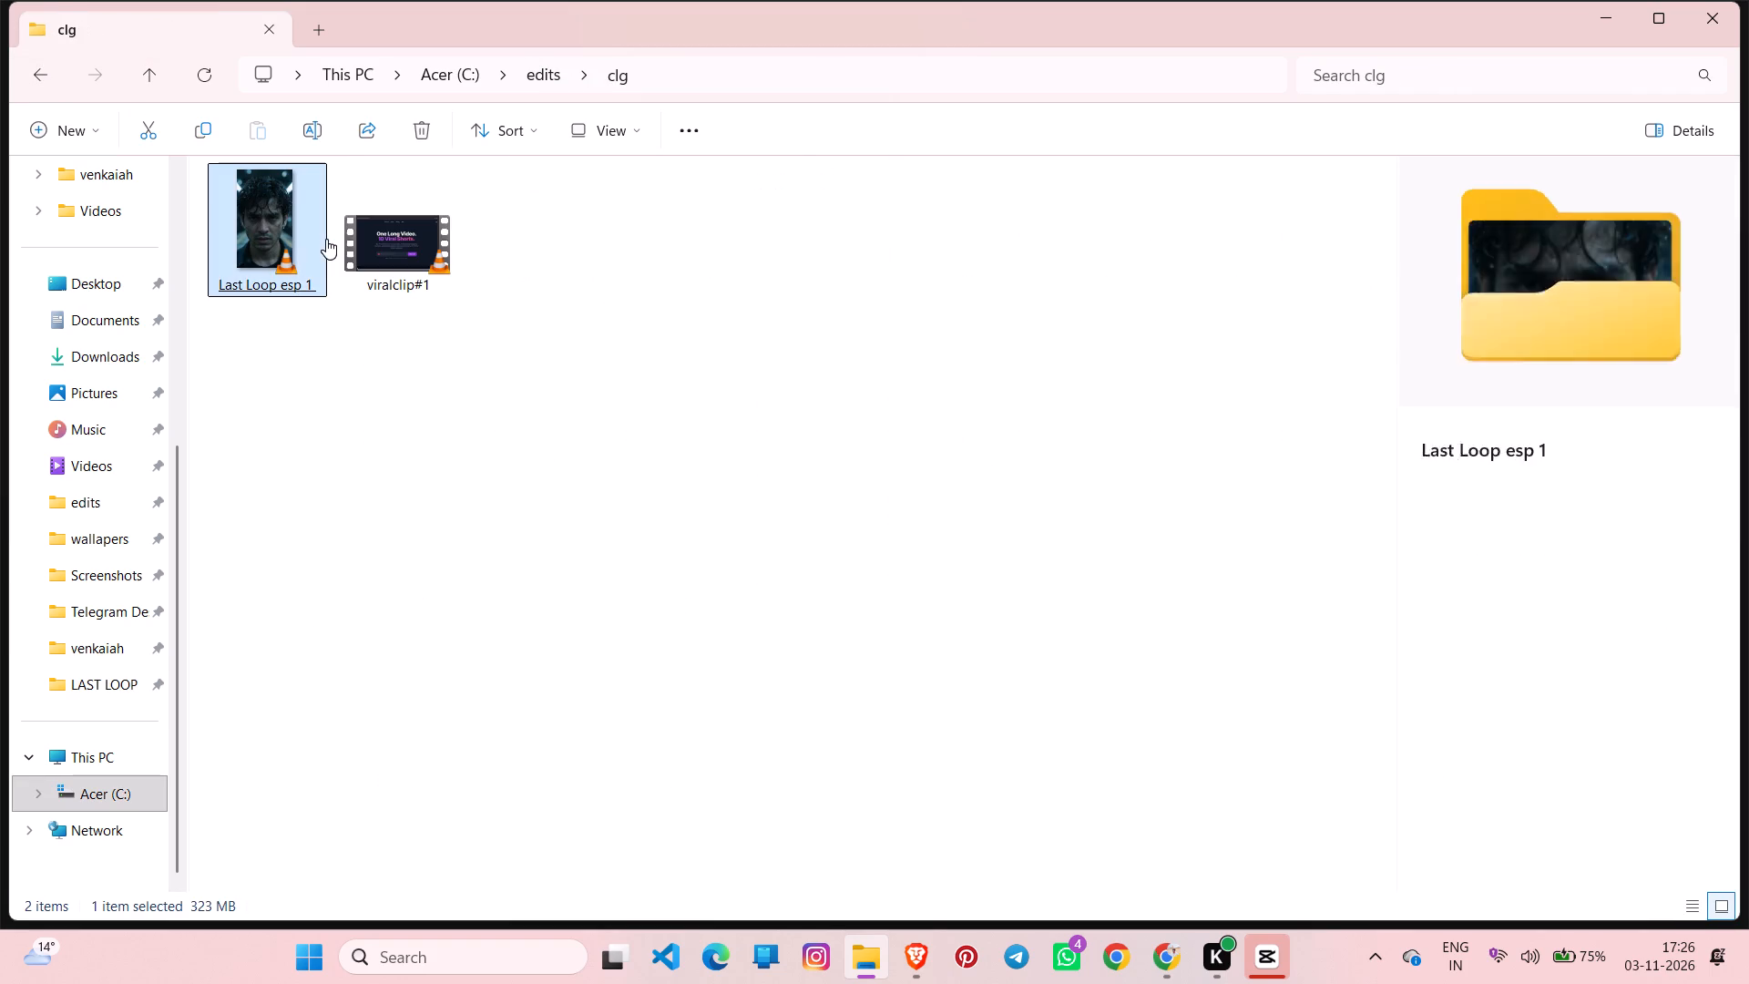
pyautogui.moveTo(340, 329); pyautogui.dragTo(199, 180)
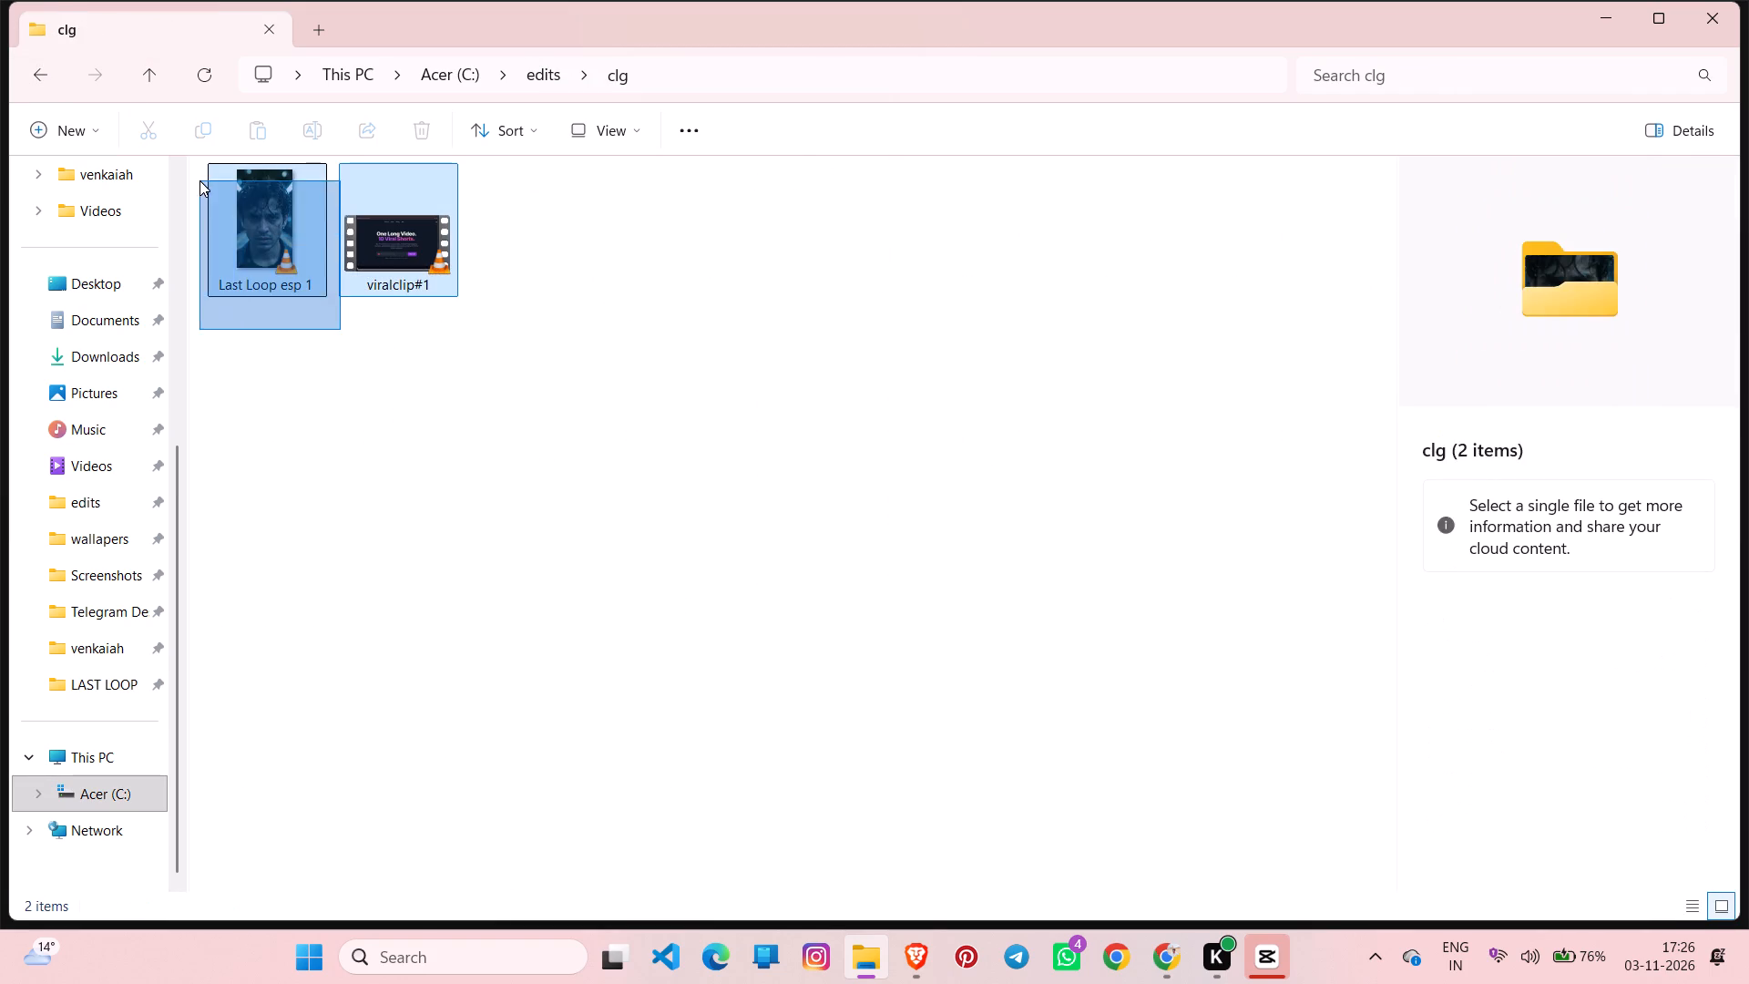
pyautogui.moveTo(199, 180); pyautogui.dragTo(200, 180)
pyautogui.click(288, 340)
pyautogui.moveTo(284, 361); pyautogui.dragTo(271, 283)
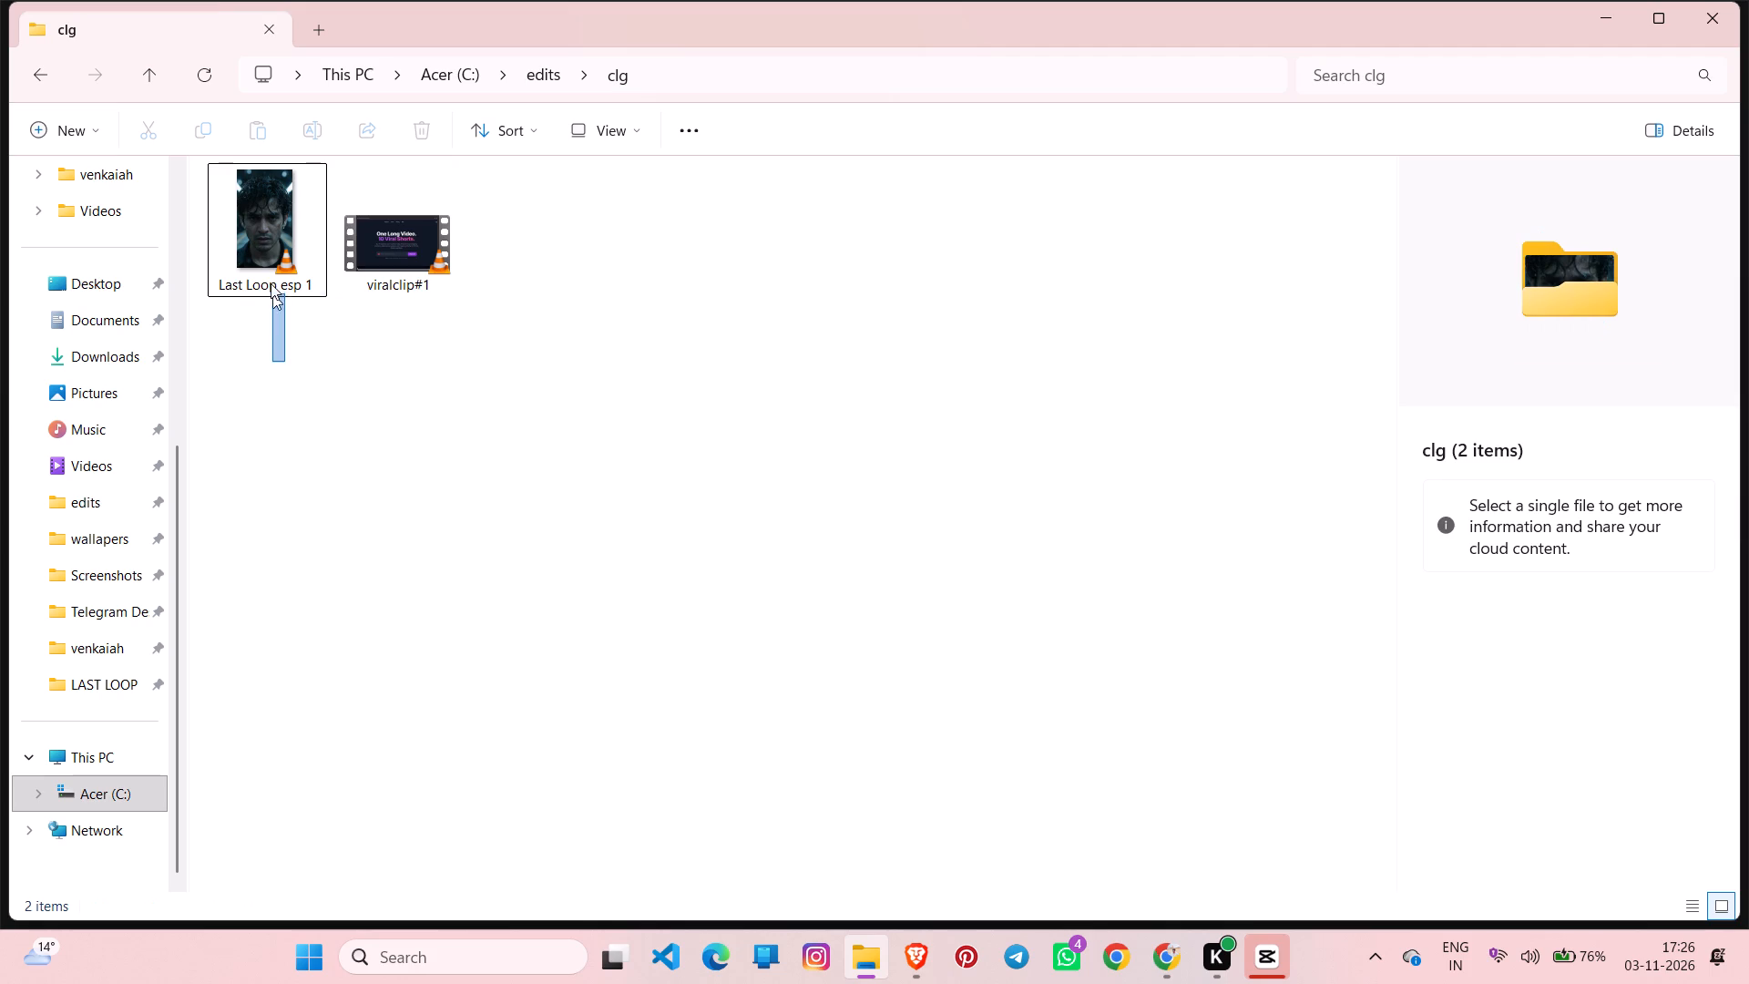
pyautogui.moveTo(271, 283); pyautogui.dragTo(258, 231)
pyautogui.hotkey('ctrl', 'x')
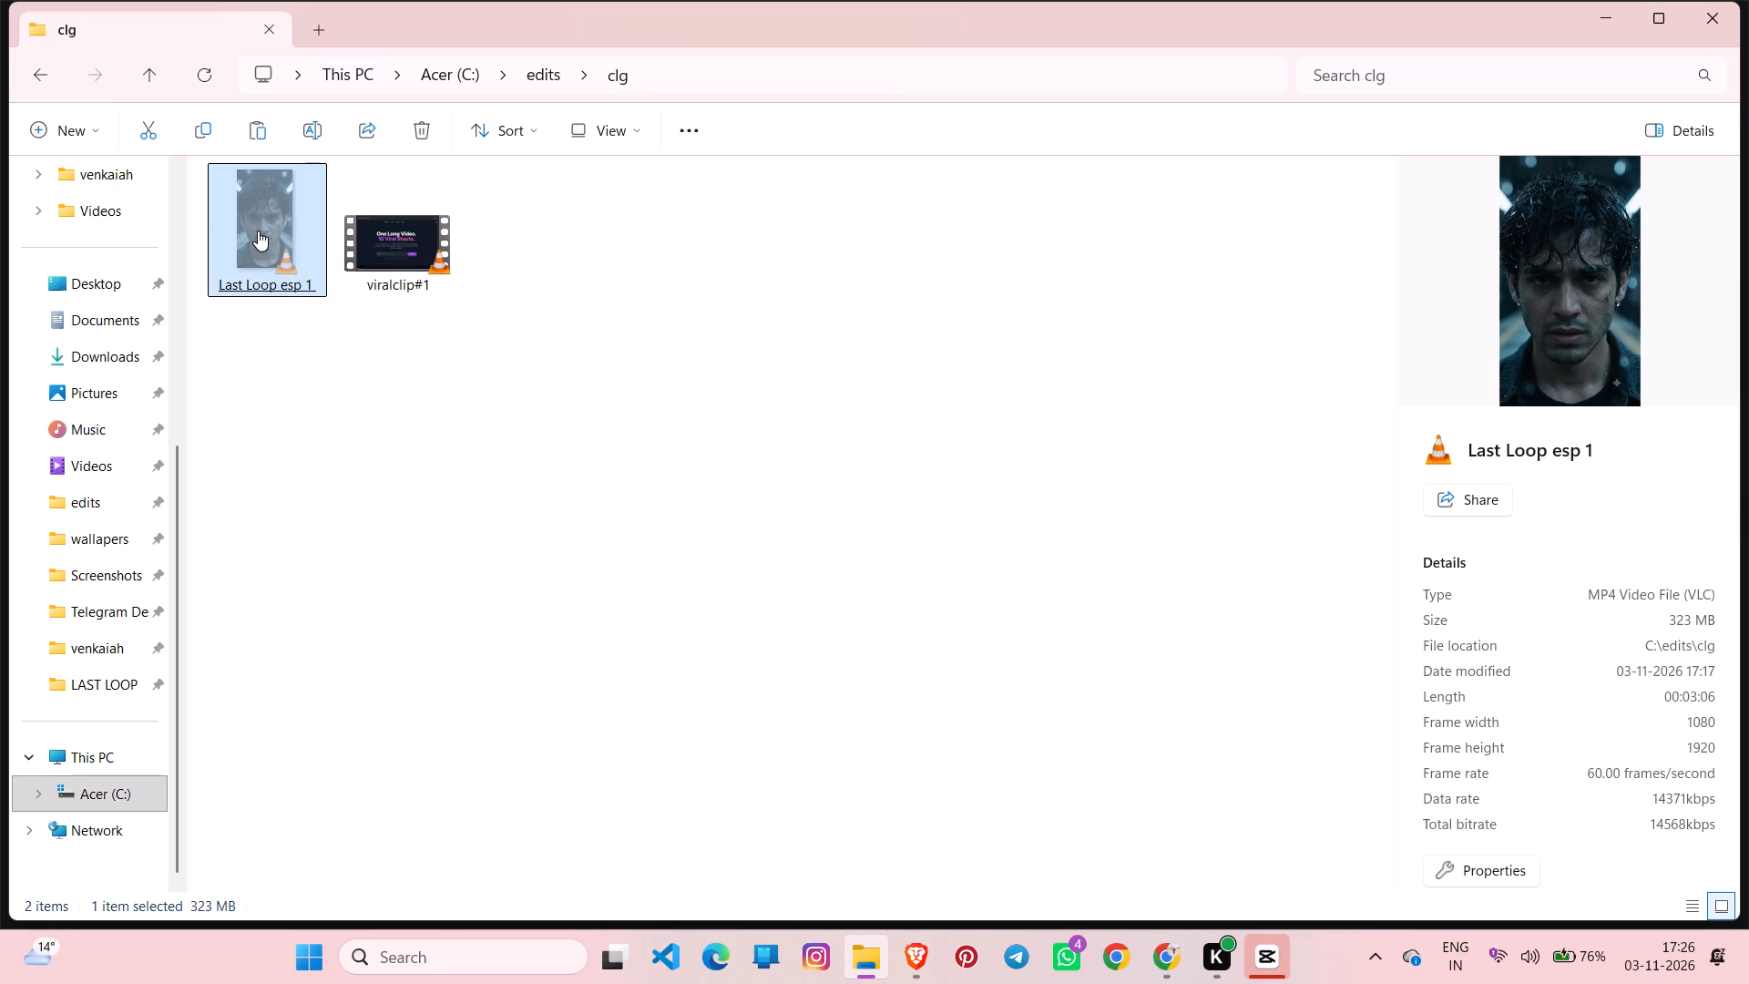
pyautogui.click(123, 688)
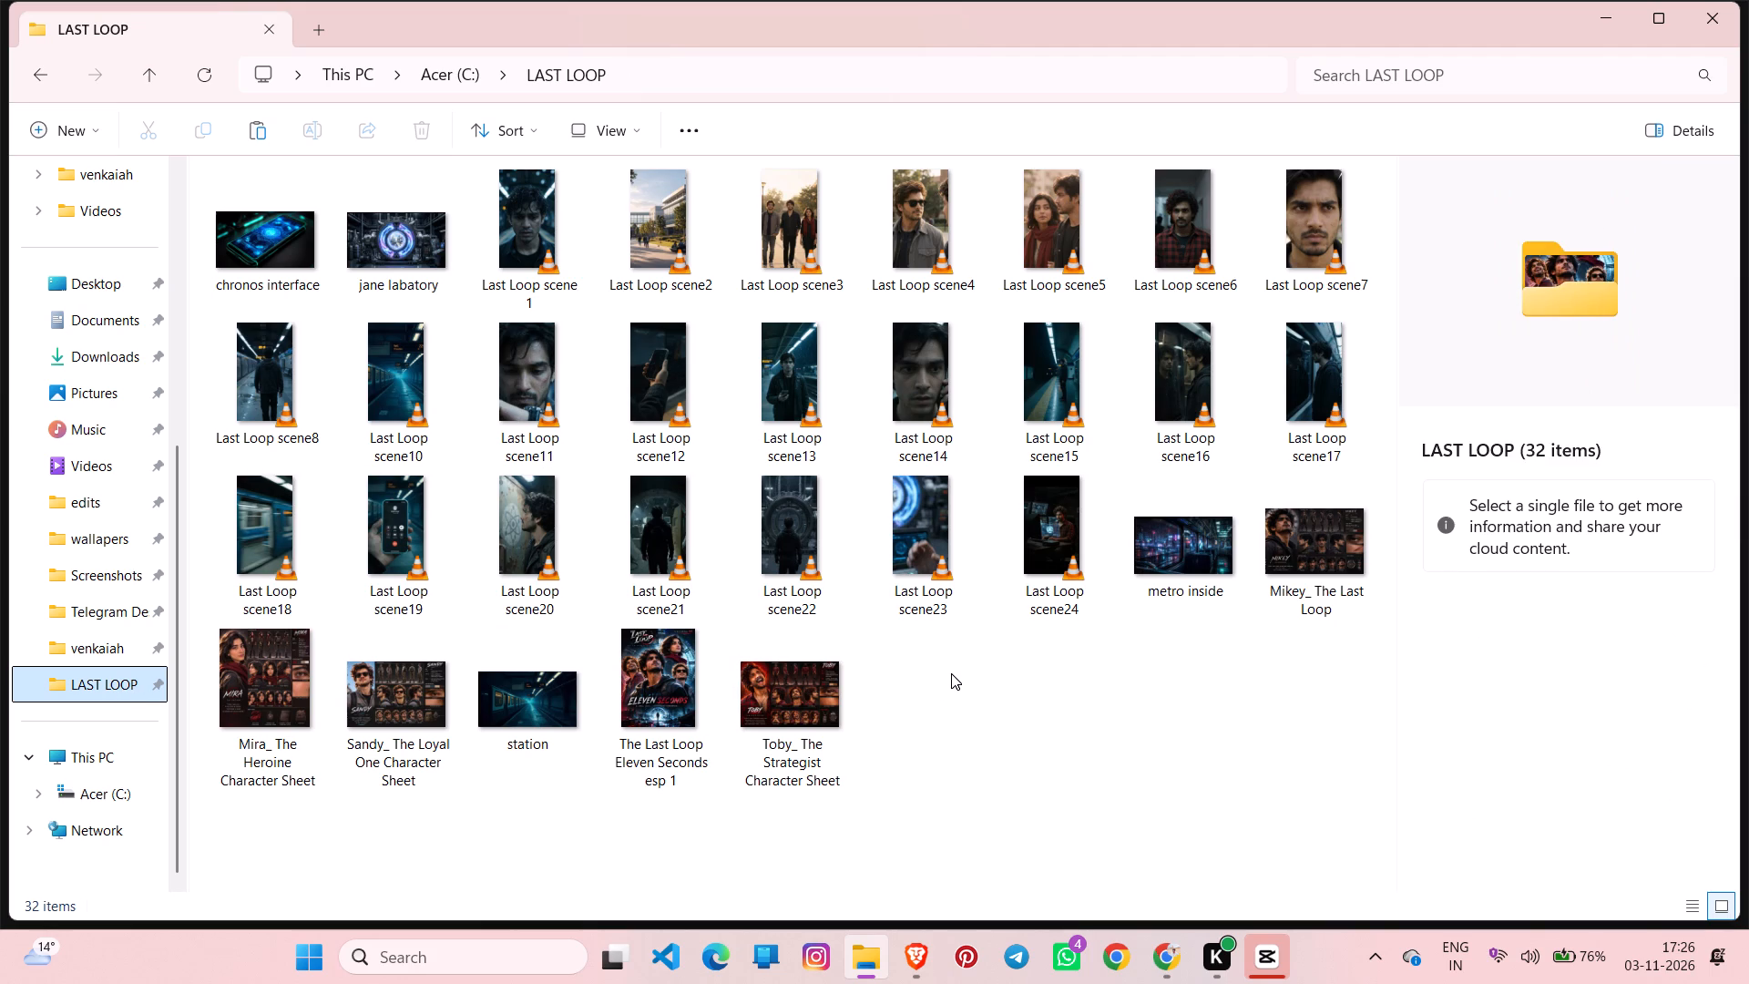
pyautogui.click(951, 673)
pyautogui.hotkey('ctrl', 'v')
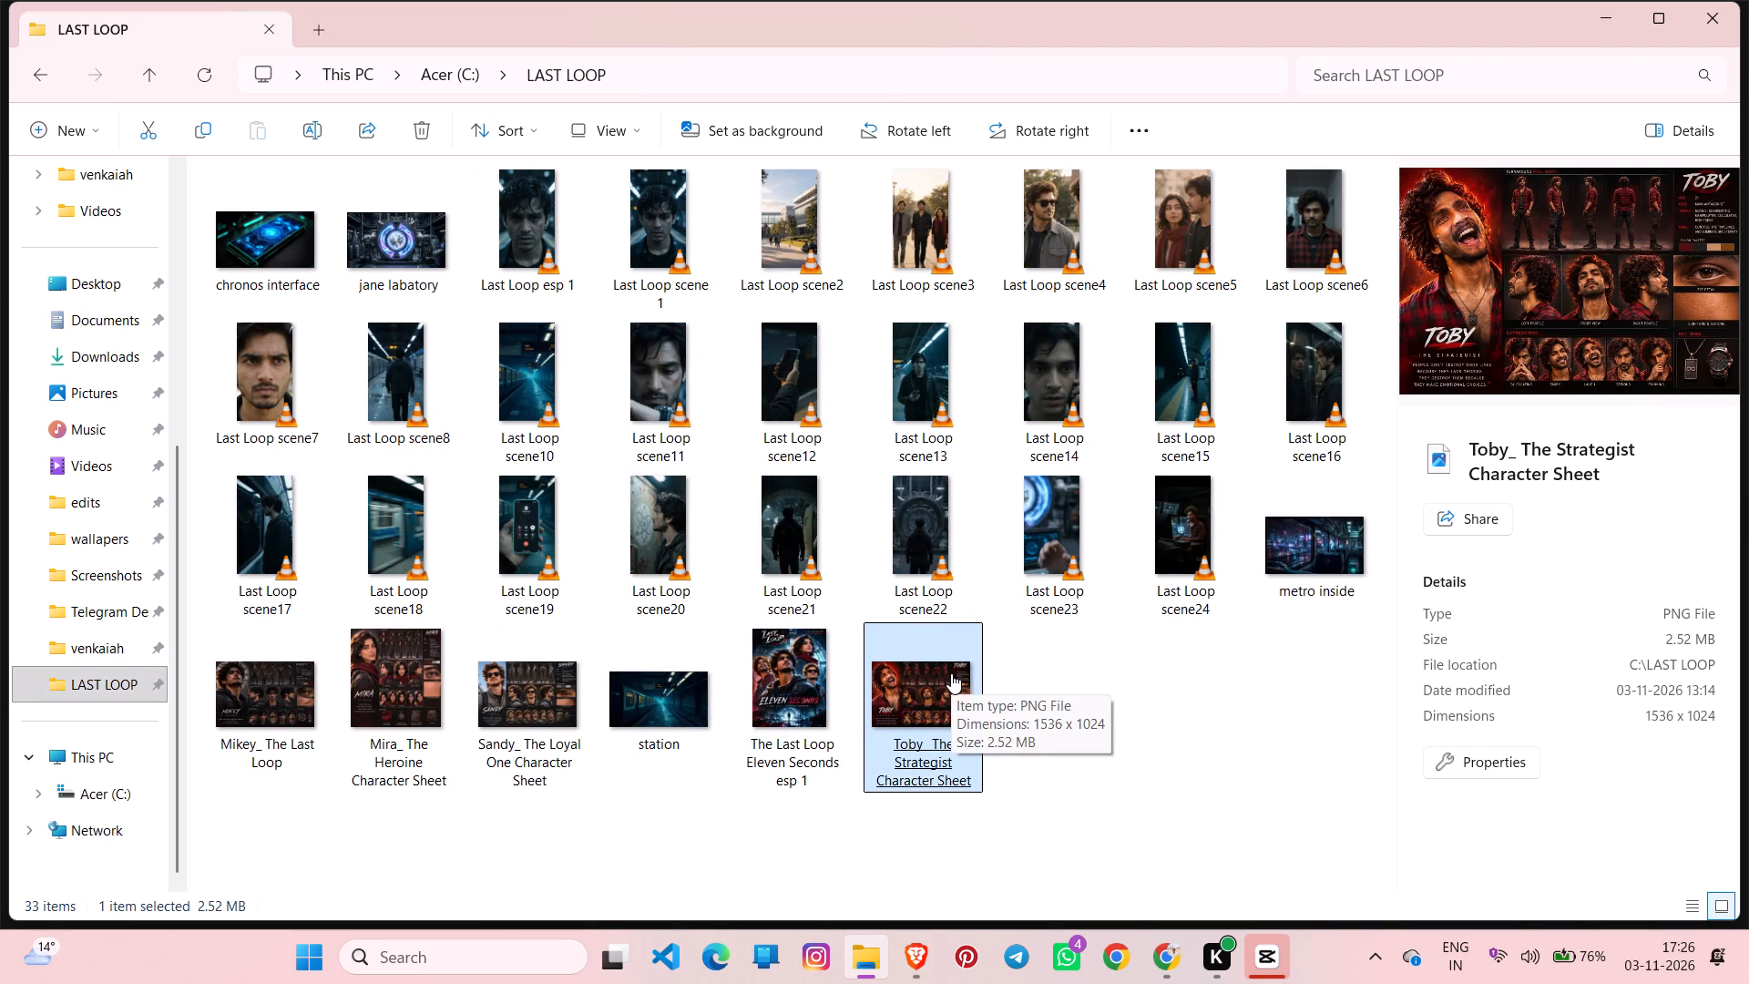
pyautogui.click(1217, 711)
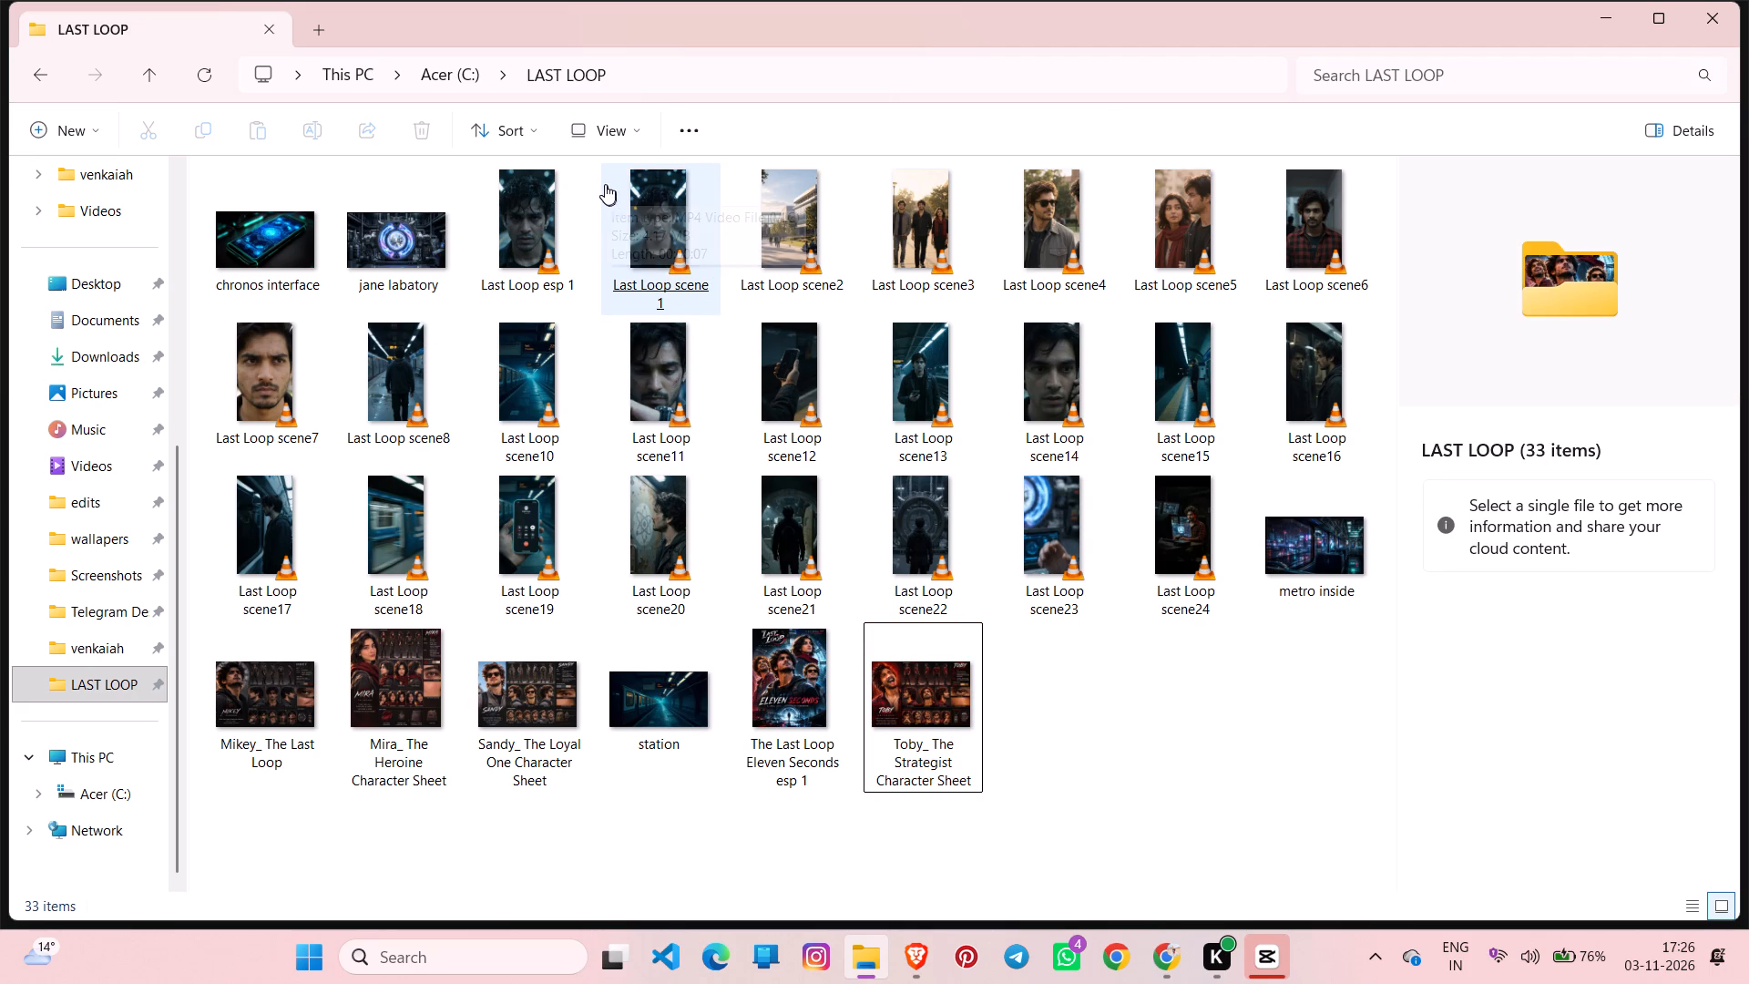
# Try to delete the Last Loop scene 1 to 6 and scene 11 to 16 videos from LAST LOOP.
pyautogui.moveTo(605, 181); pyautogui.dragTo(1315, 458)
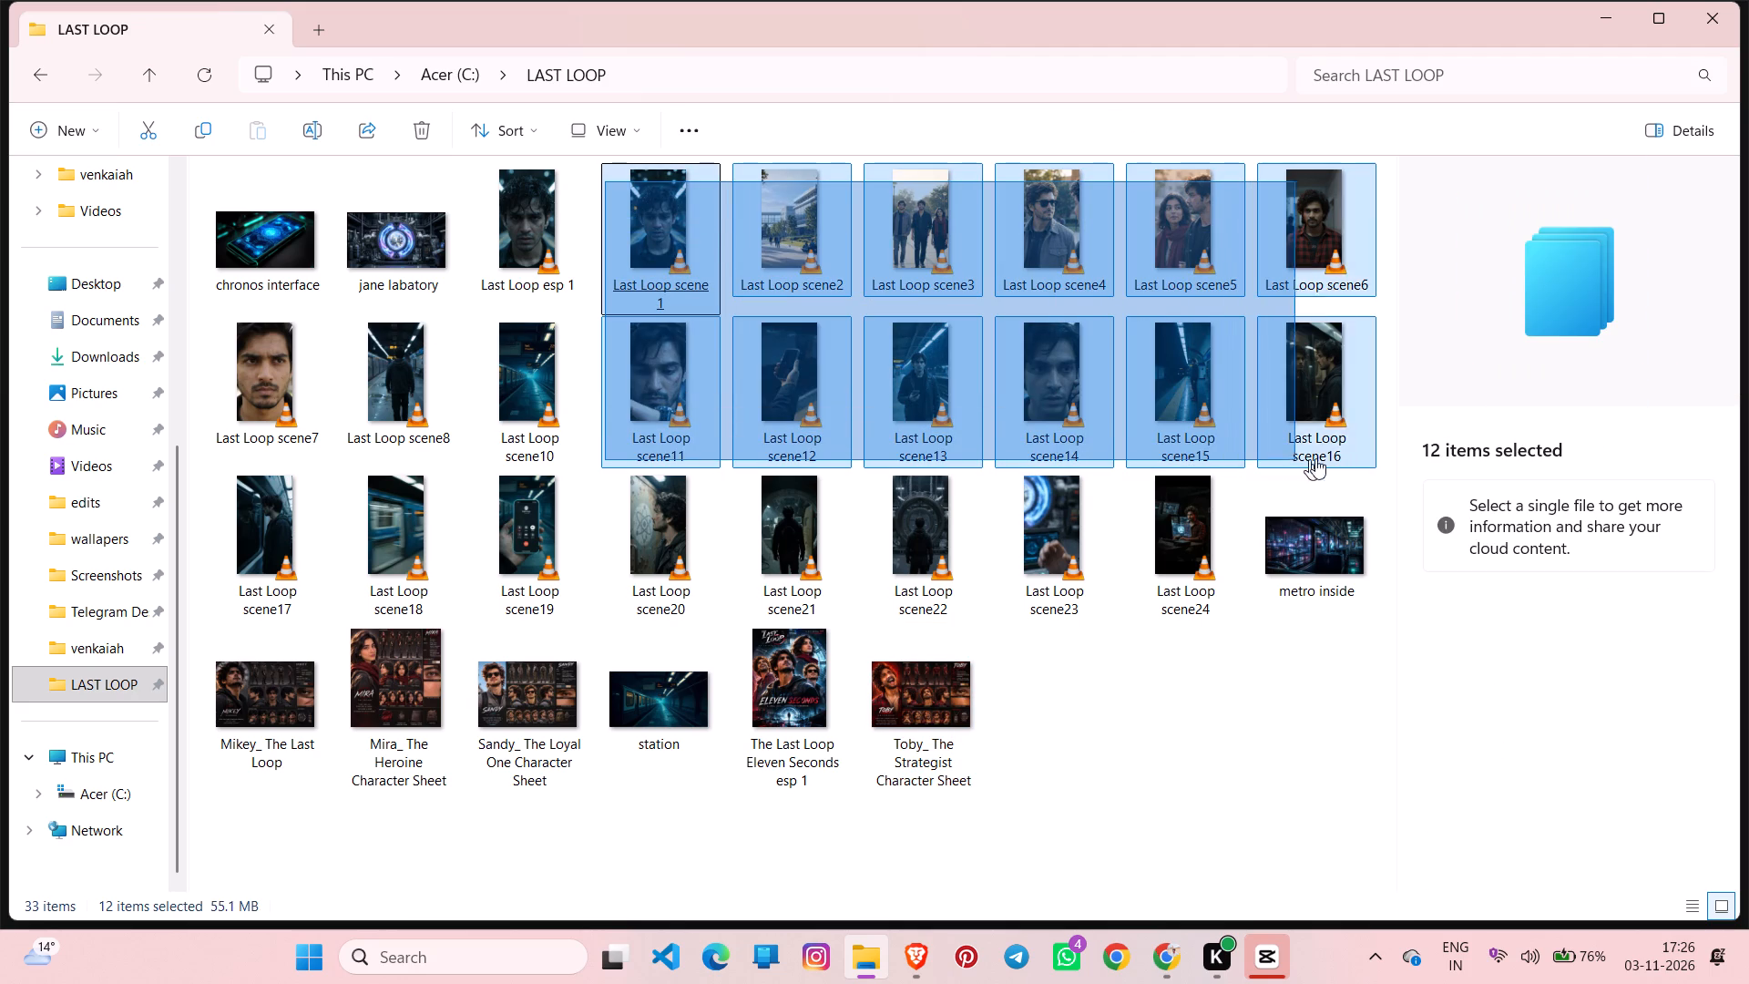
pyautogui.moveTo(1315, 458); pyautogui.dragTo(1355, 466)
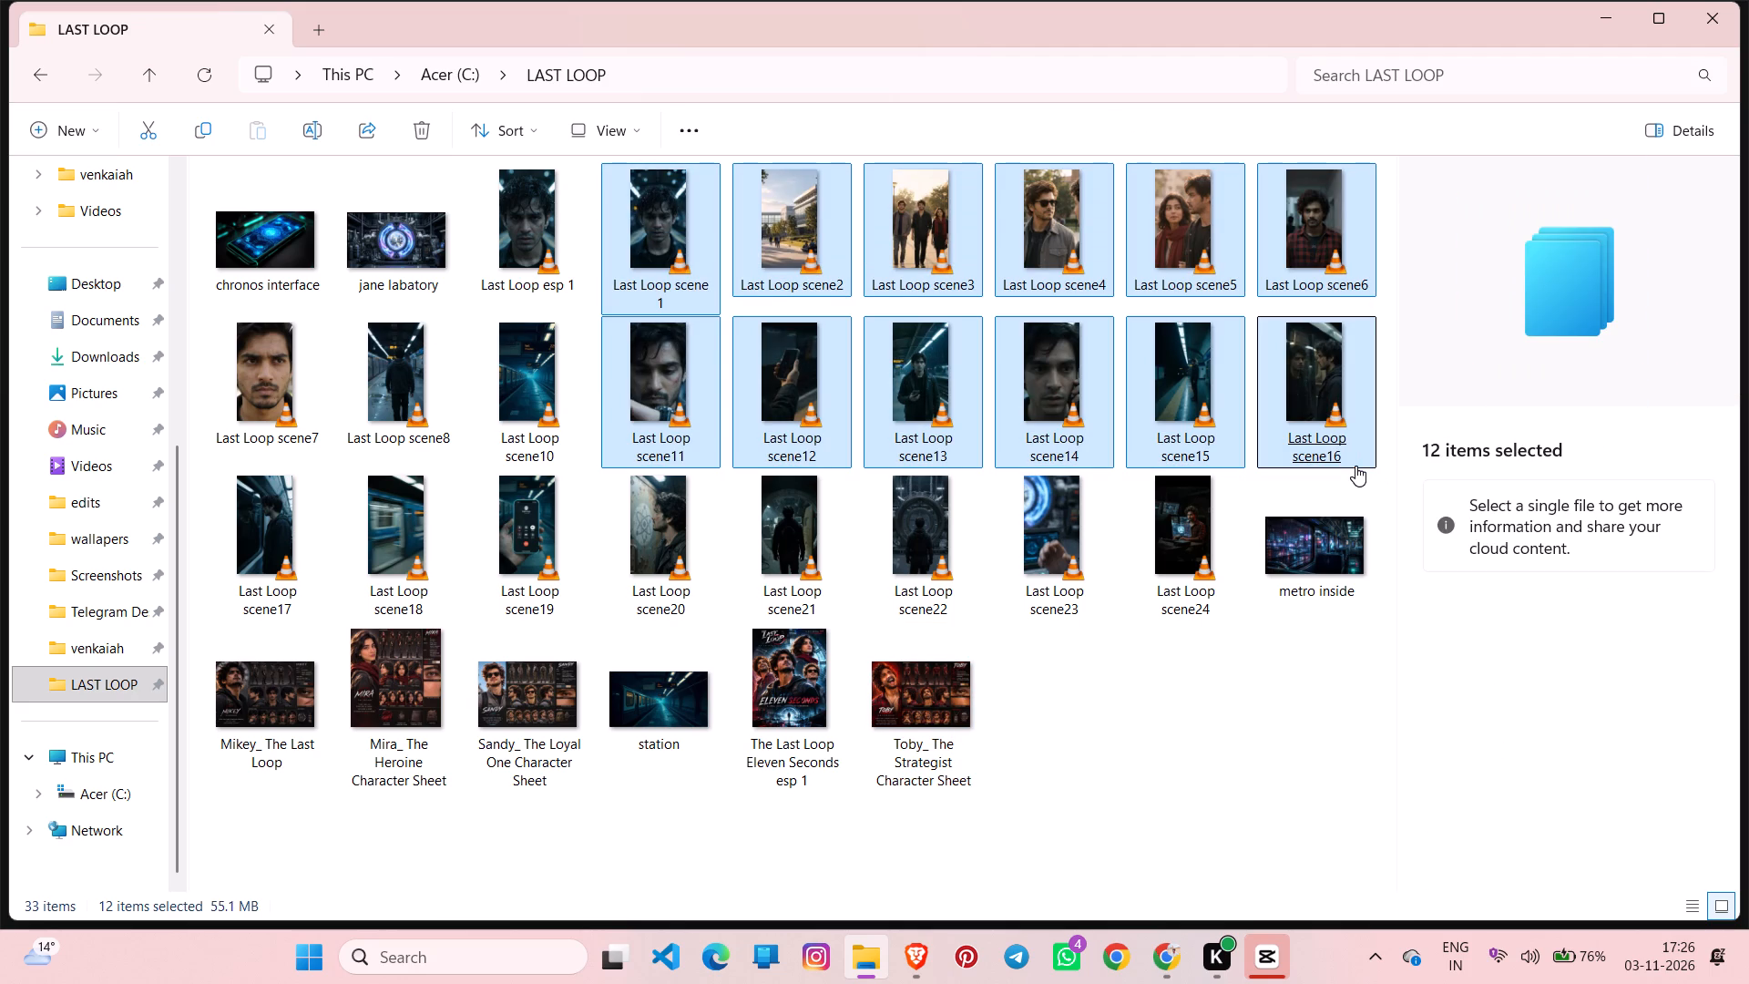
pyautogui.press('Delete')
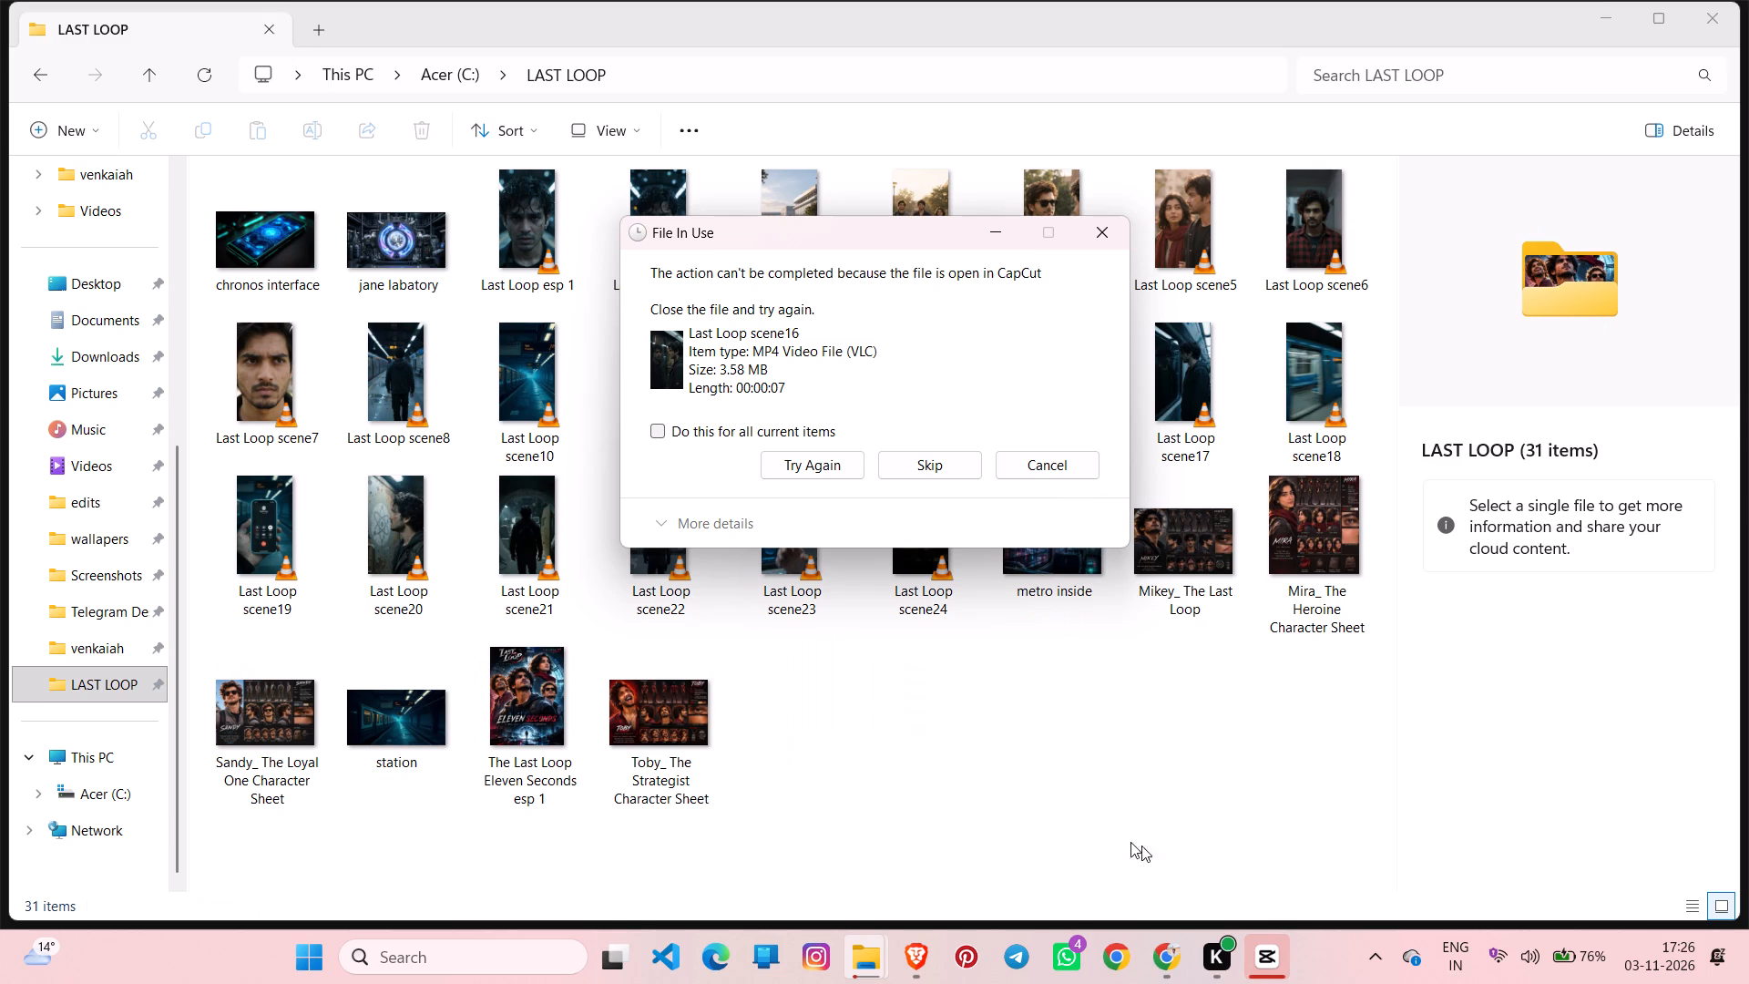
# Switch to CapCut and close project 1103.
pyautogui.click(1263, 979)
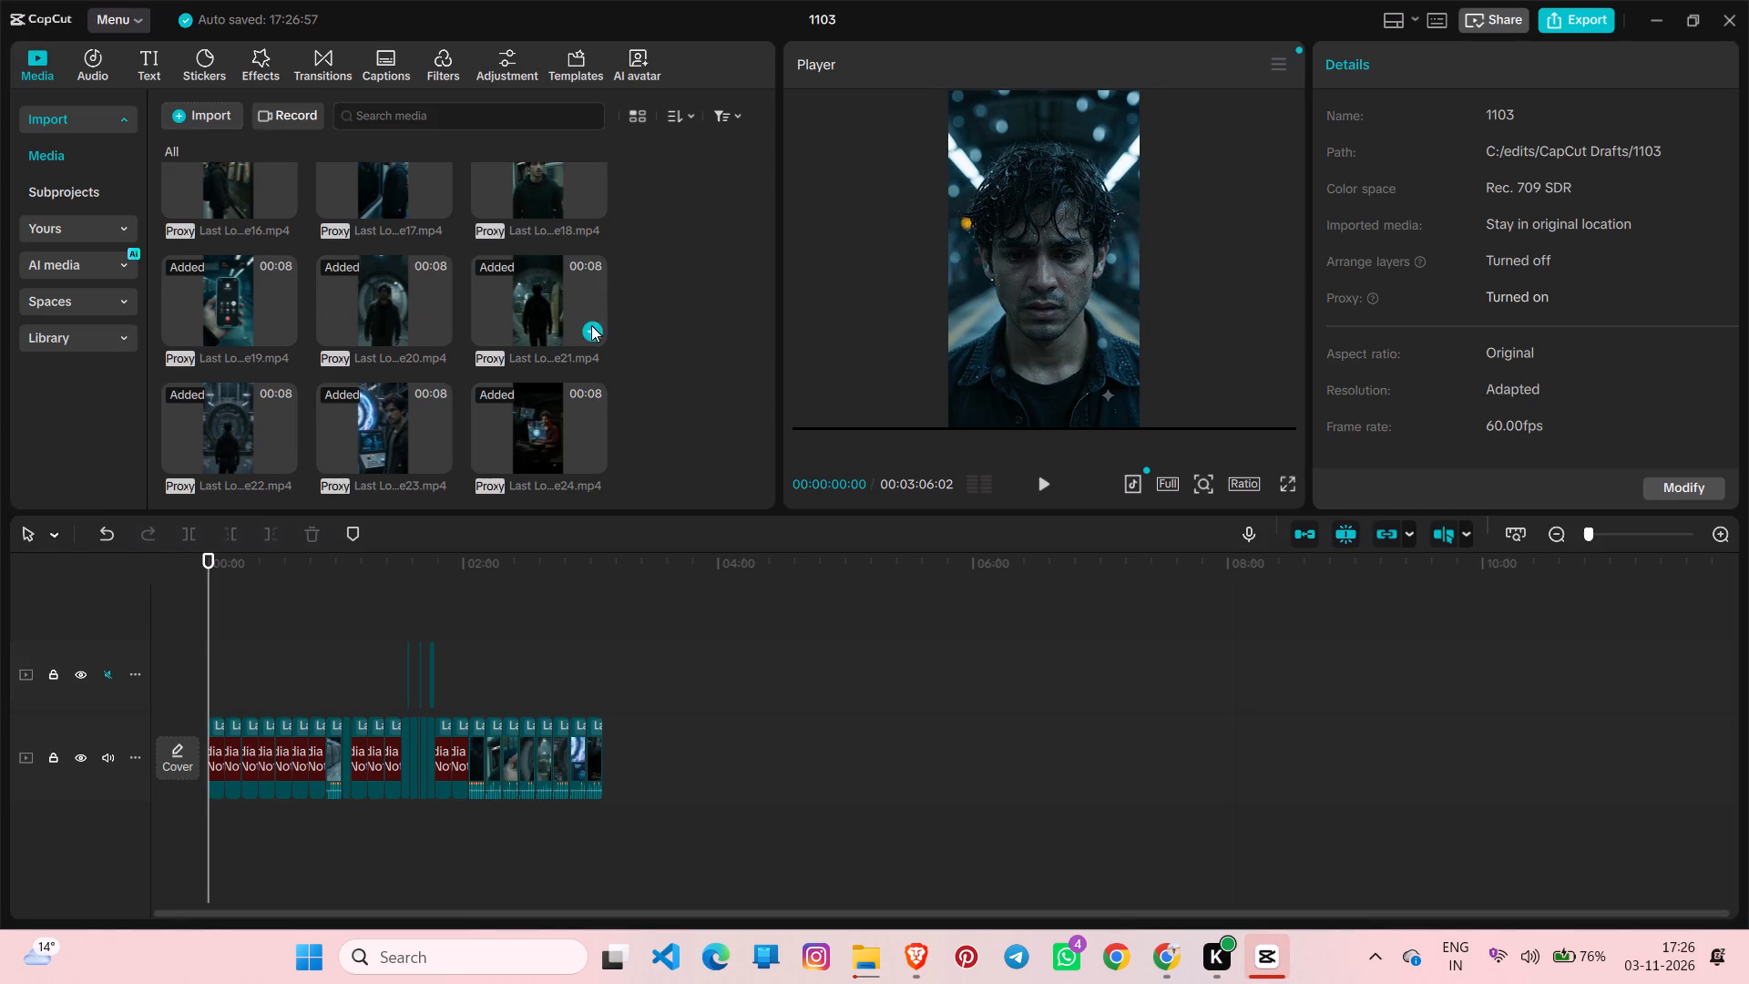
pyautogui.click(1729, 15)
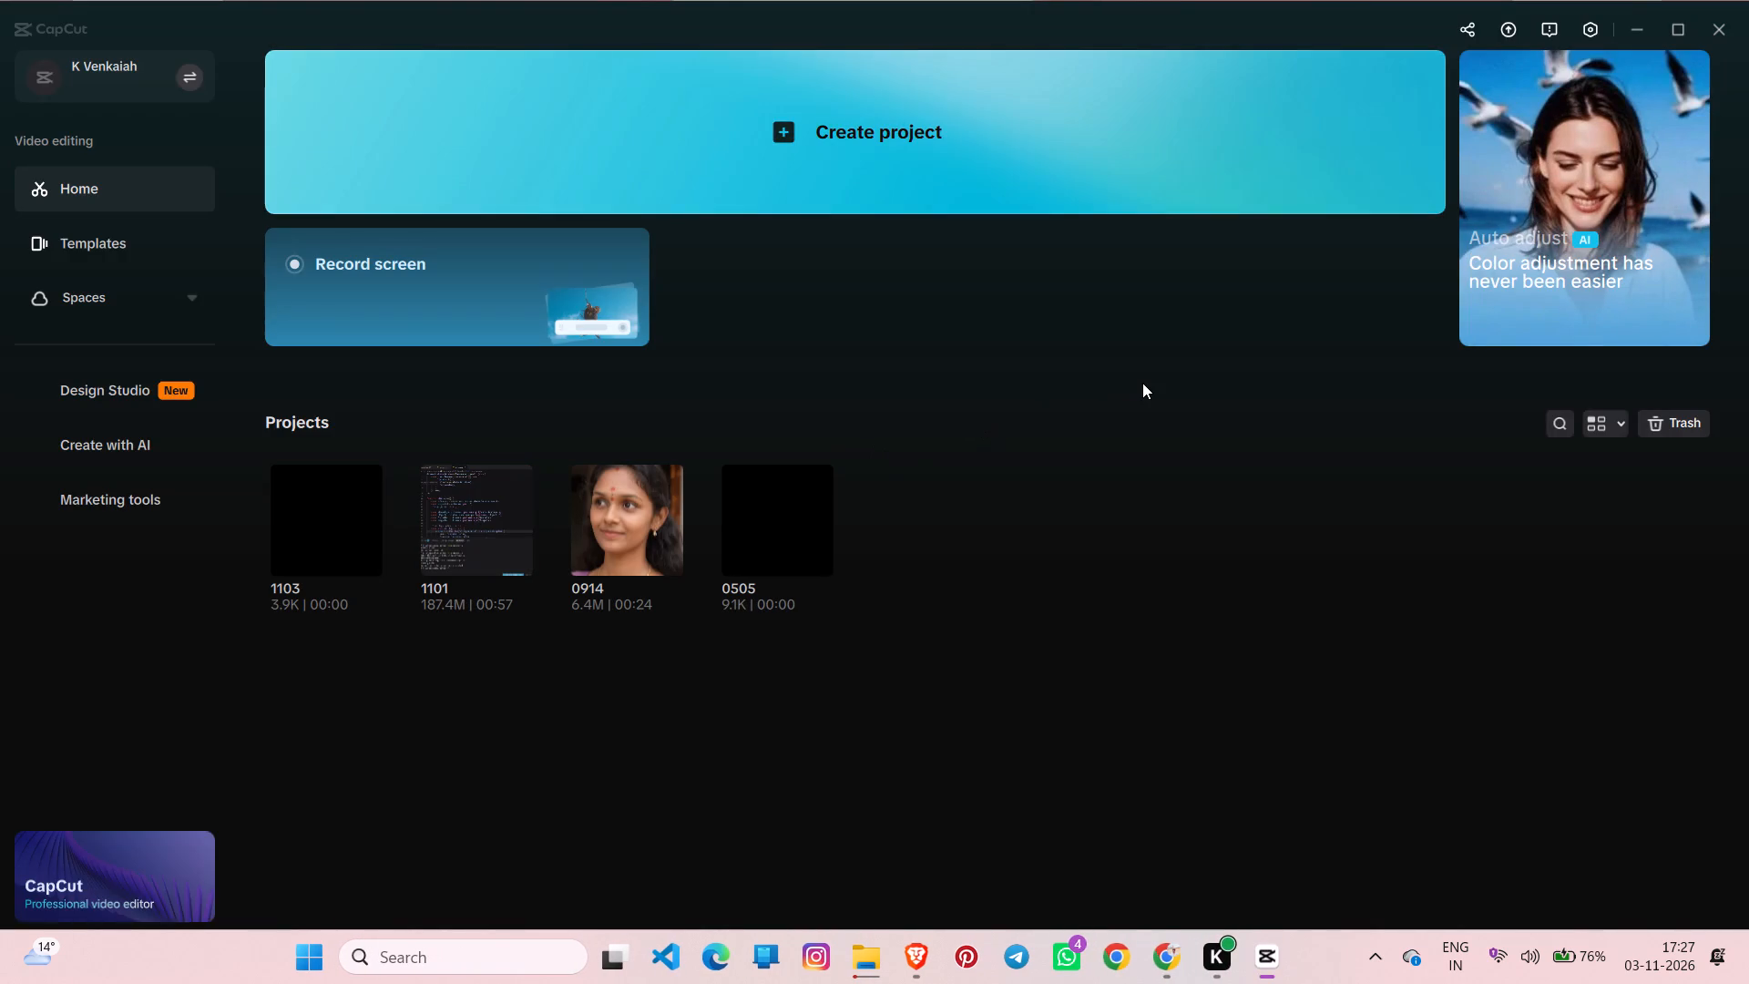
# Close CapCut completely and cancel the pending deletion of Last Loop scene16 in the LAST LOOP folder.
pyautogui.click(1714, 25)
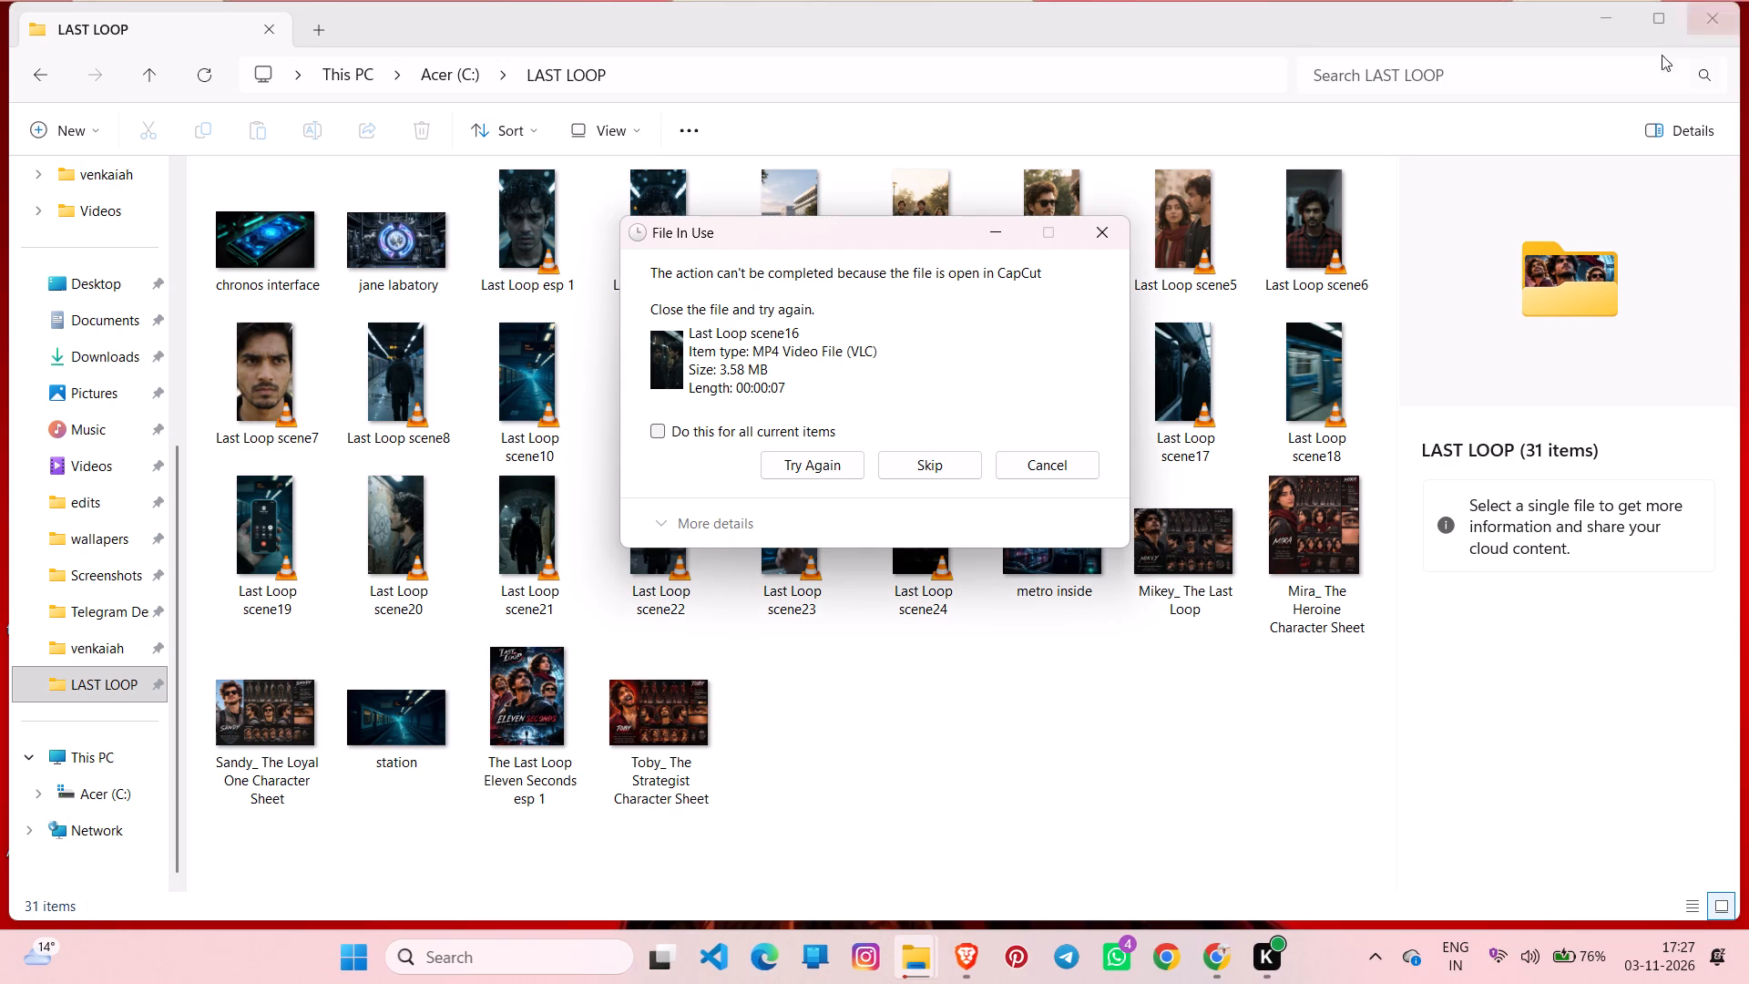
pyautogui.click(1037, 456)
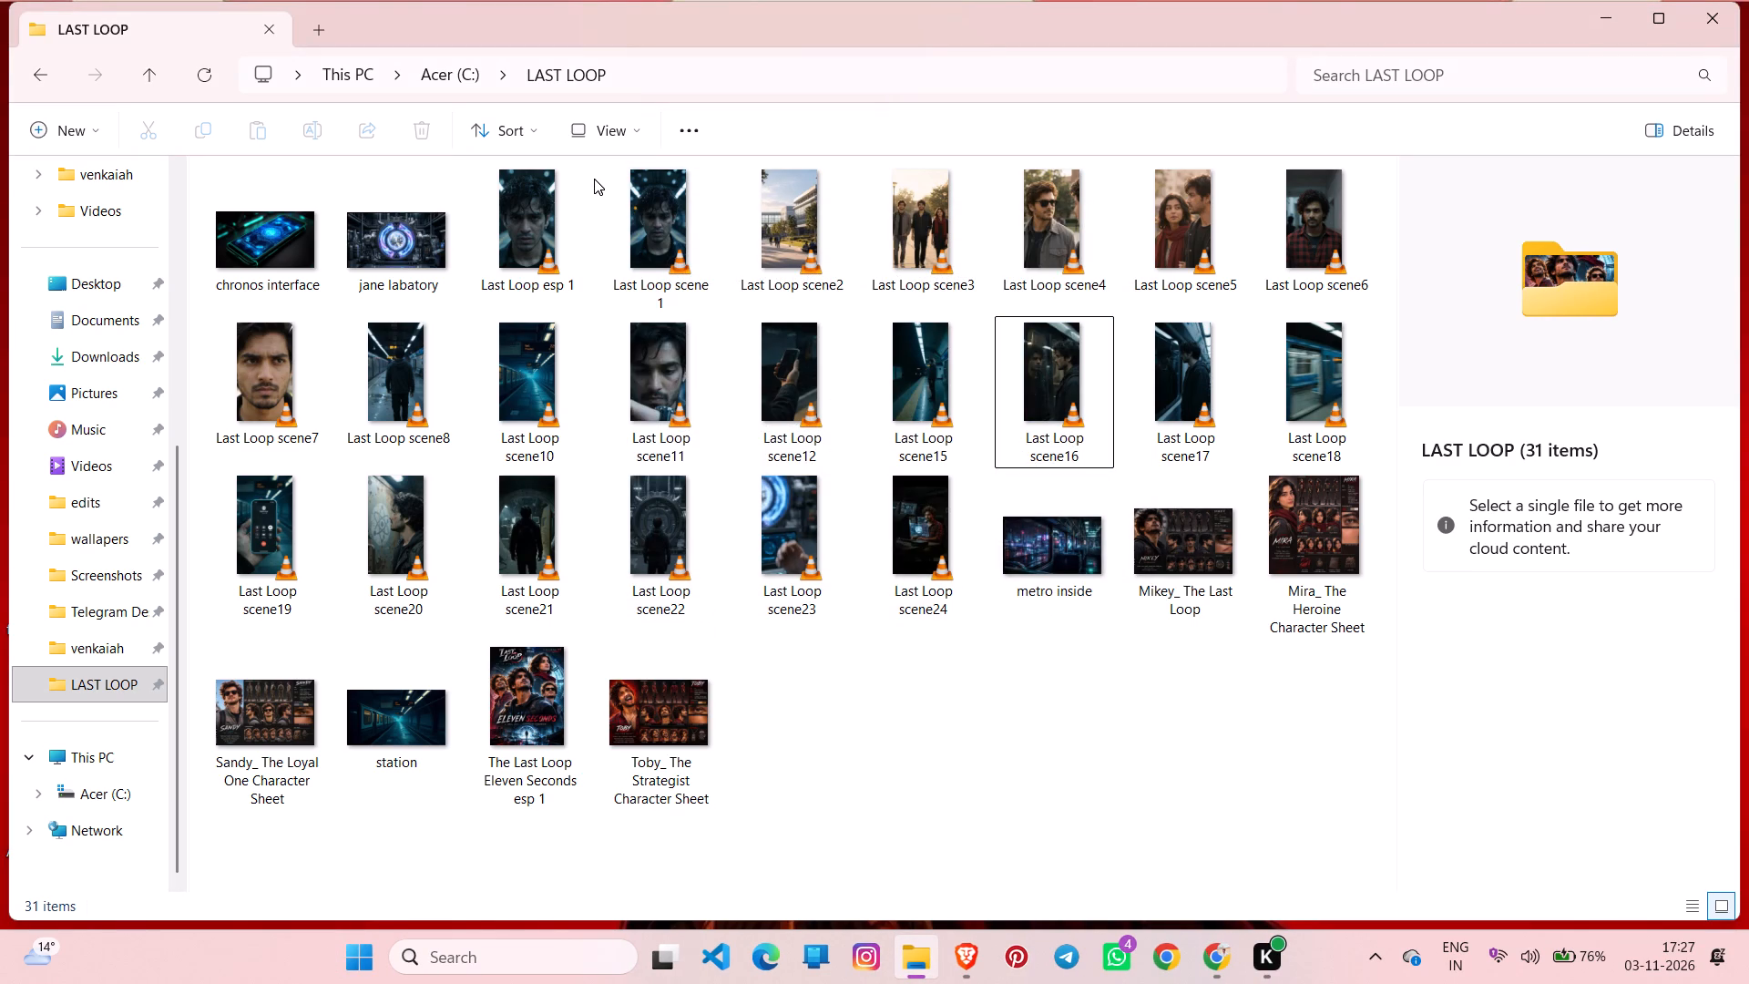
# Delete all the individual Last Loop scene videos, scene 1 through scene24, from LAST LOOP, keeping Last Loop esp 1 and the images.
pyautogui.moveTo(594, 179); pyautogui.dragTo(1299, 432)
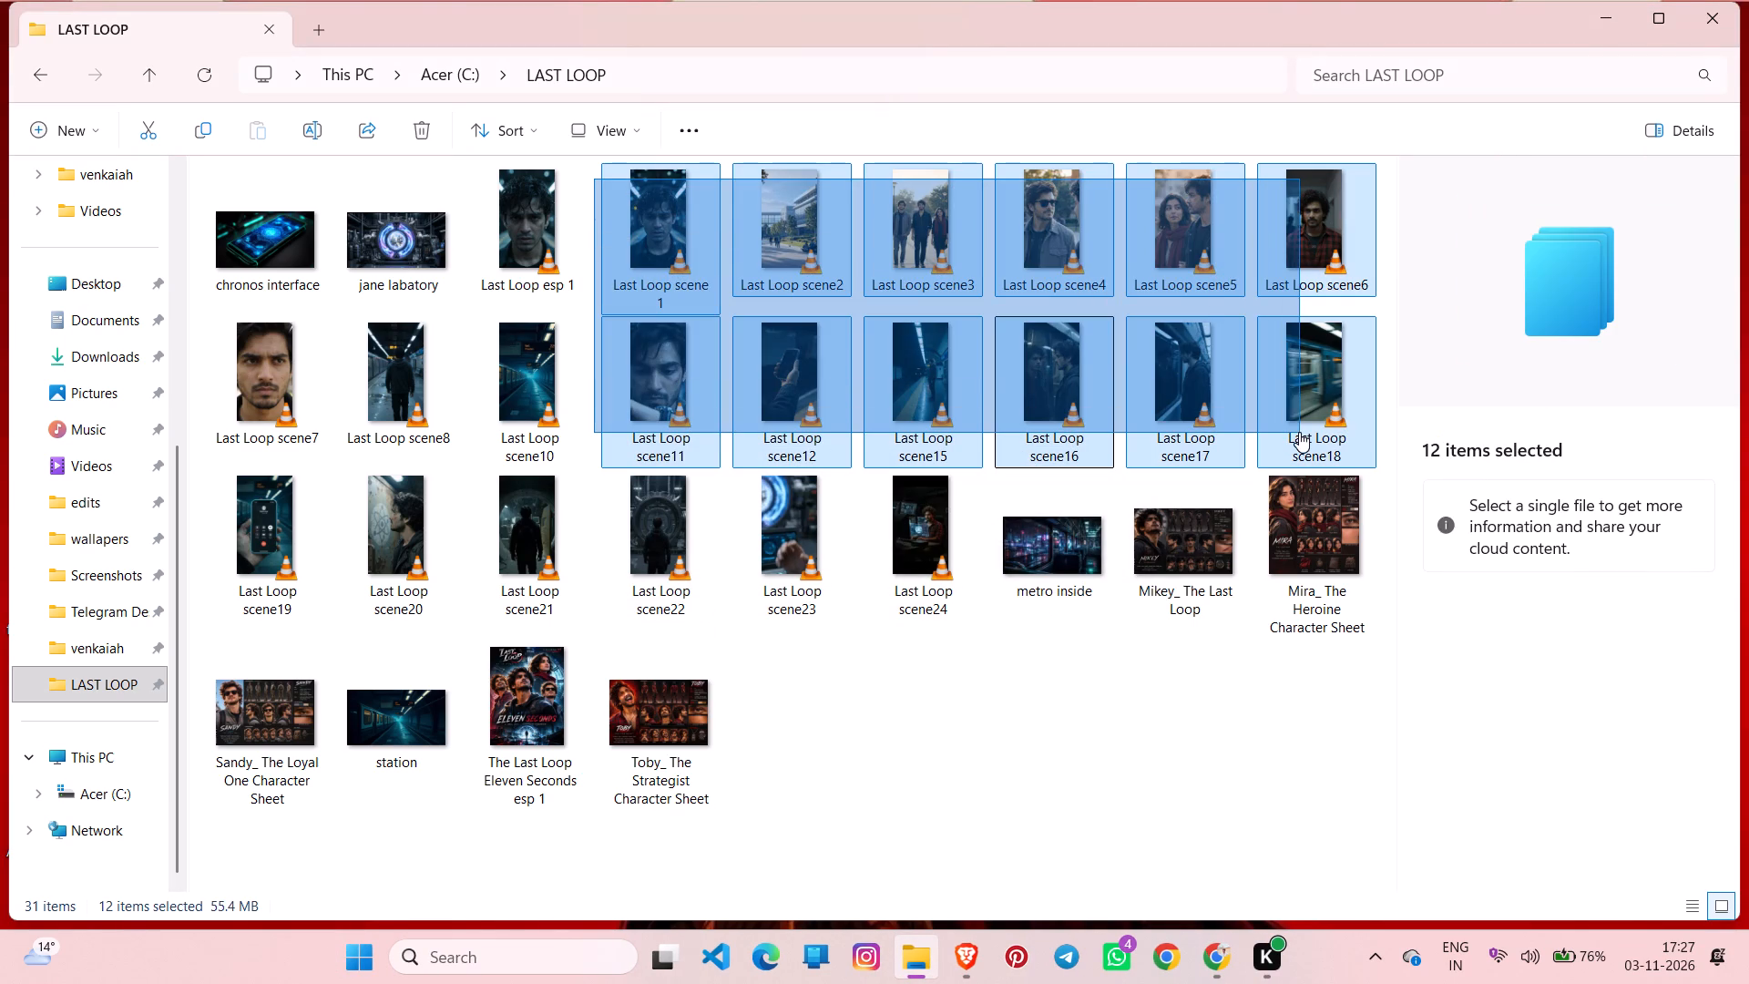
pyautogui.press('Delete')
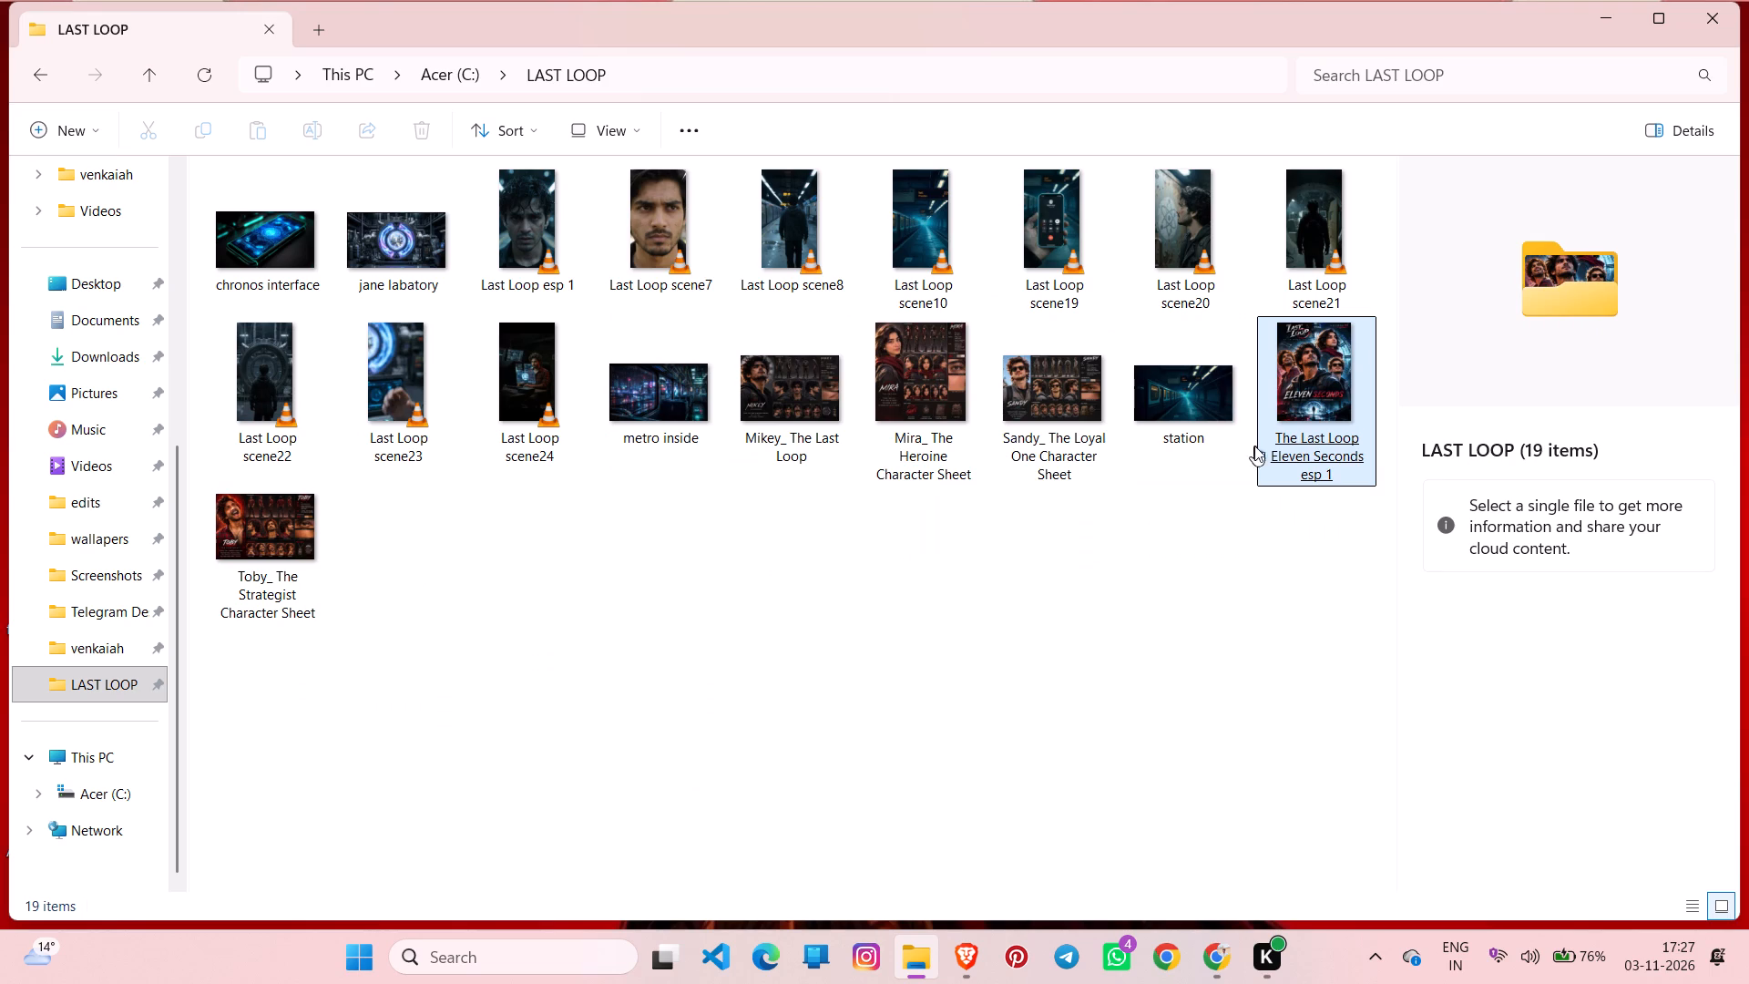
pyautogui.moveTo(592, 169); pyautogui.dragTo(1333, 261)
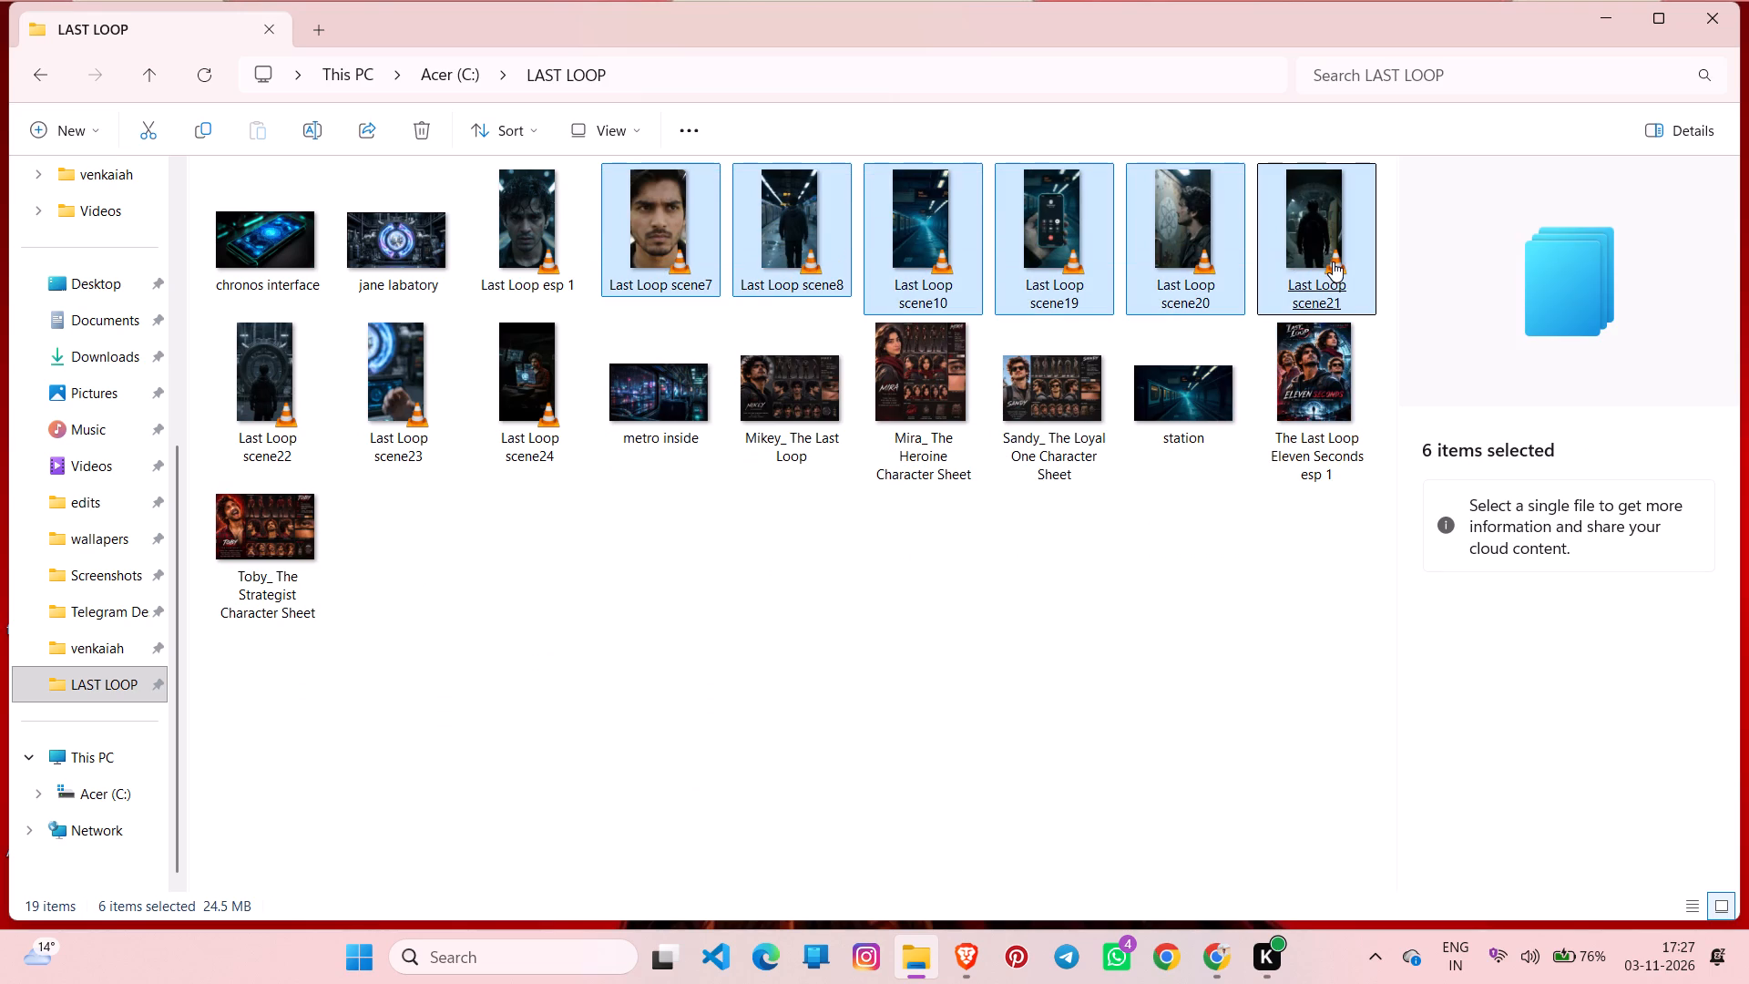
pyautogui.press('Delete')
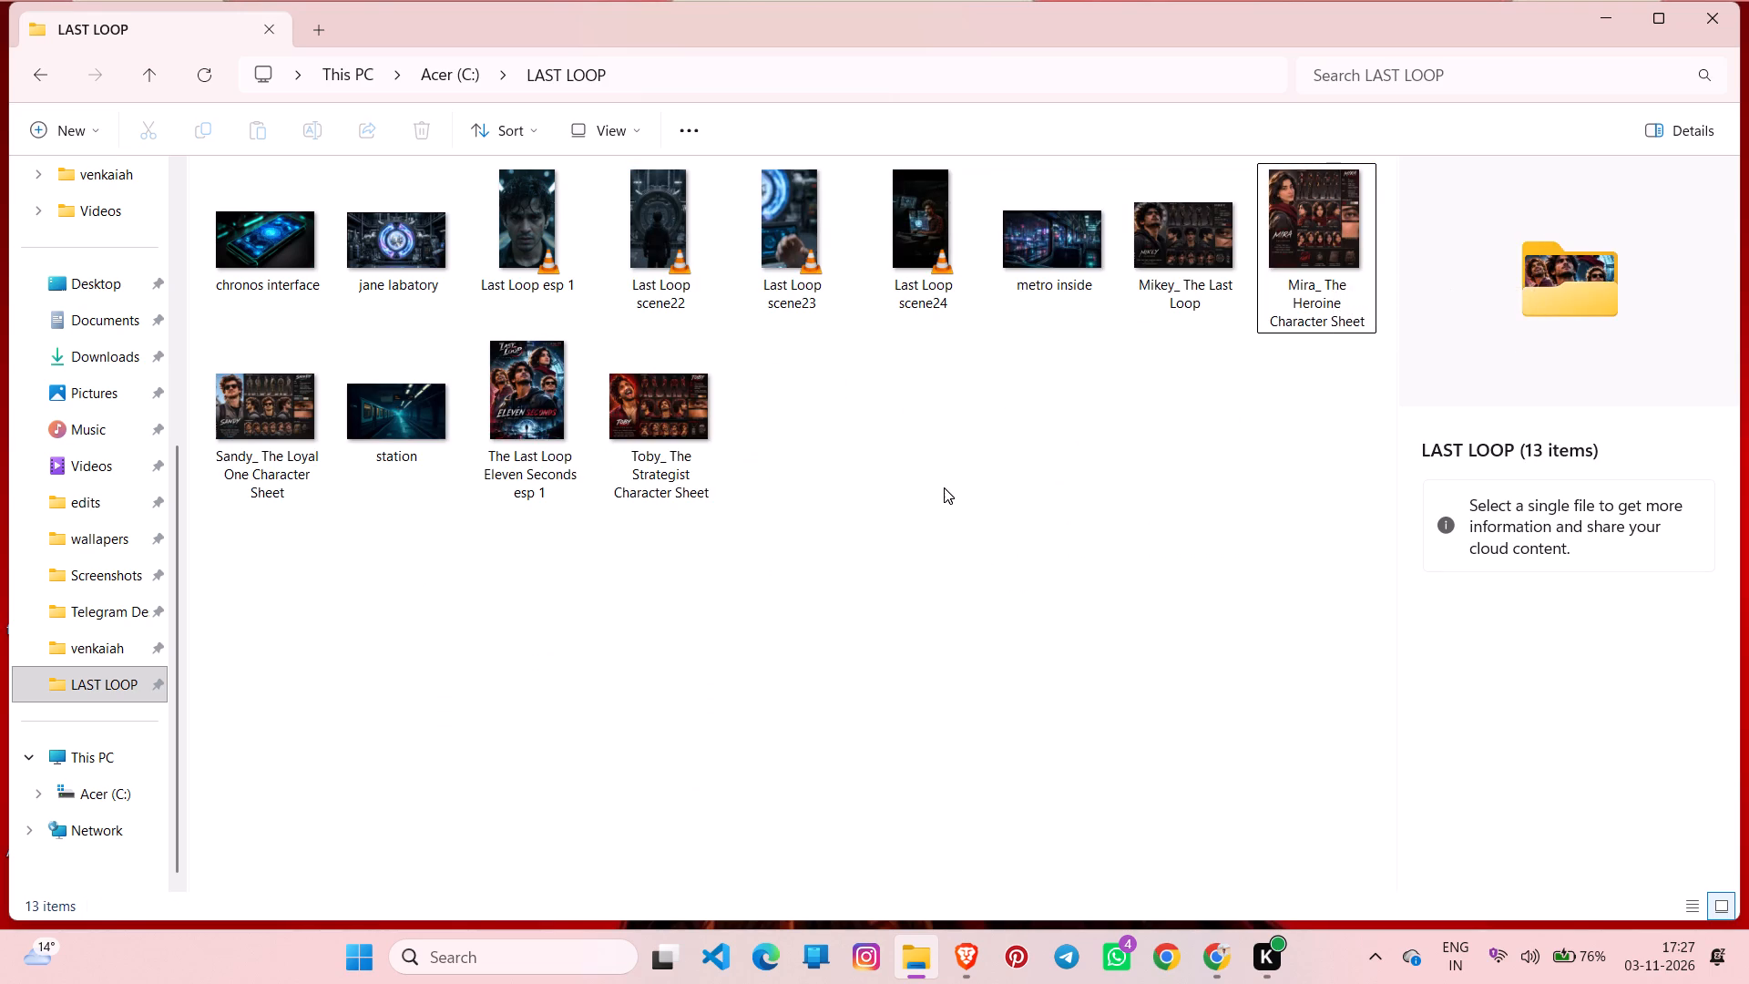
pyautogui.moveTo(967, 336); pyautogui.dragTo(670, 265)
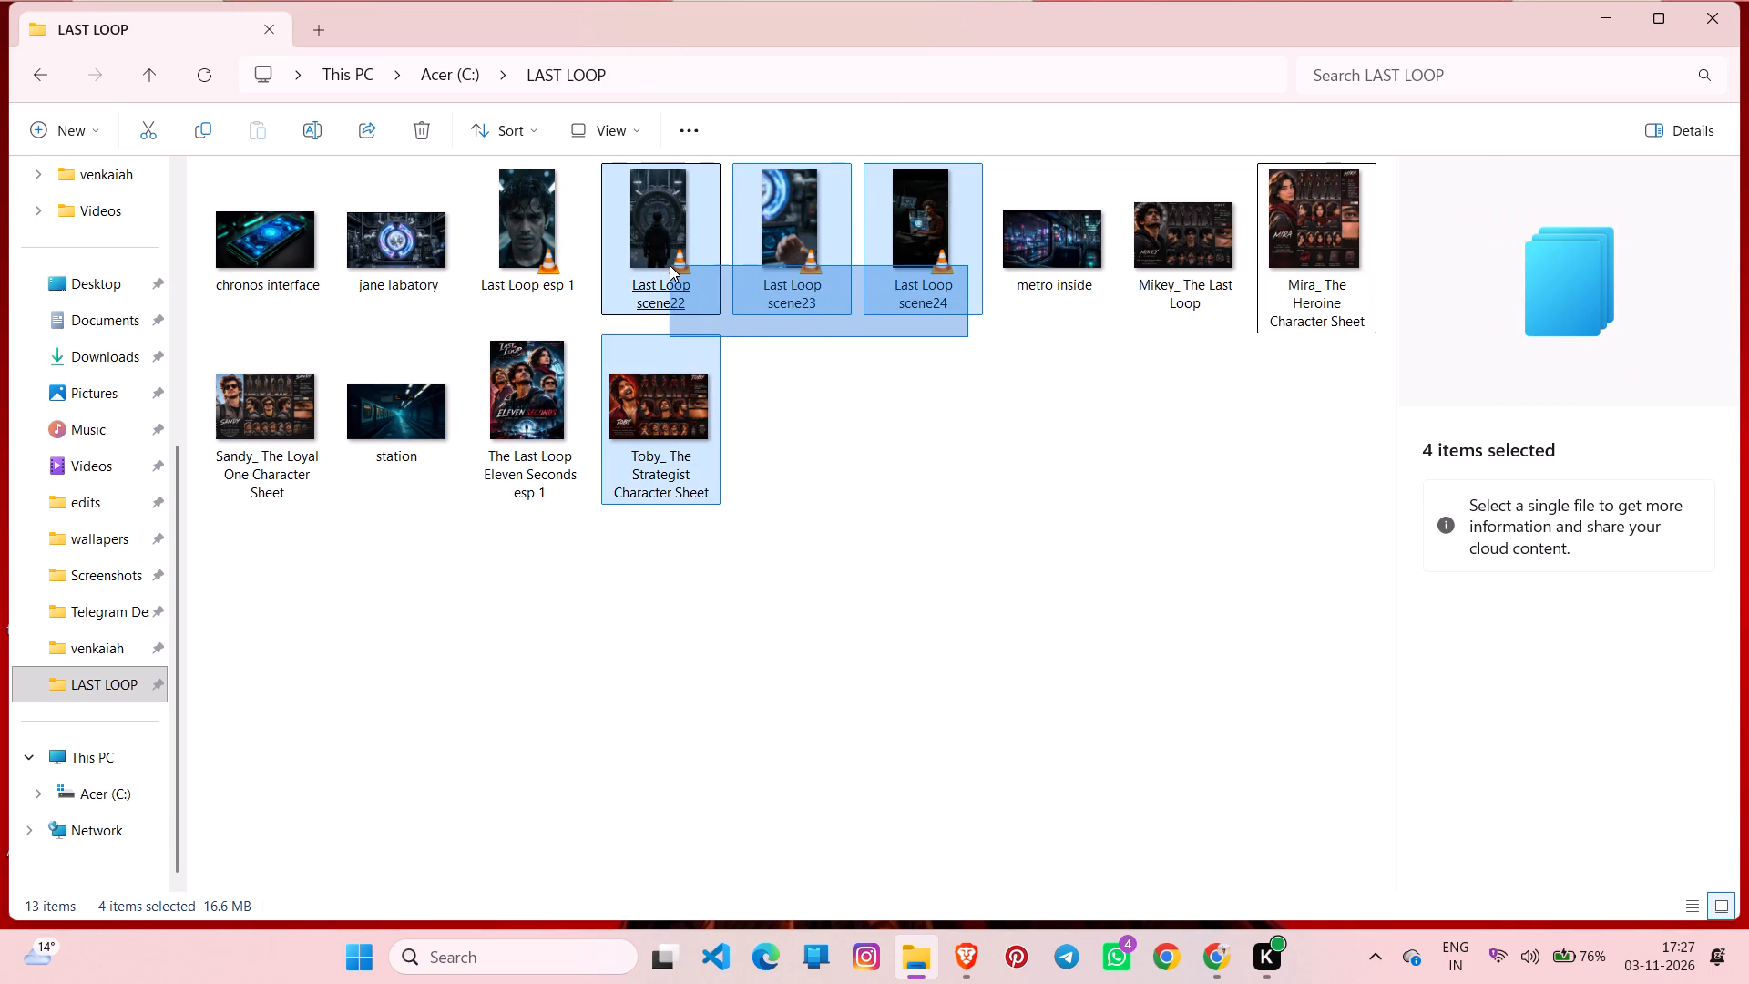
pyautogui.moveTo(670, 265); pyautogui.dragTo(947, 363)
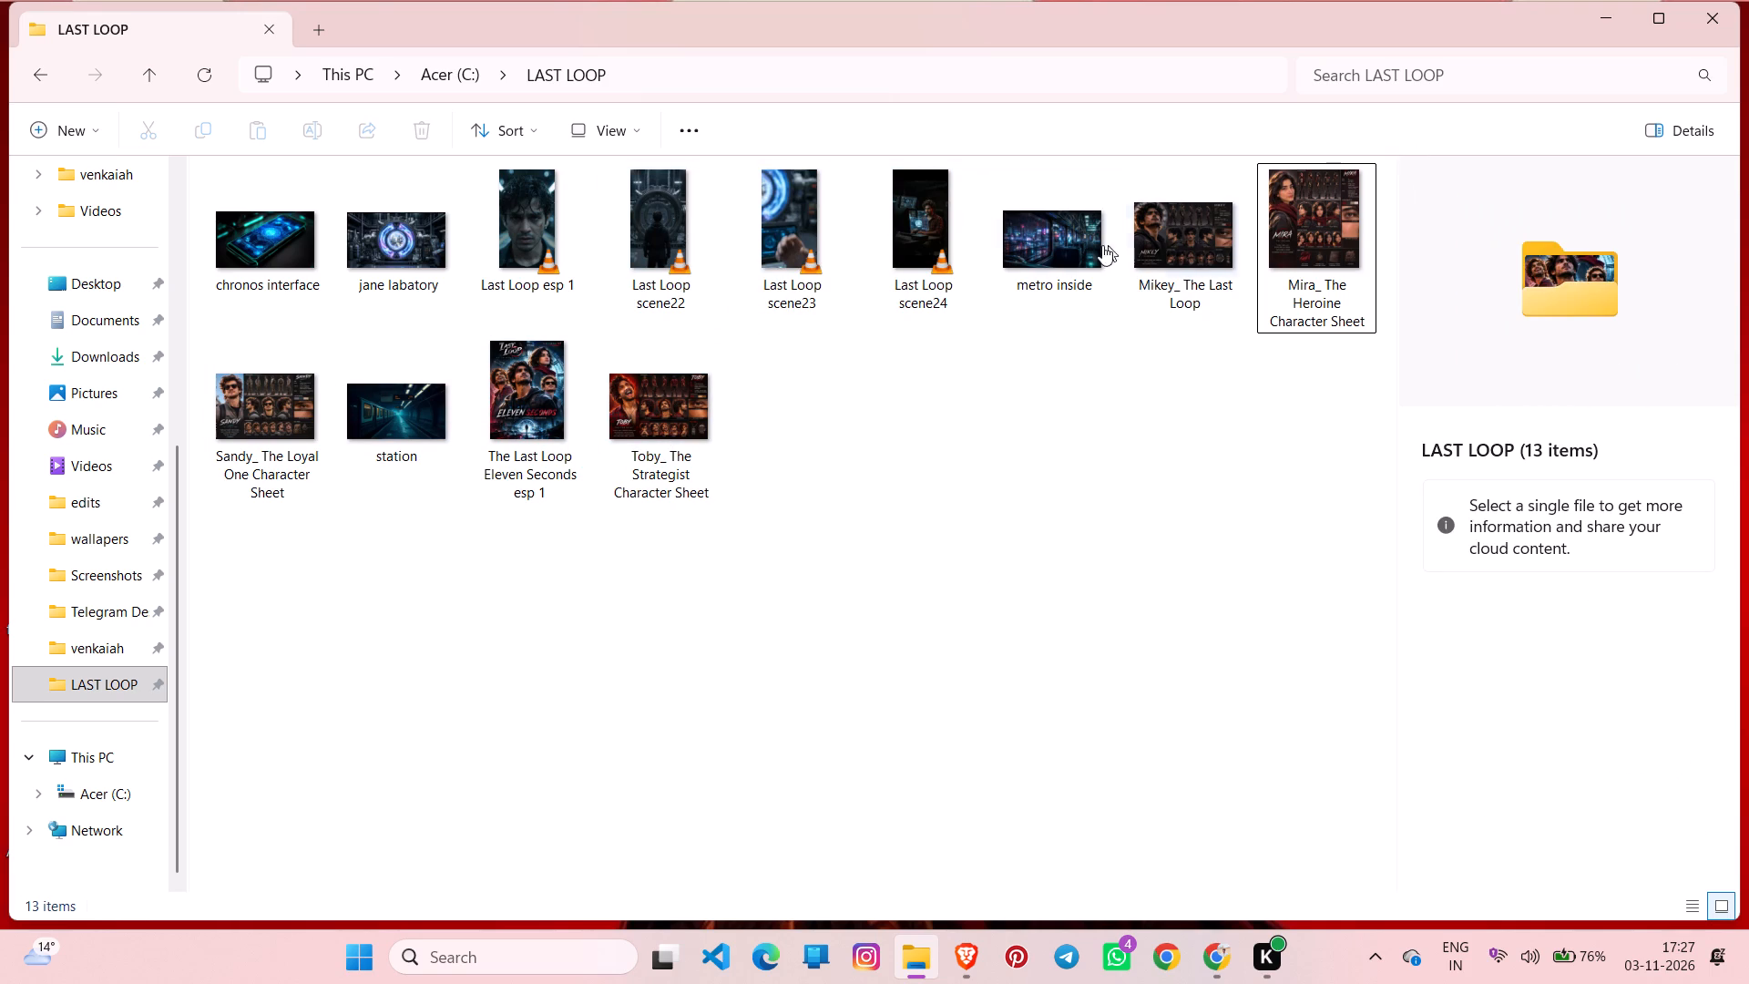
pyautogui.moveTo(991, 166); pyautogui.dragTo(864, 159)
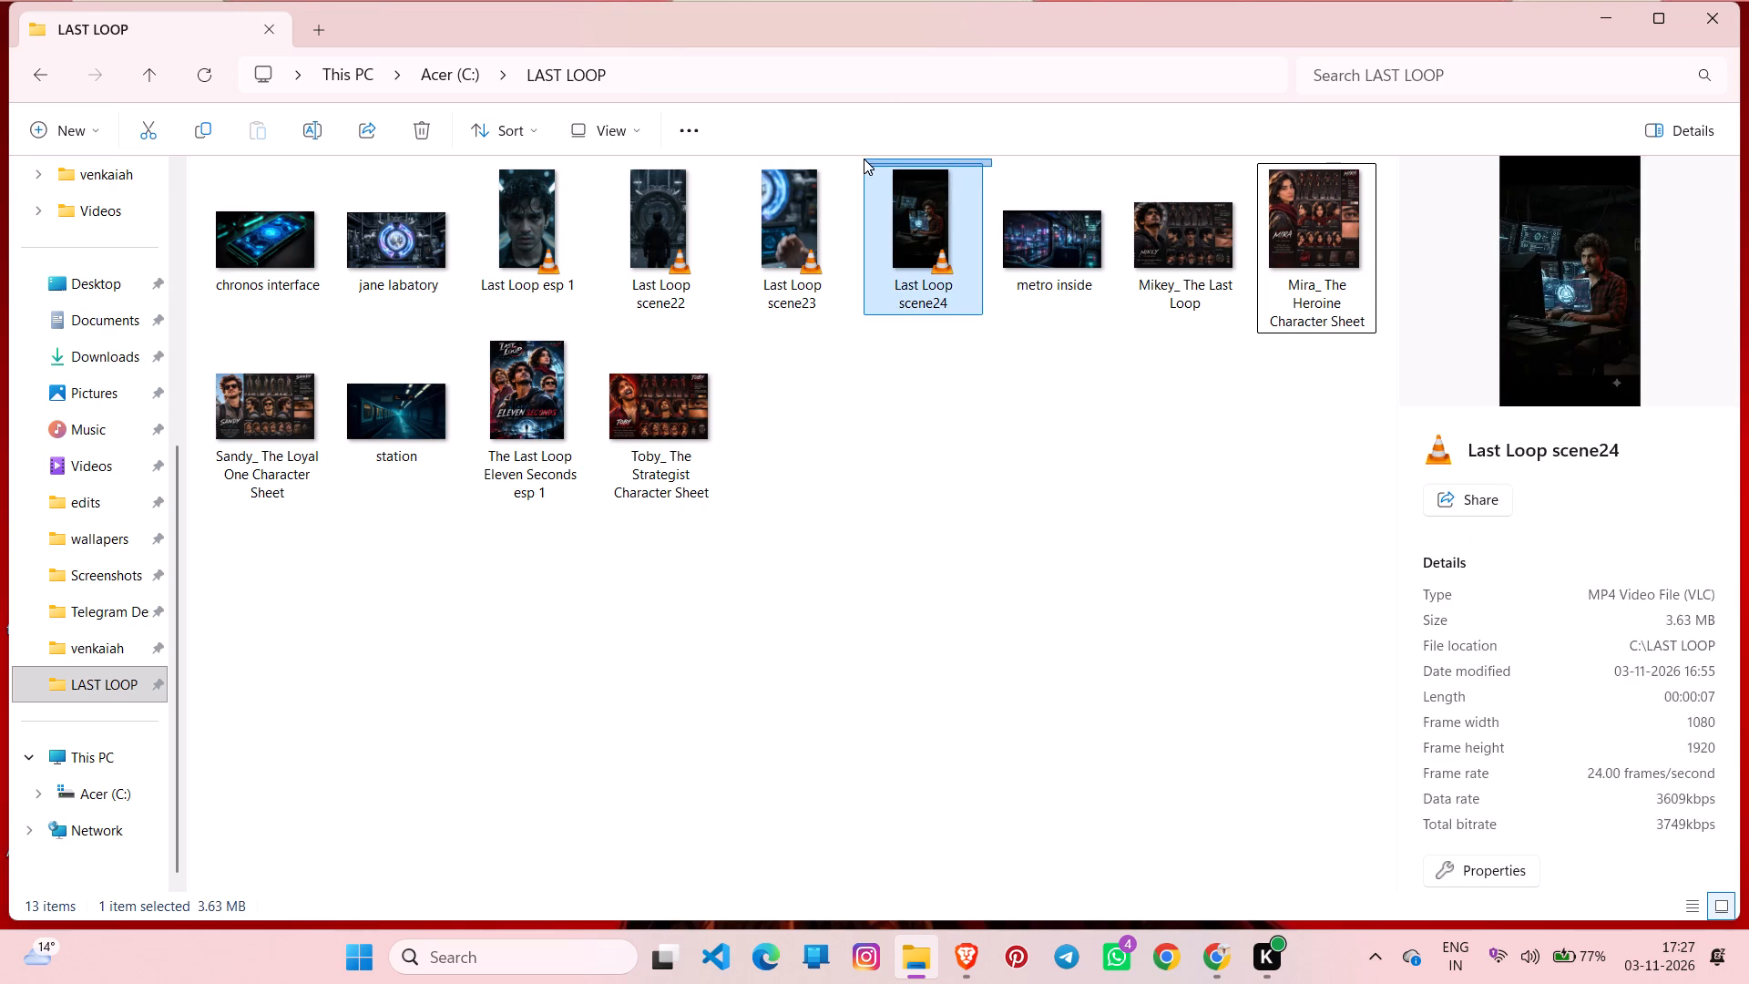
pyautogui.moveTo(864, 159); pyautogui.dragTo(667, 152)
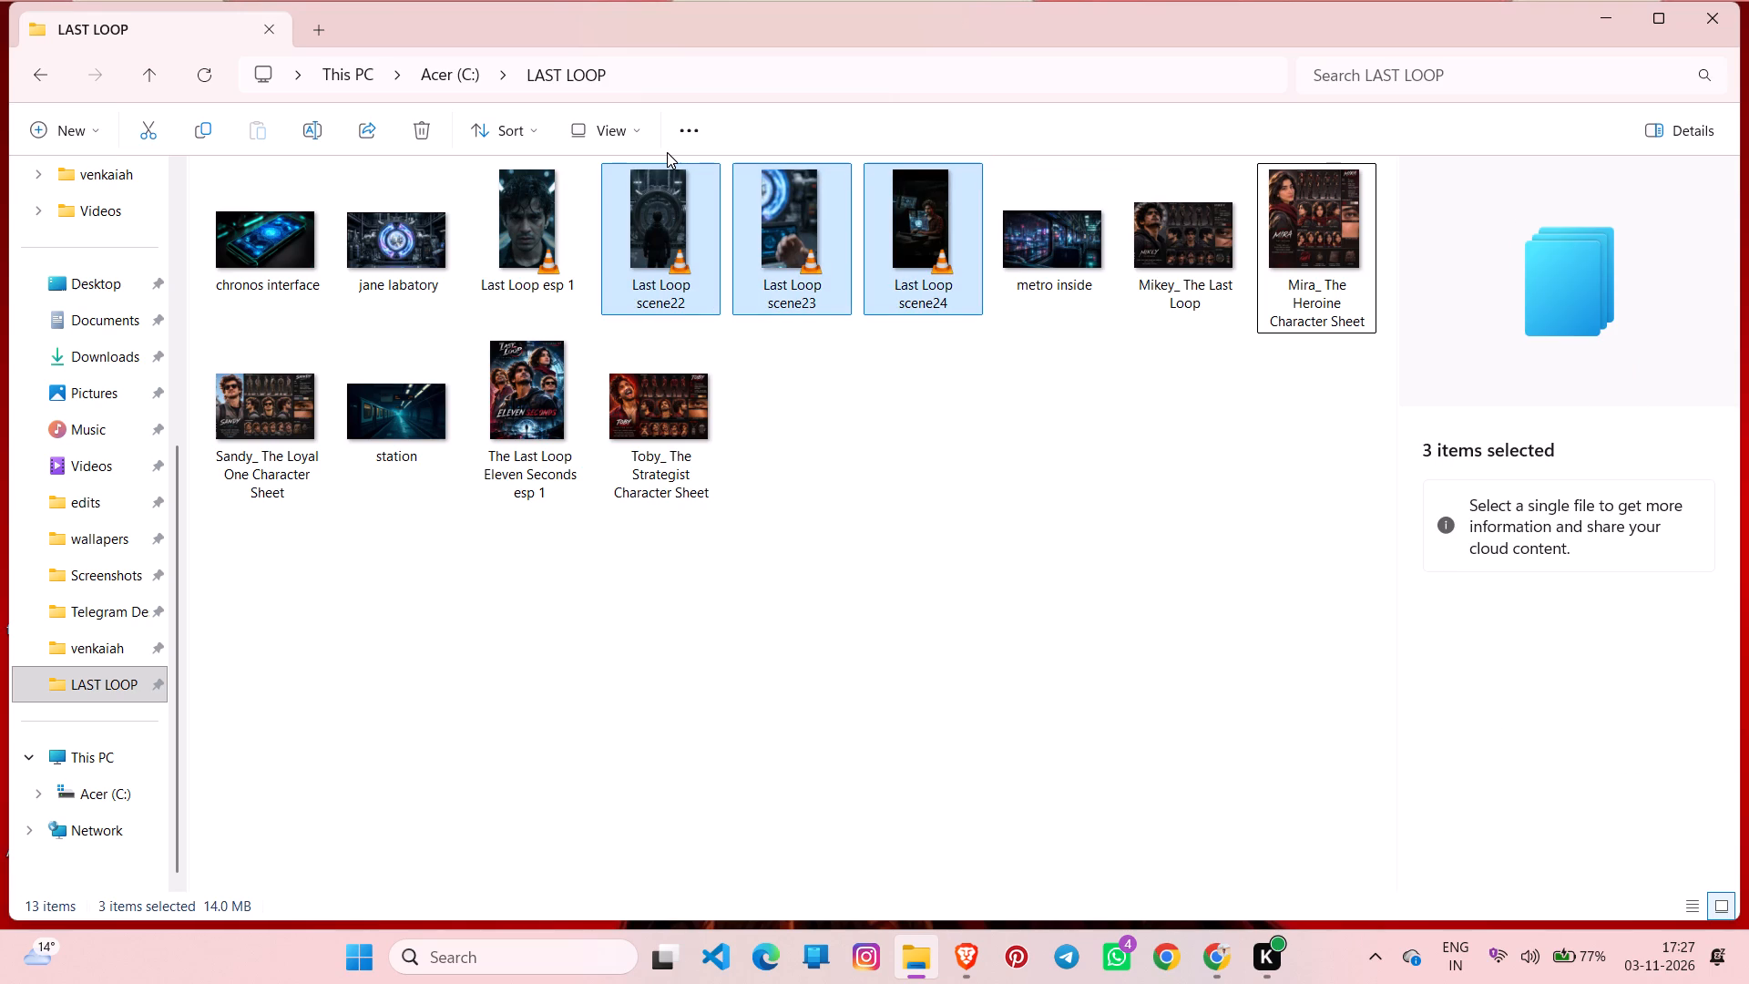
pyautogui.press('Delete')
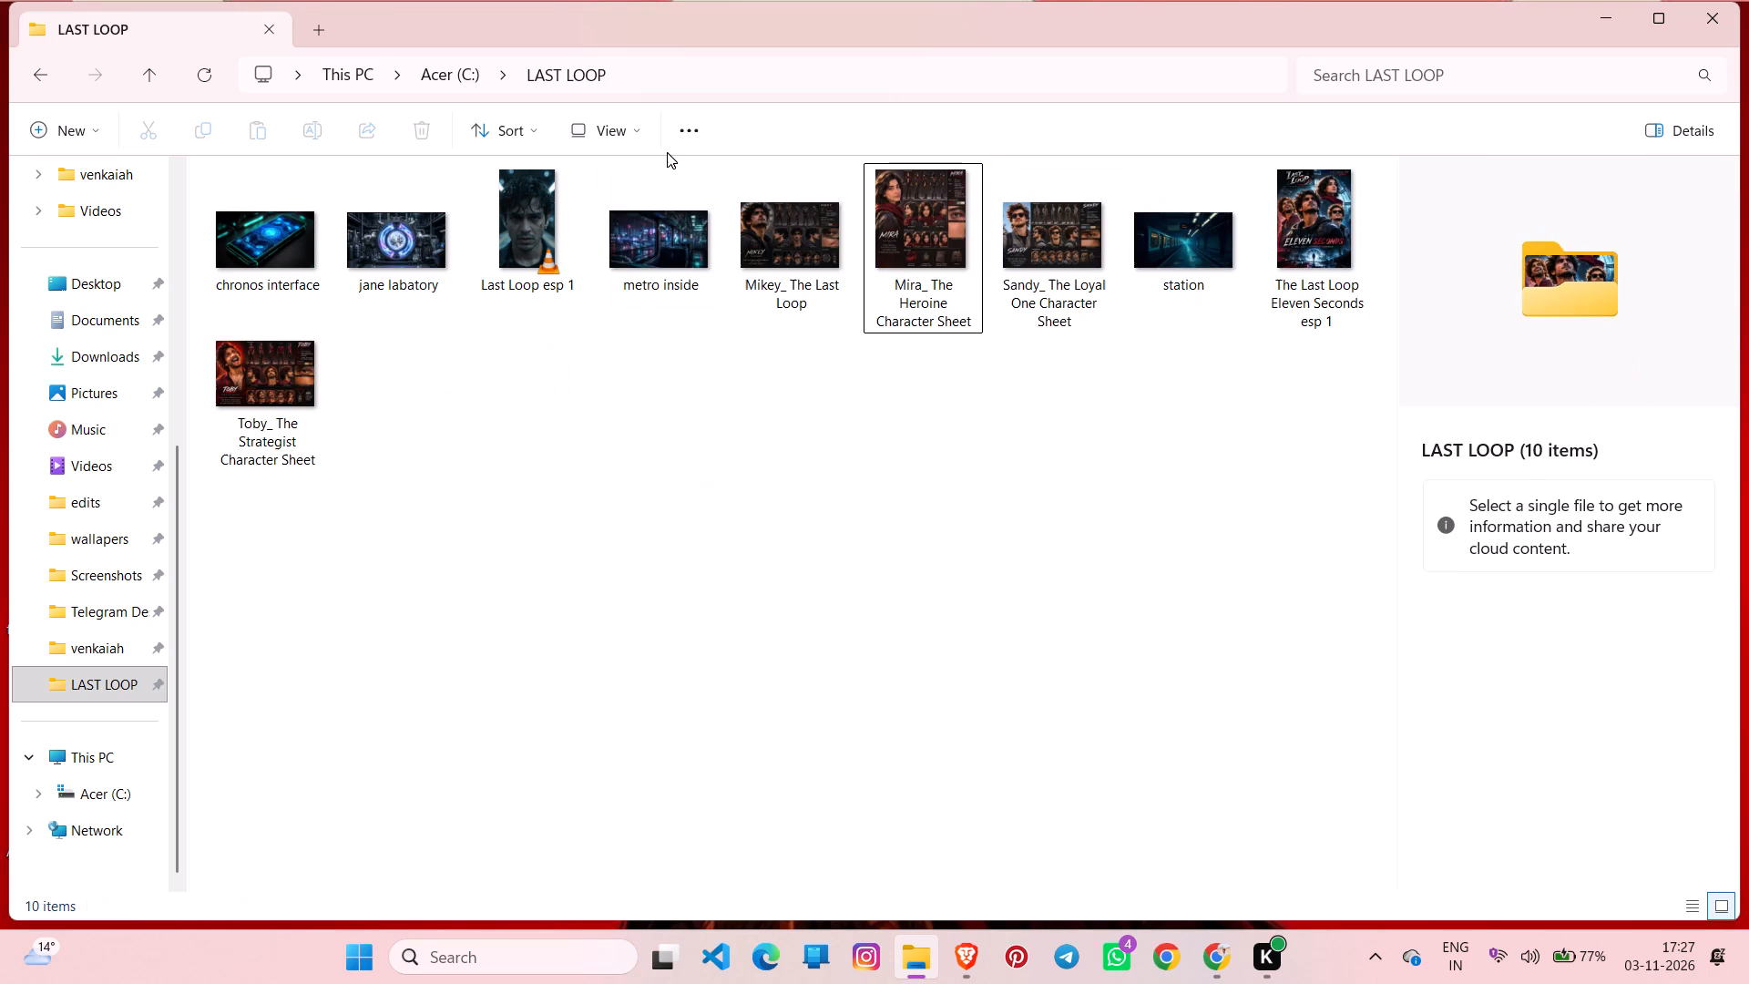
pyautogui.click(689, 456)
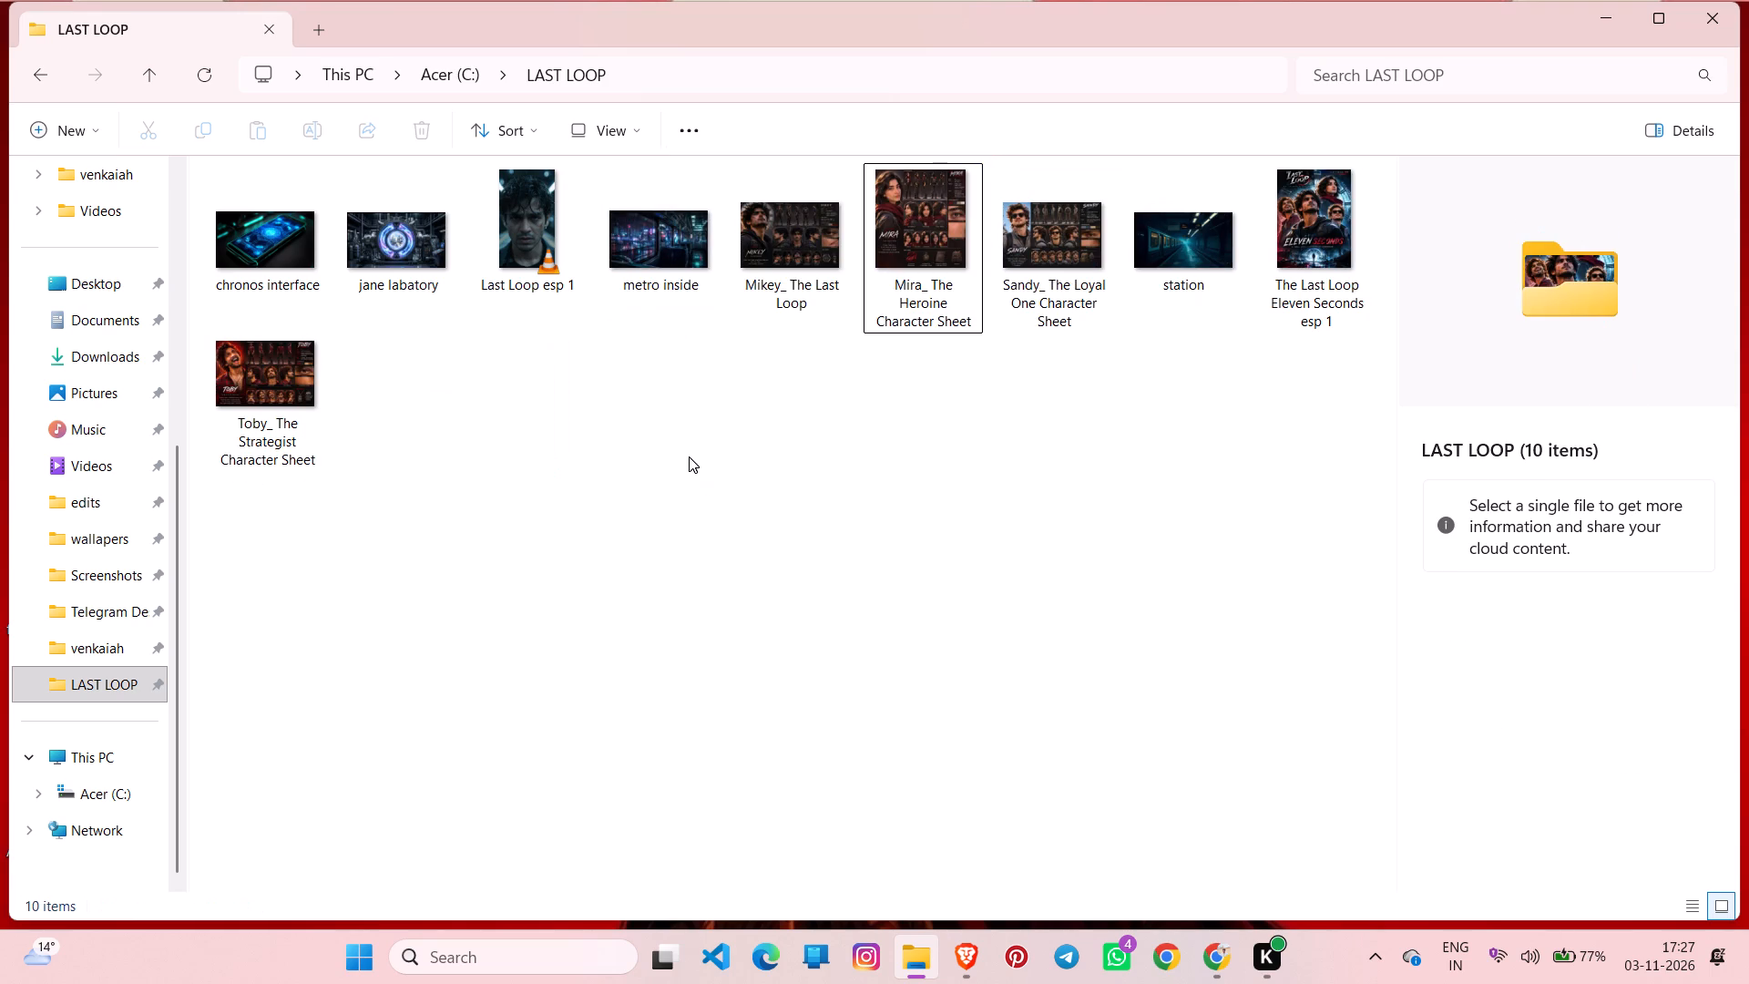